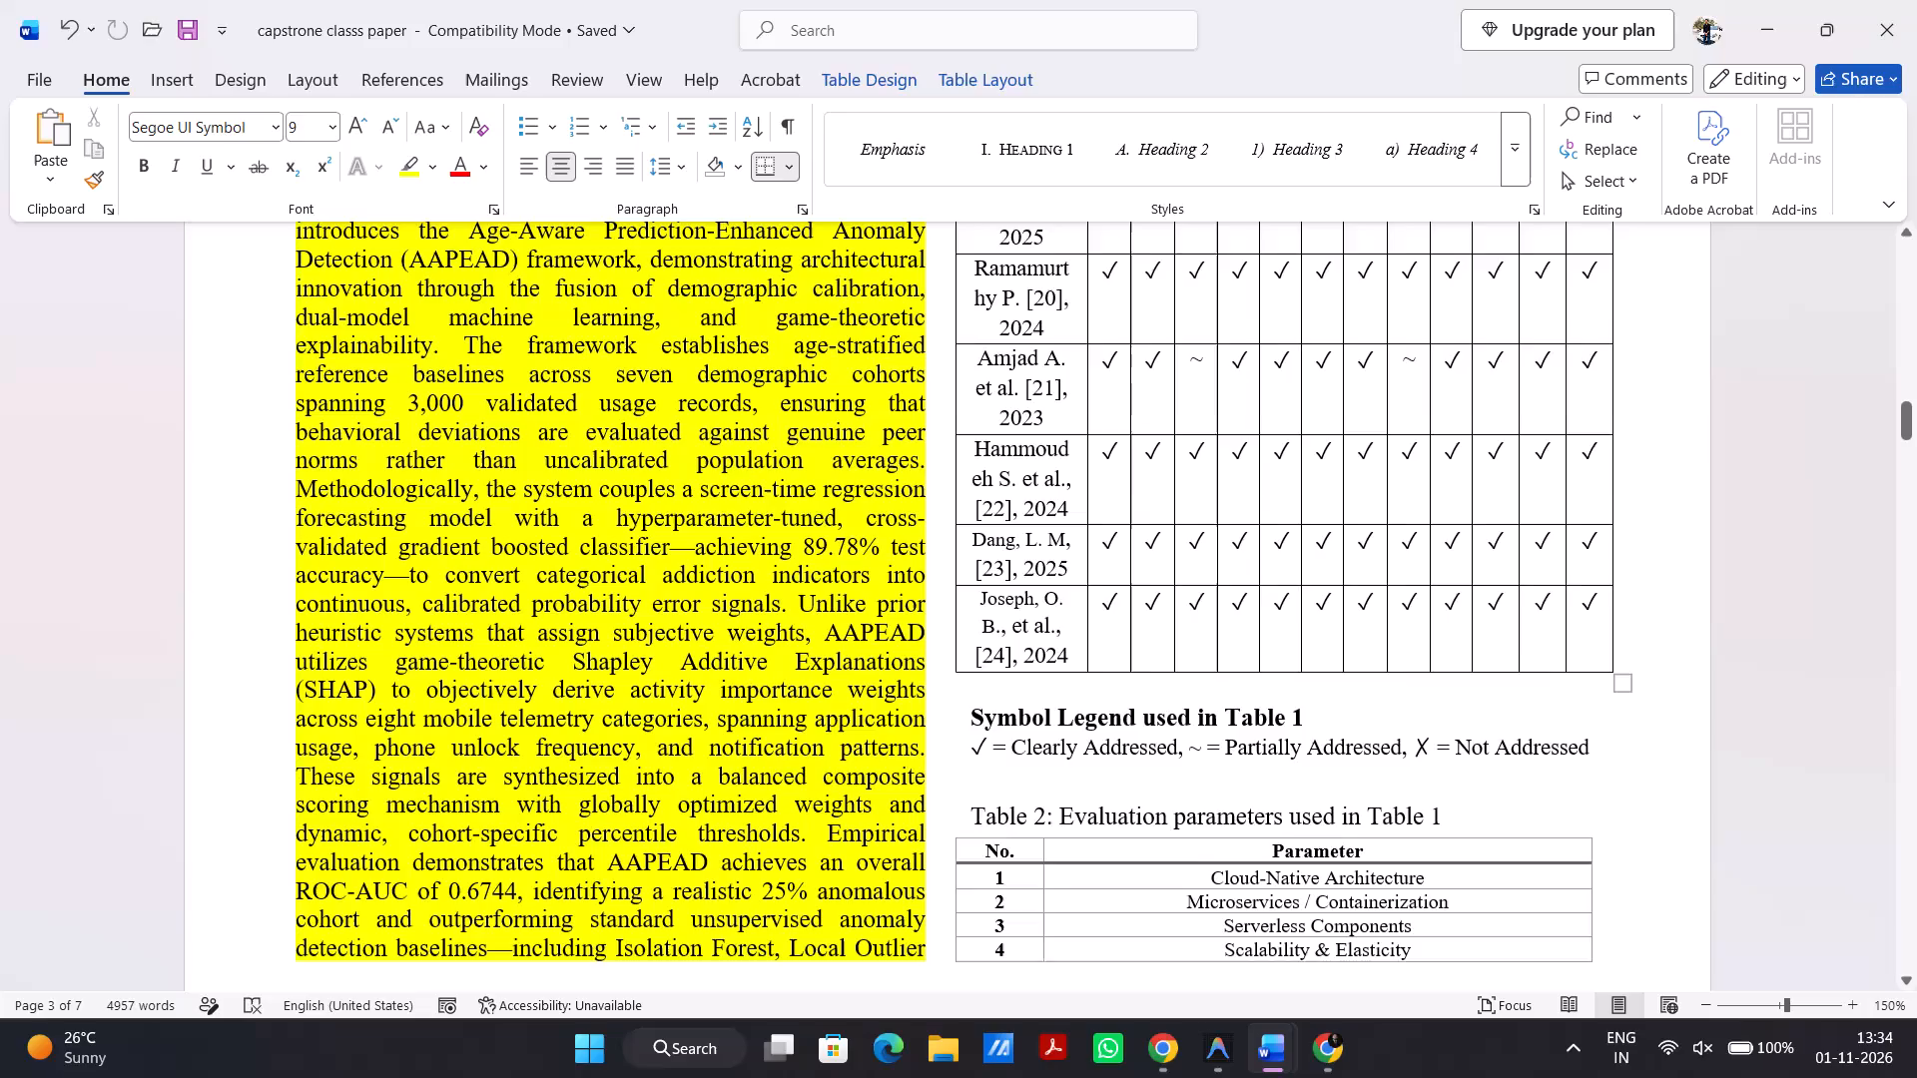
Review the Literature Survey section and Table 1 in the capstone paper.
{"action": "scroll", "coordinate": [920, 570], "scroll_direction": "up", "scroll_amount": 4}
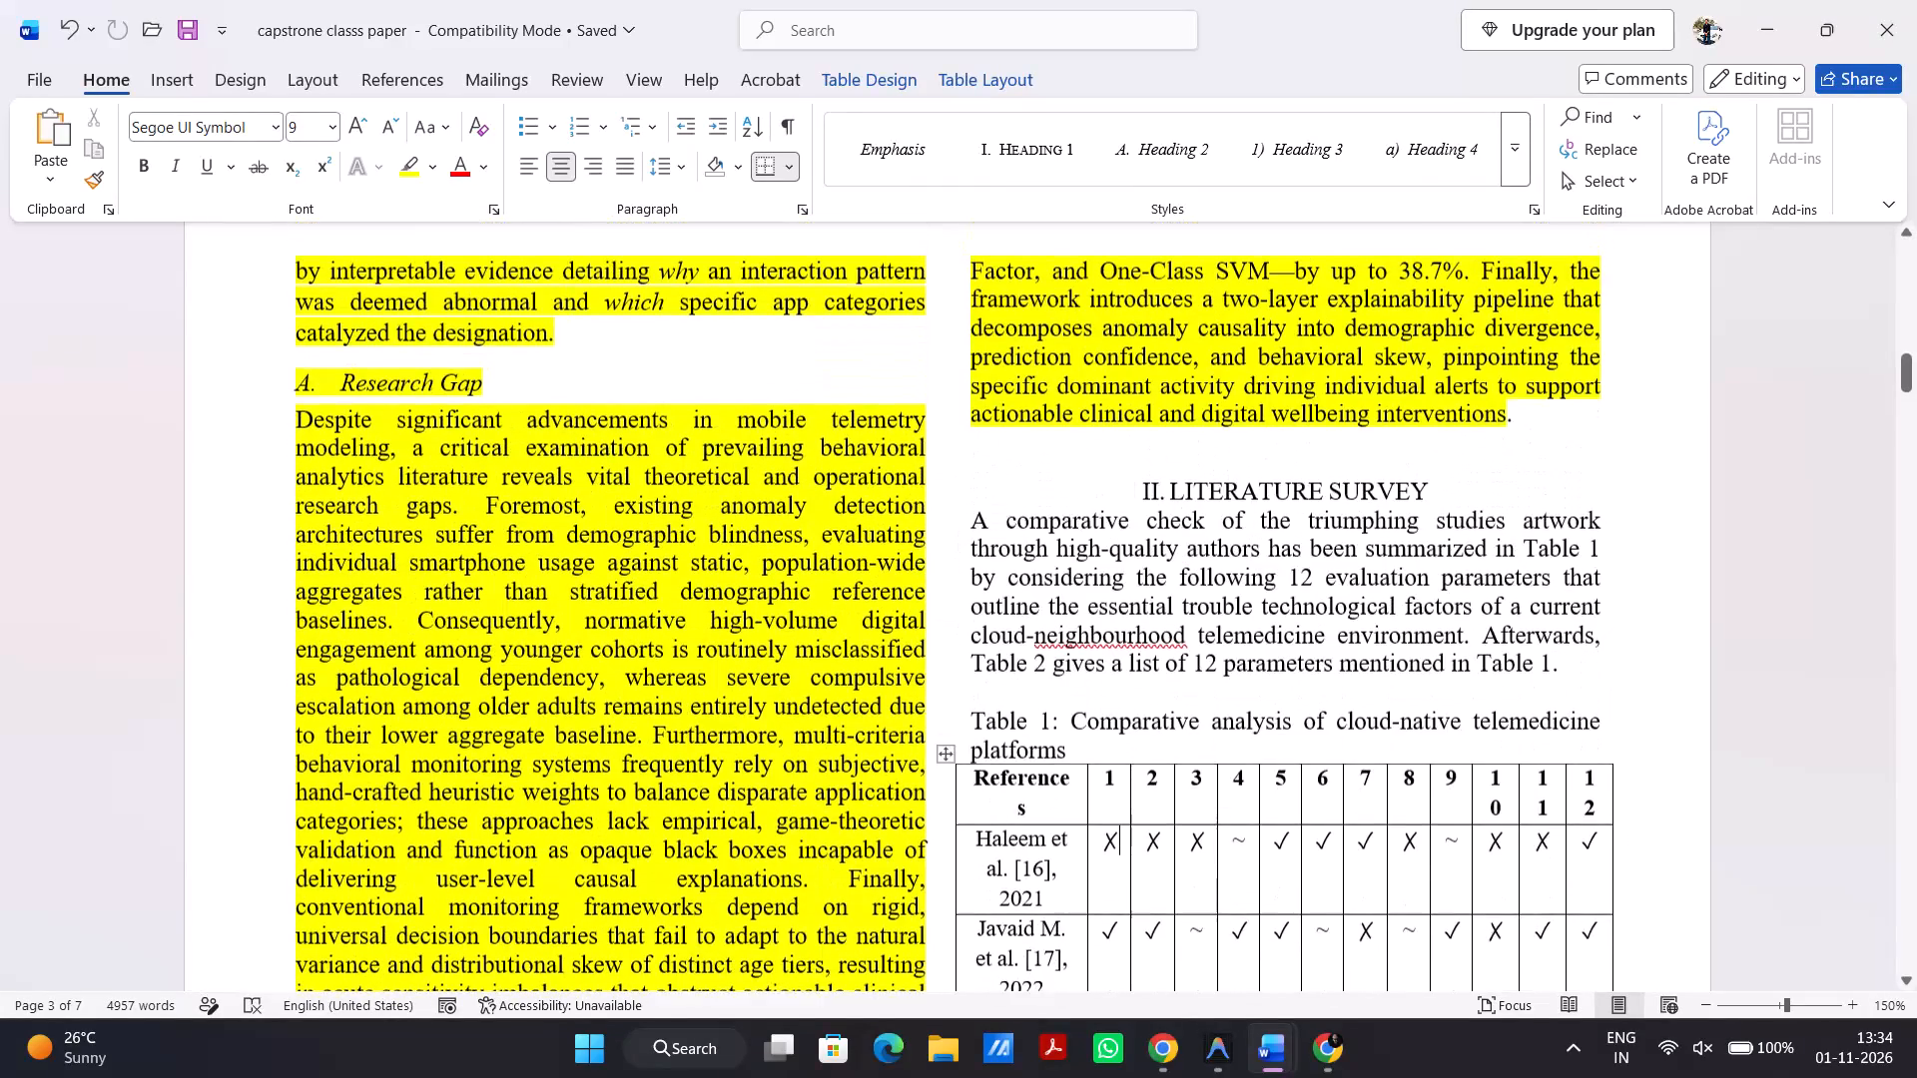
{"action": "scroll", "coordinate": [920, 570], "scroll_direction": "up", "scroll_amount": 1}
{"action": "left_click", "coordinate": [1265, 682]}
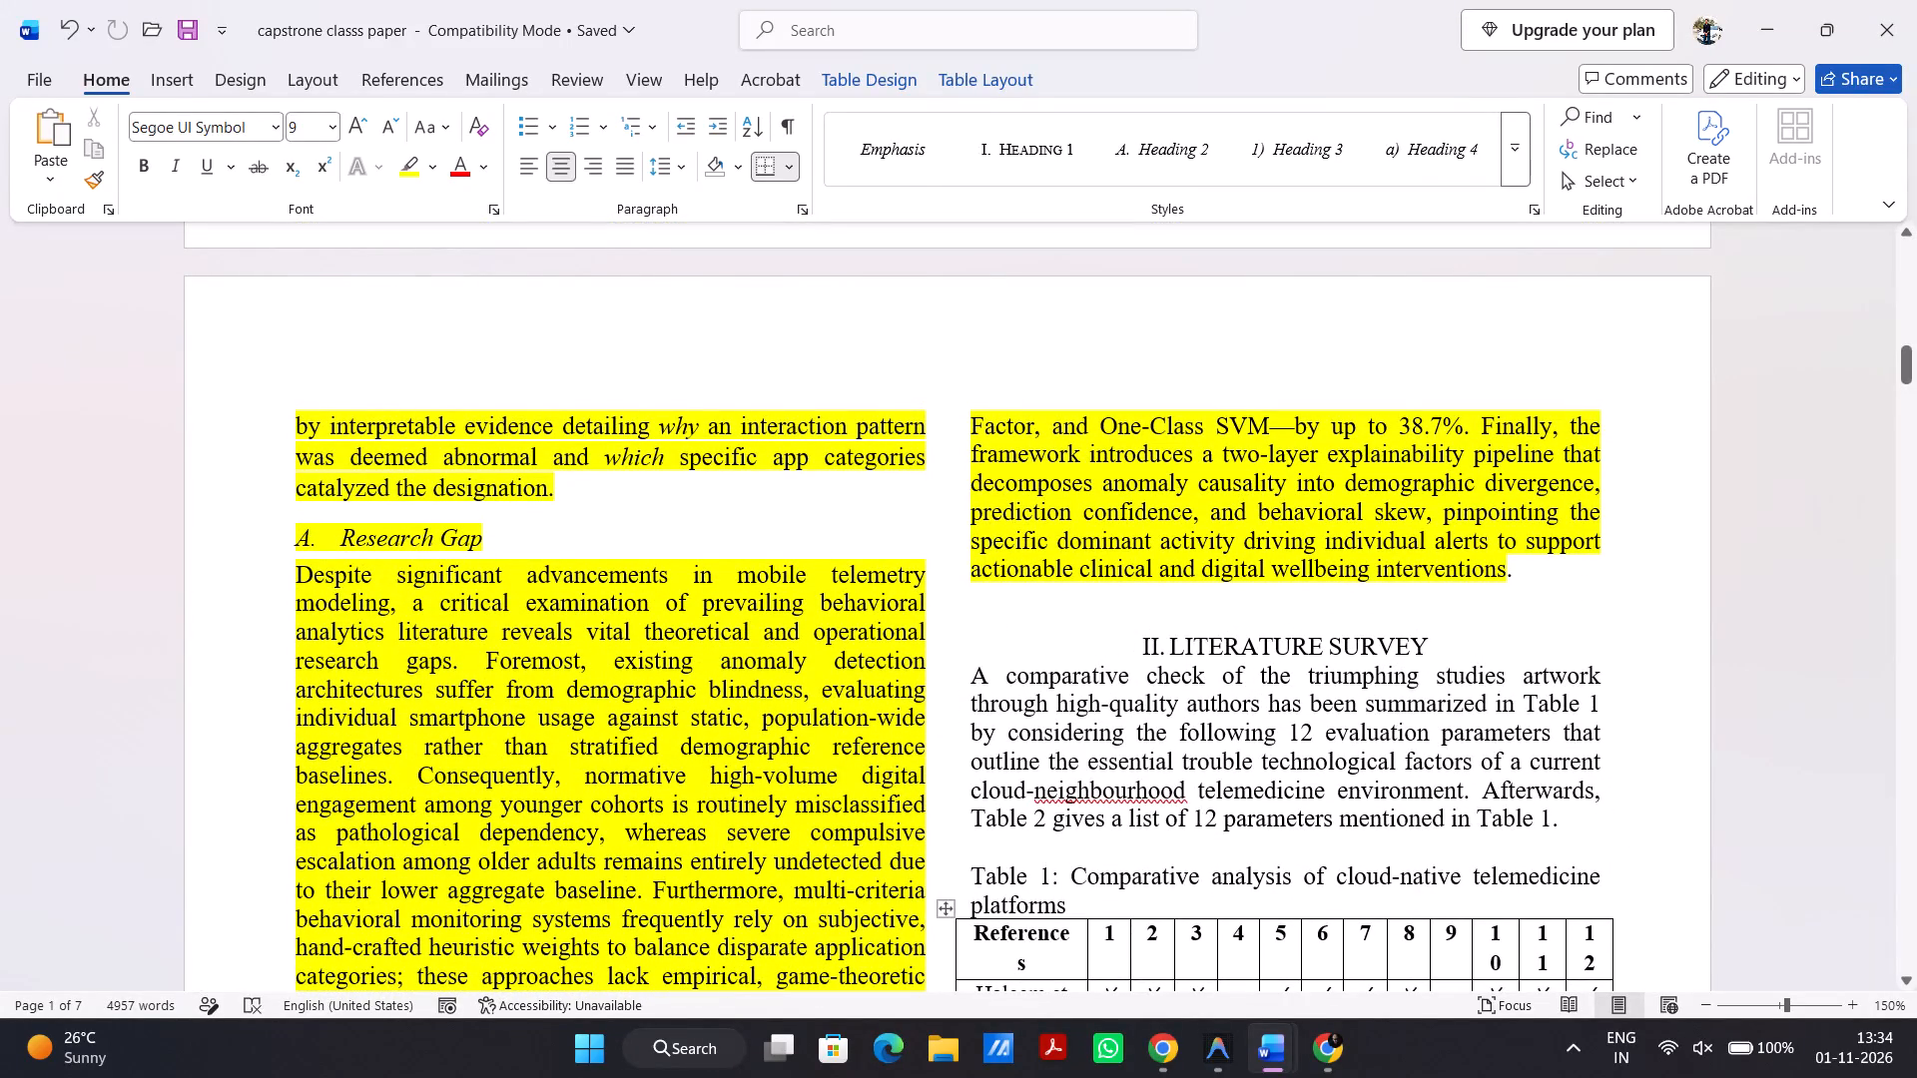
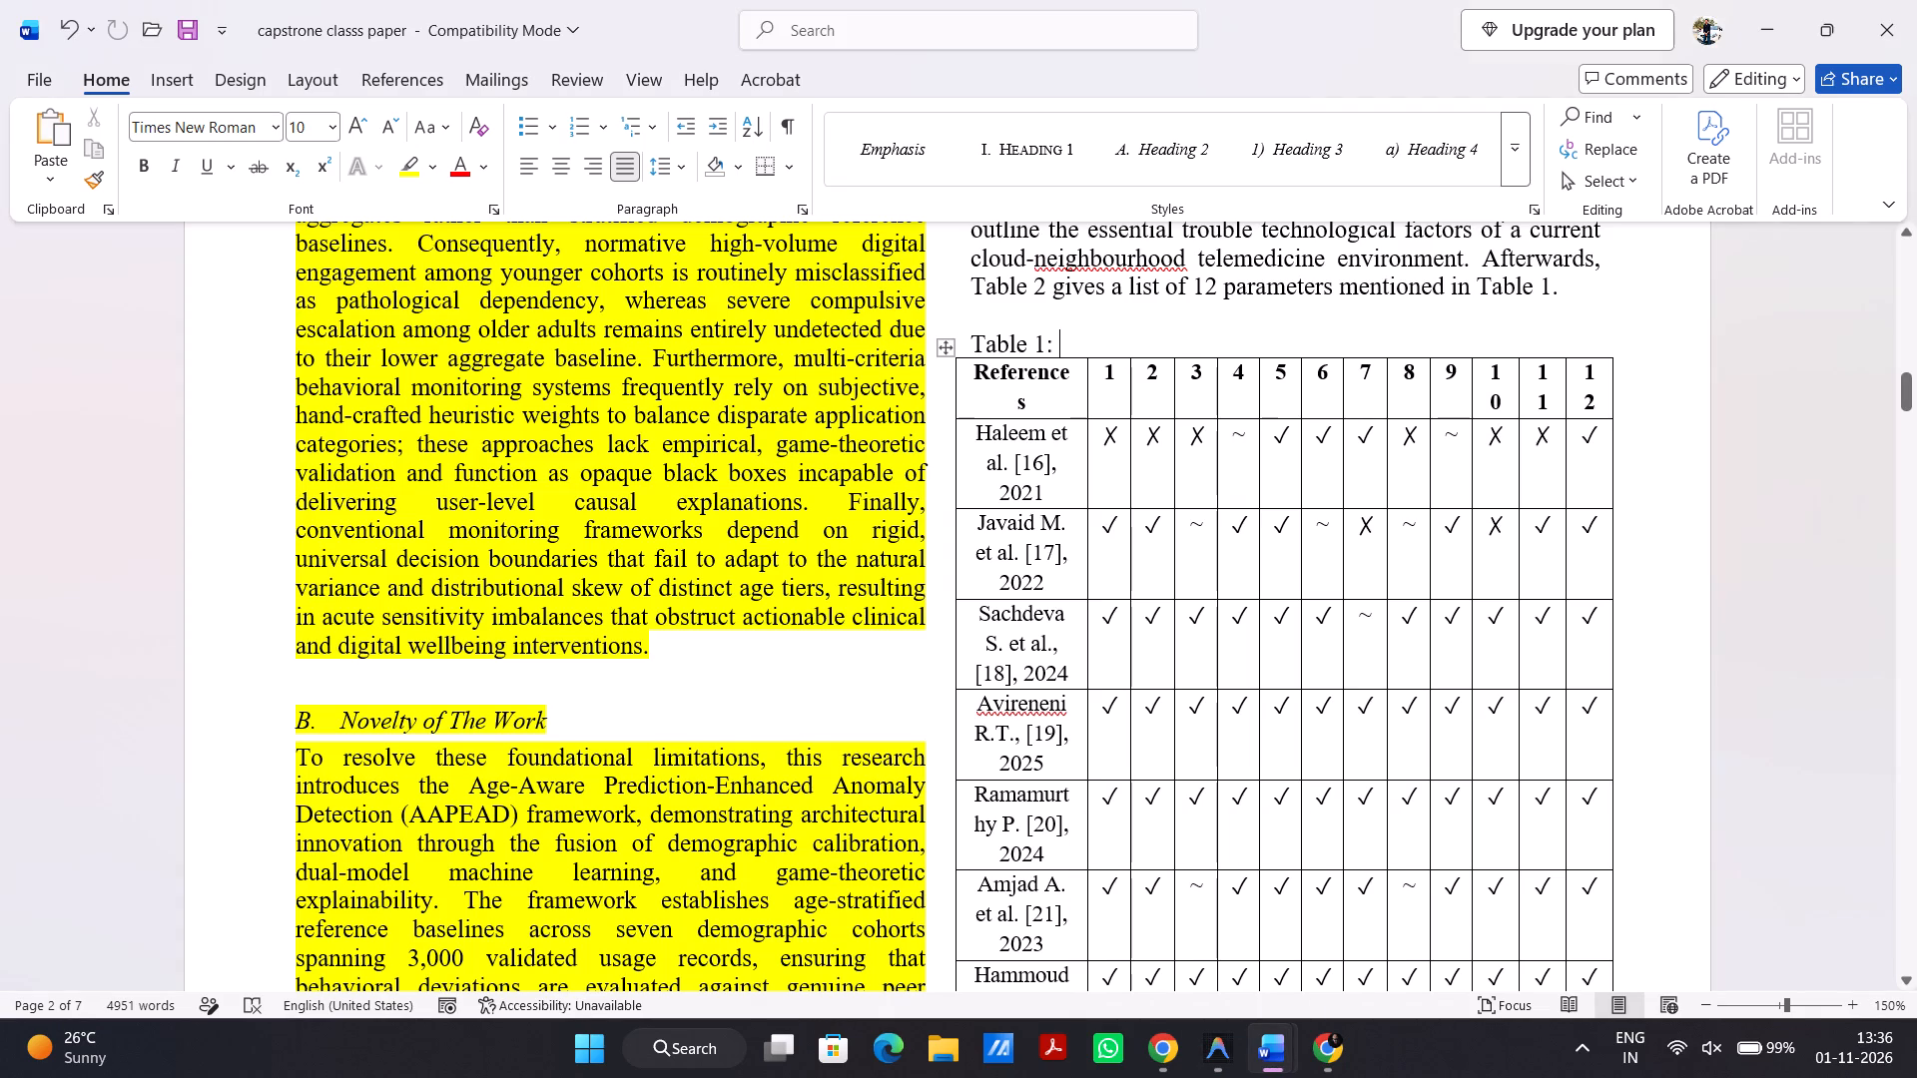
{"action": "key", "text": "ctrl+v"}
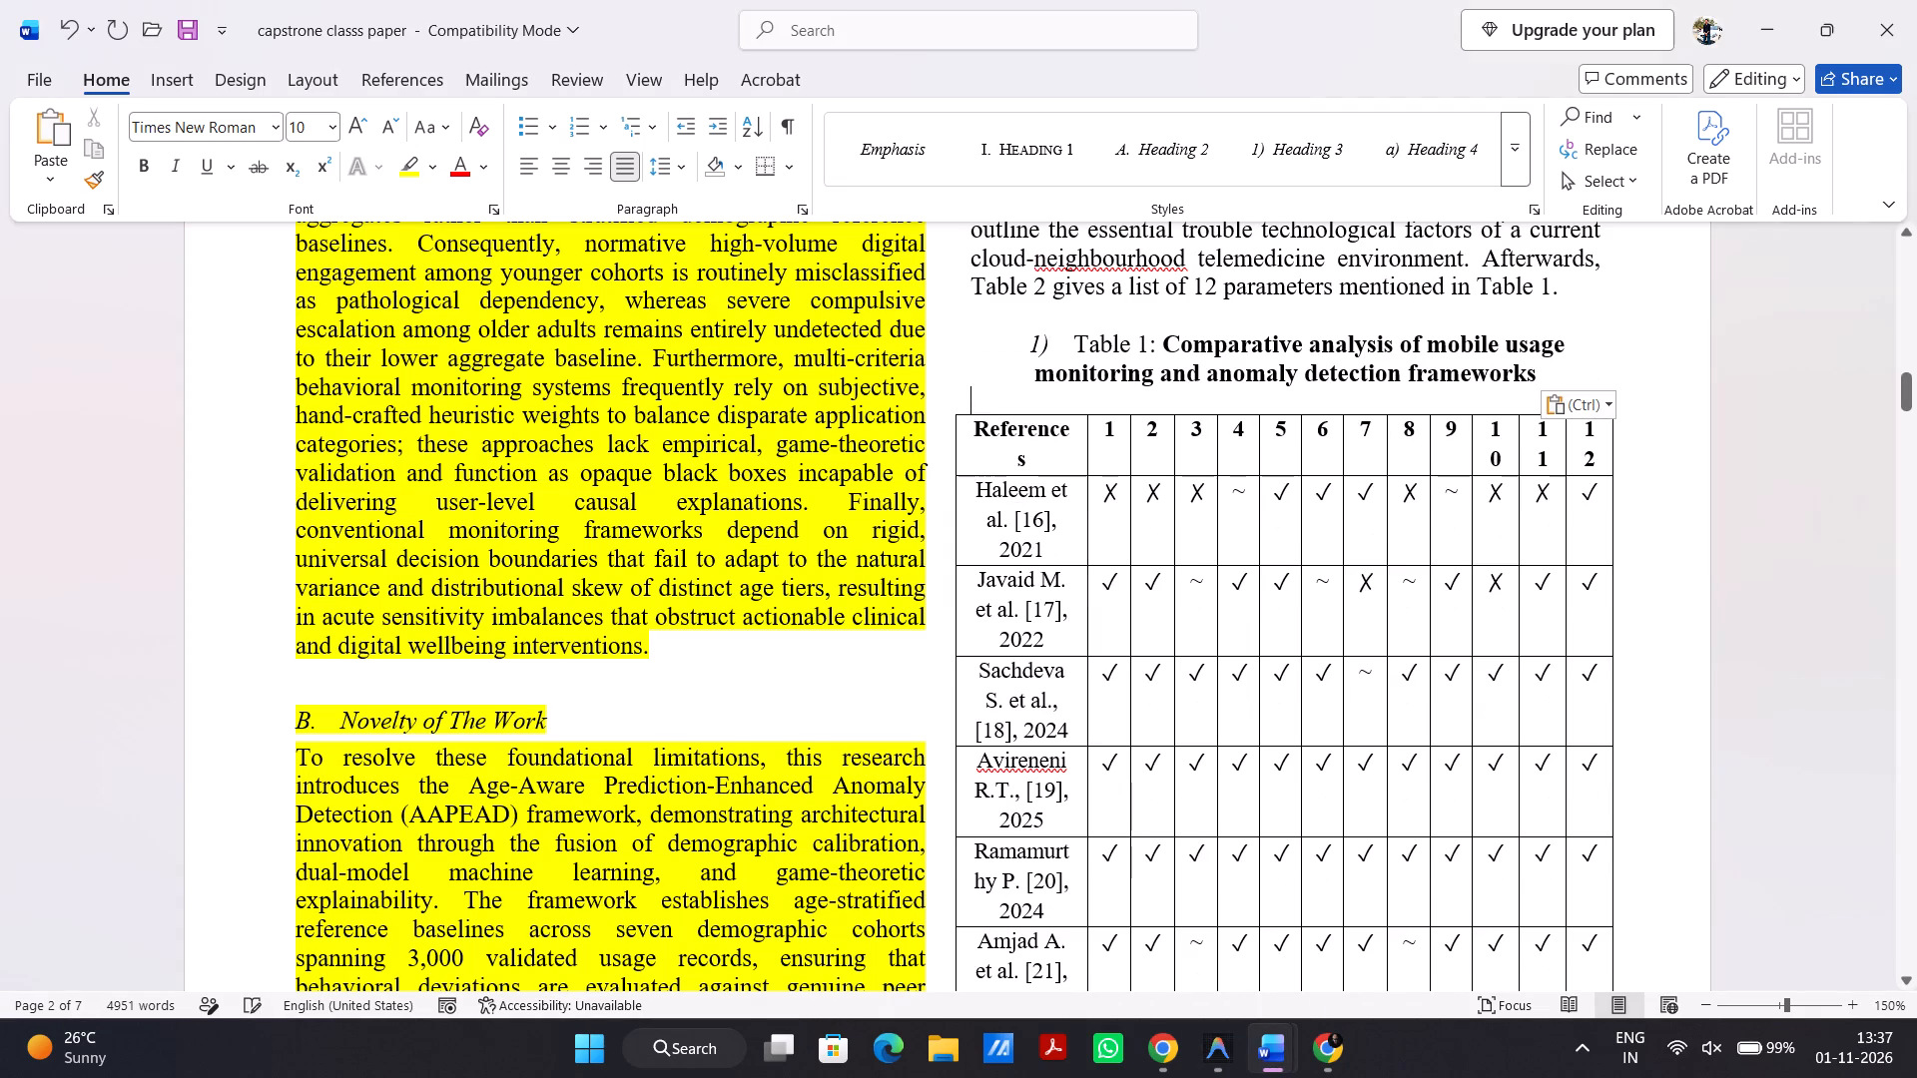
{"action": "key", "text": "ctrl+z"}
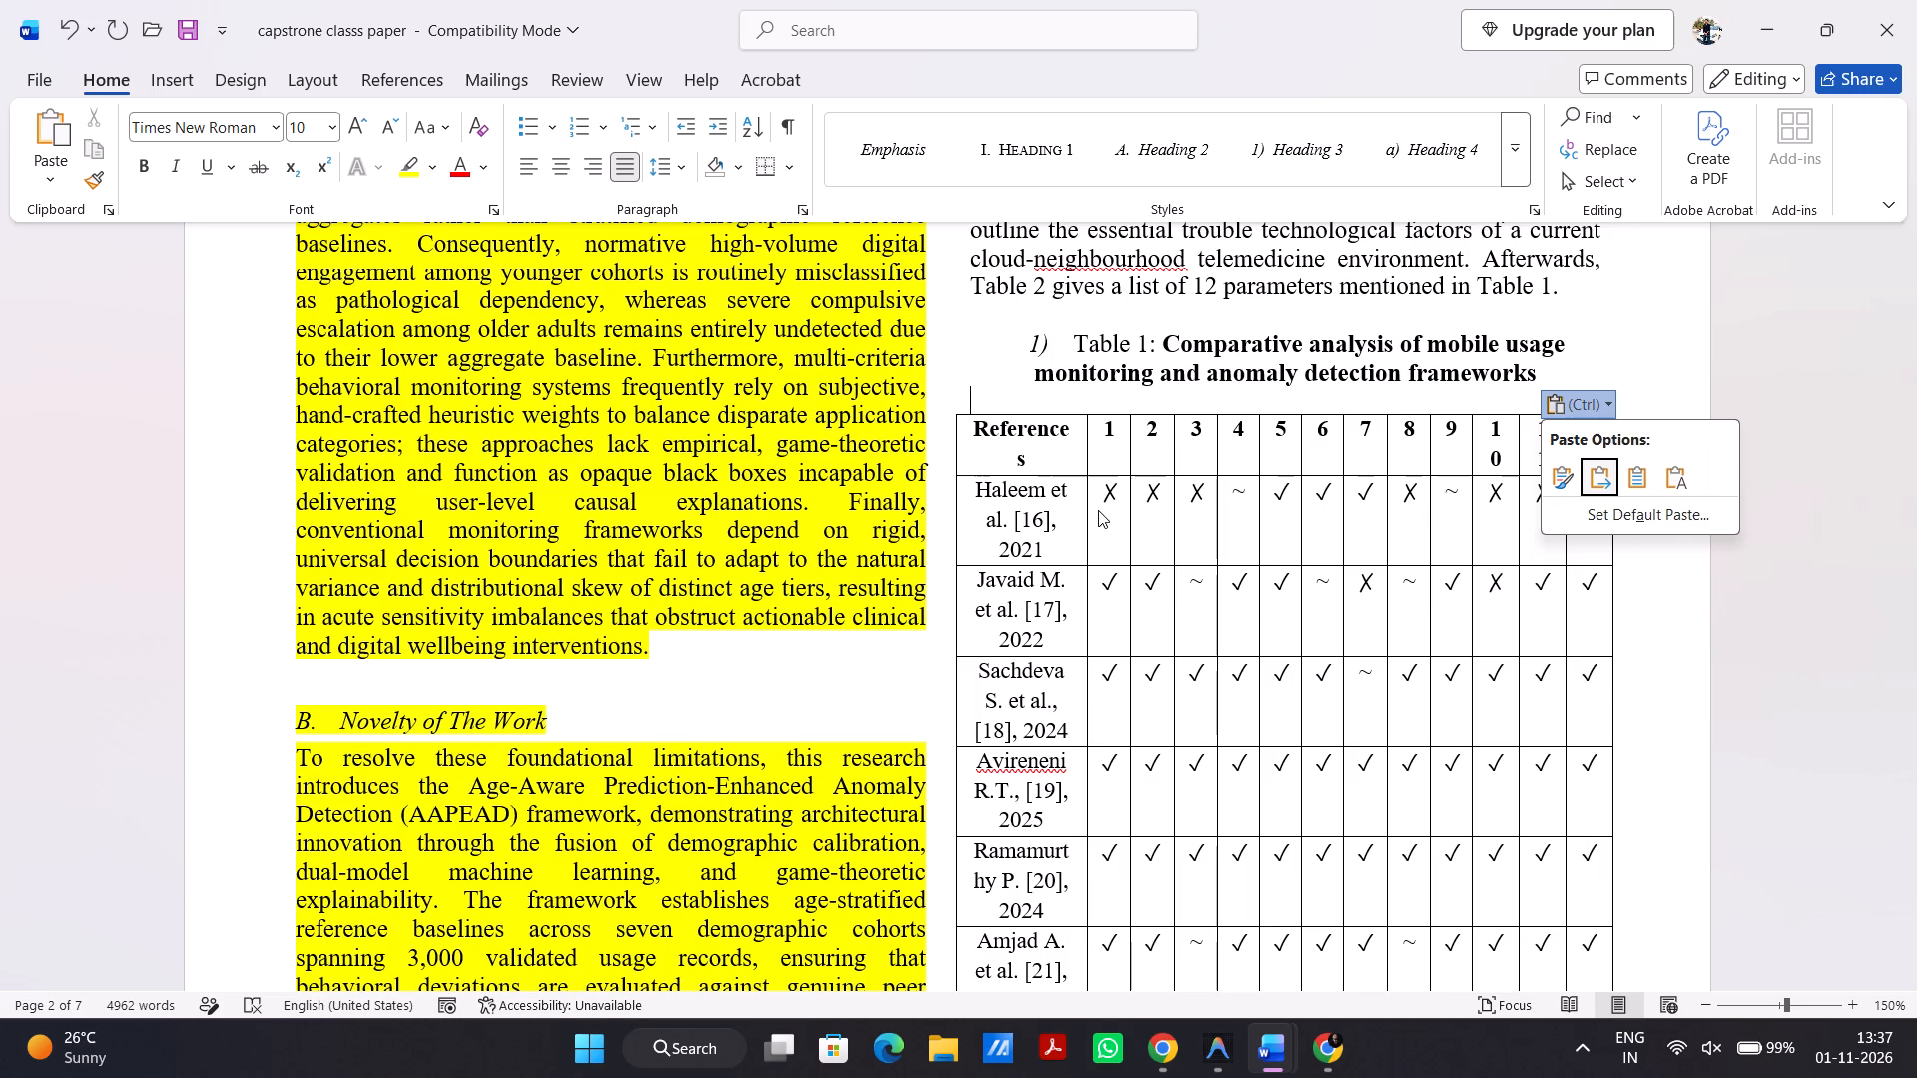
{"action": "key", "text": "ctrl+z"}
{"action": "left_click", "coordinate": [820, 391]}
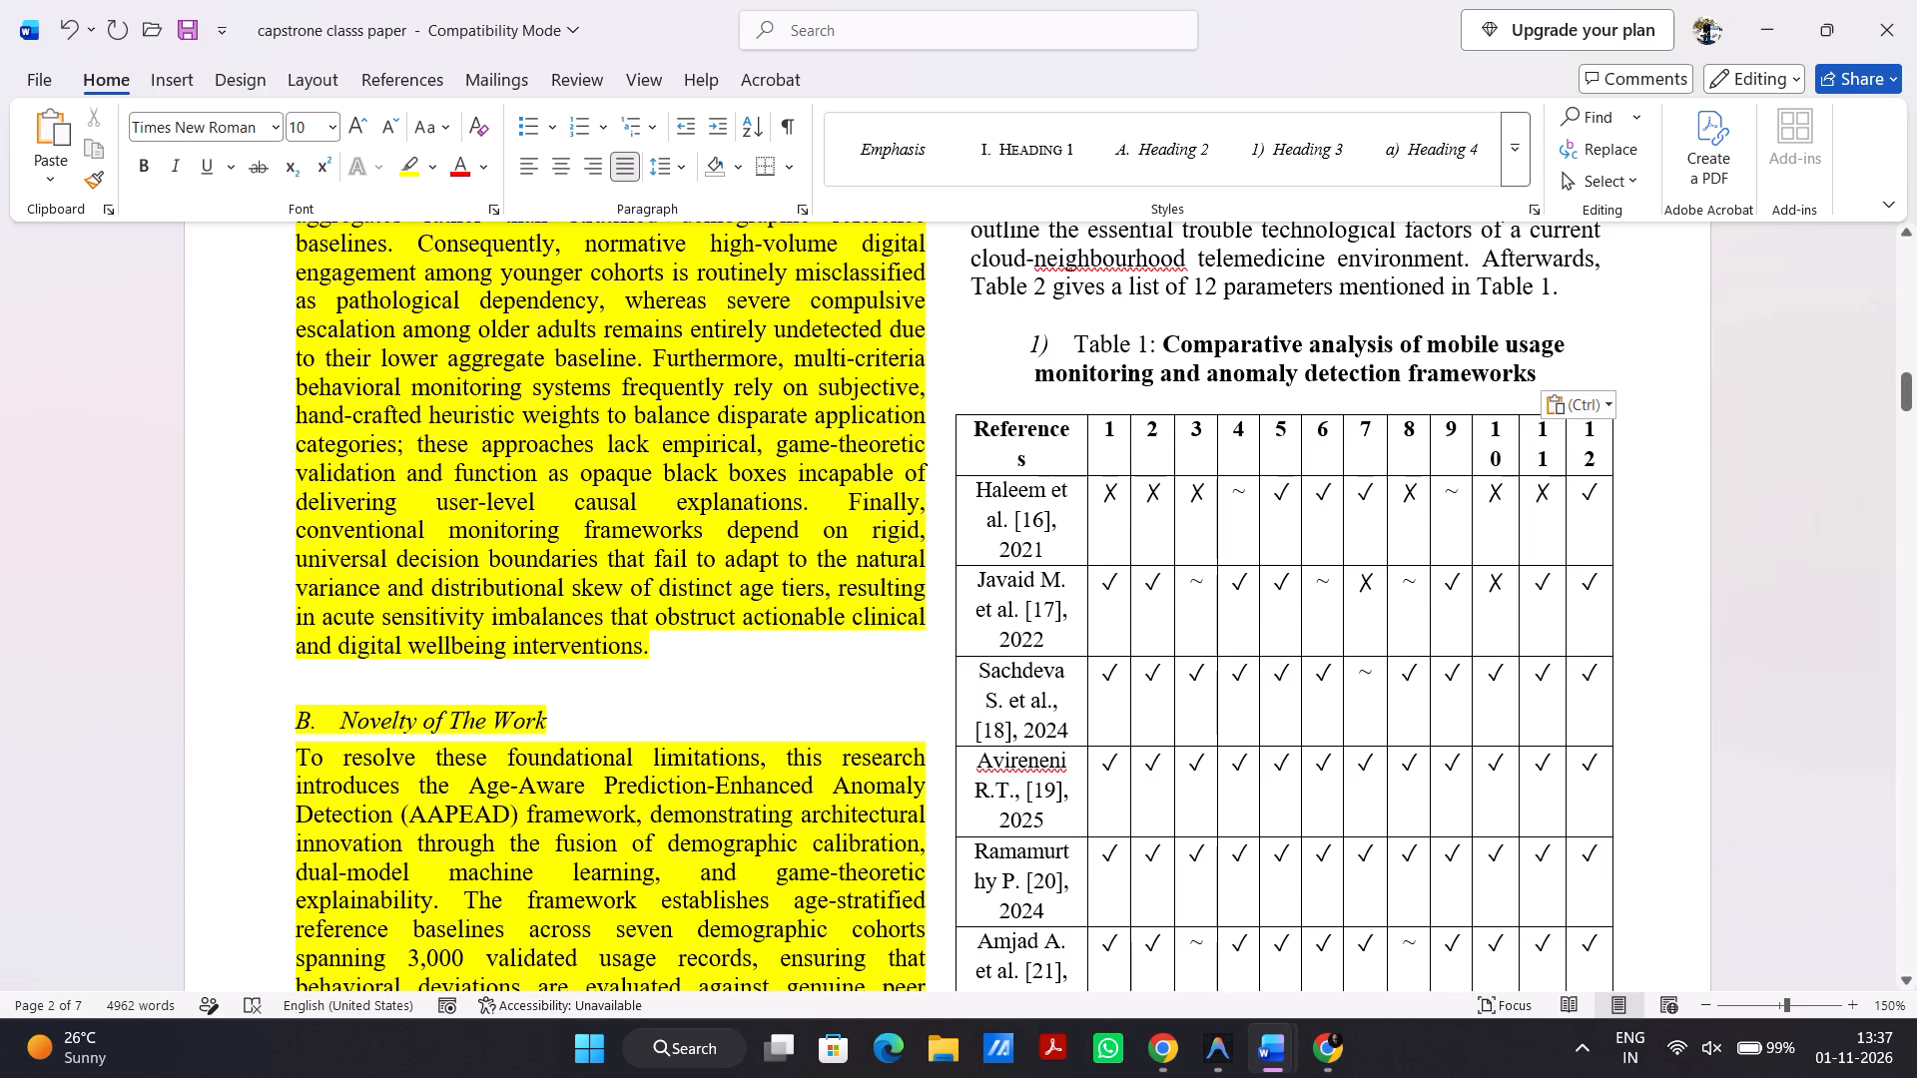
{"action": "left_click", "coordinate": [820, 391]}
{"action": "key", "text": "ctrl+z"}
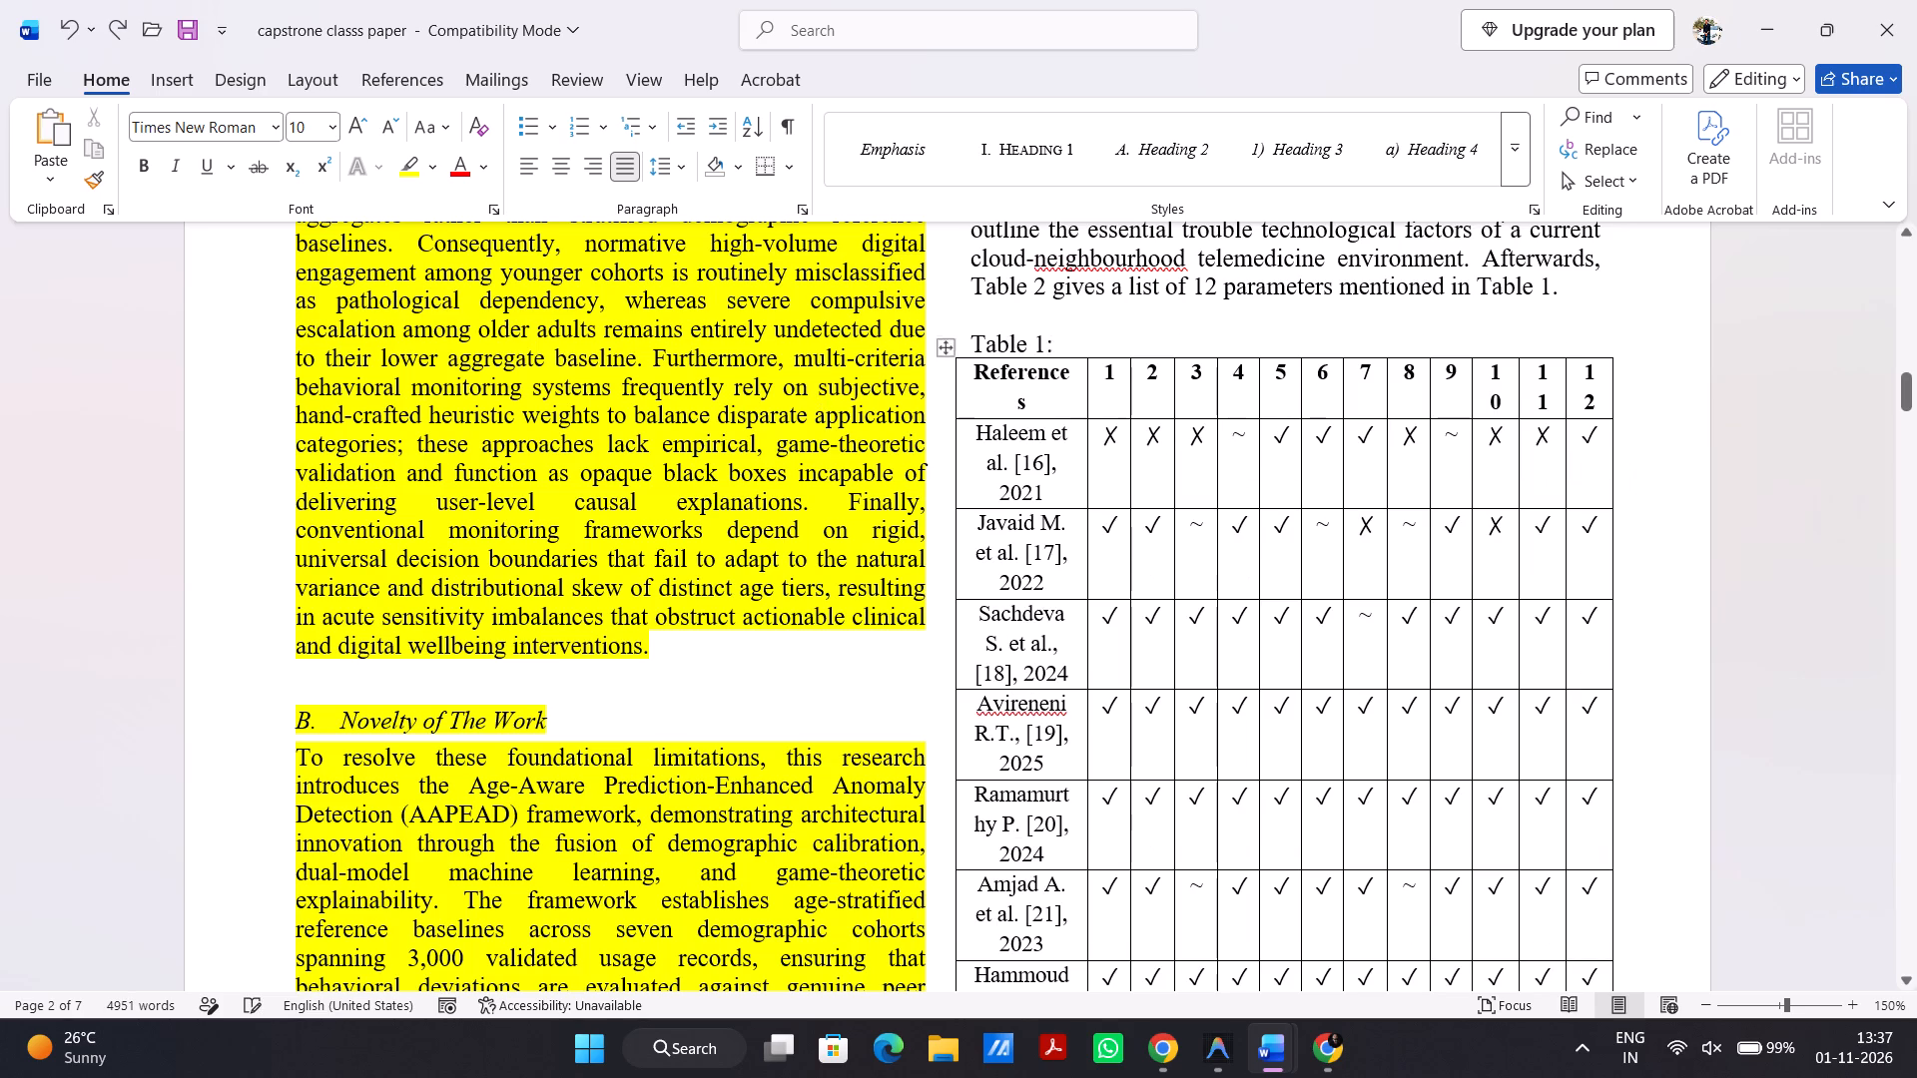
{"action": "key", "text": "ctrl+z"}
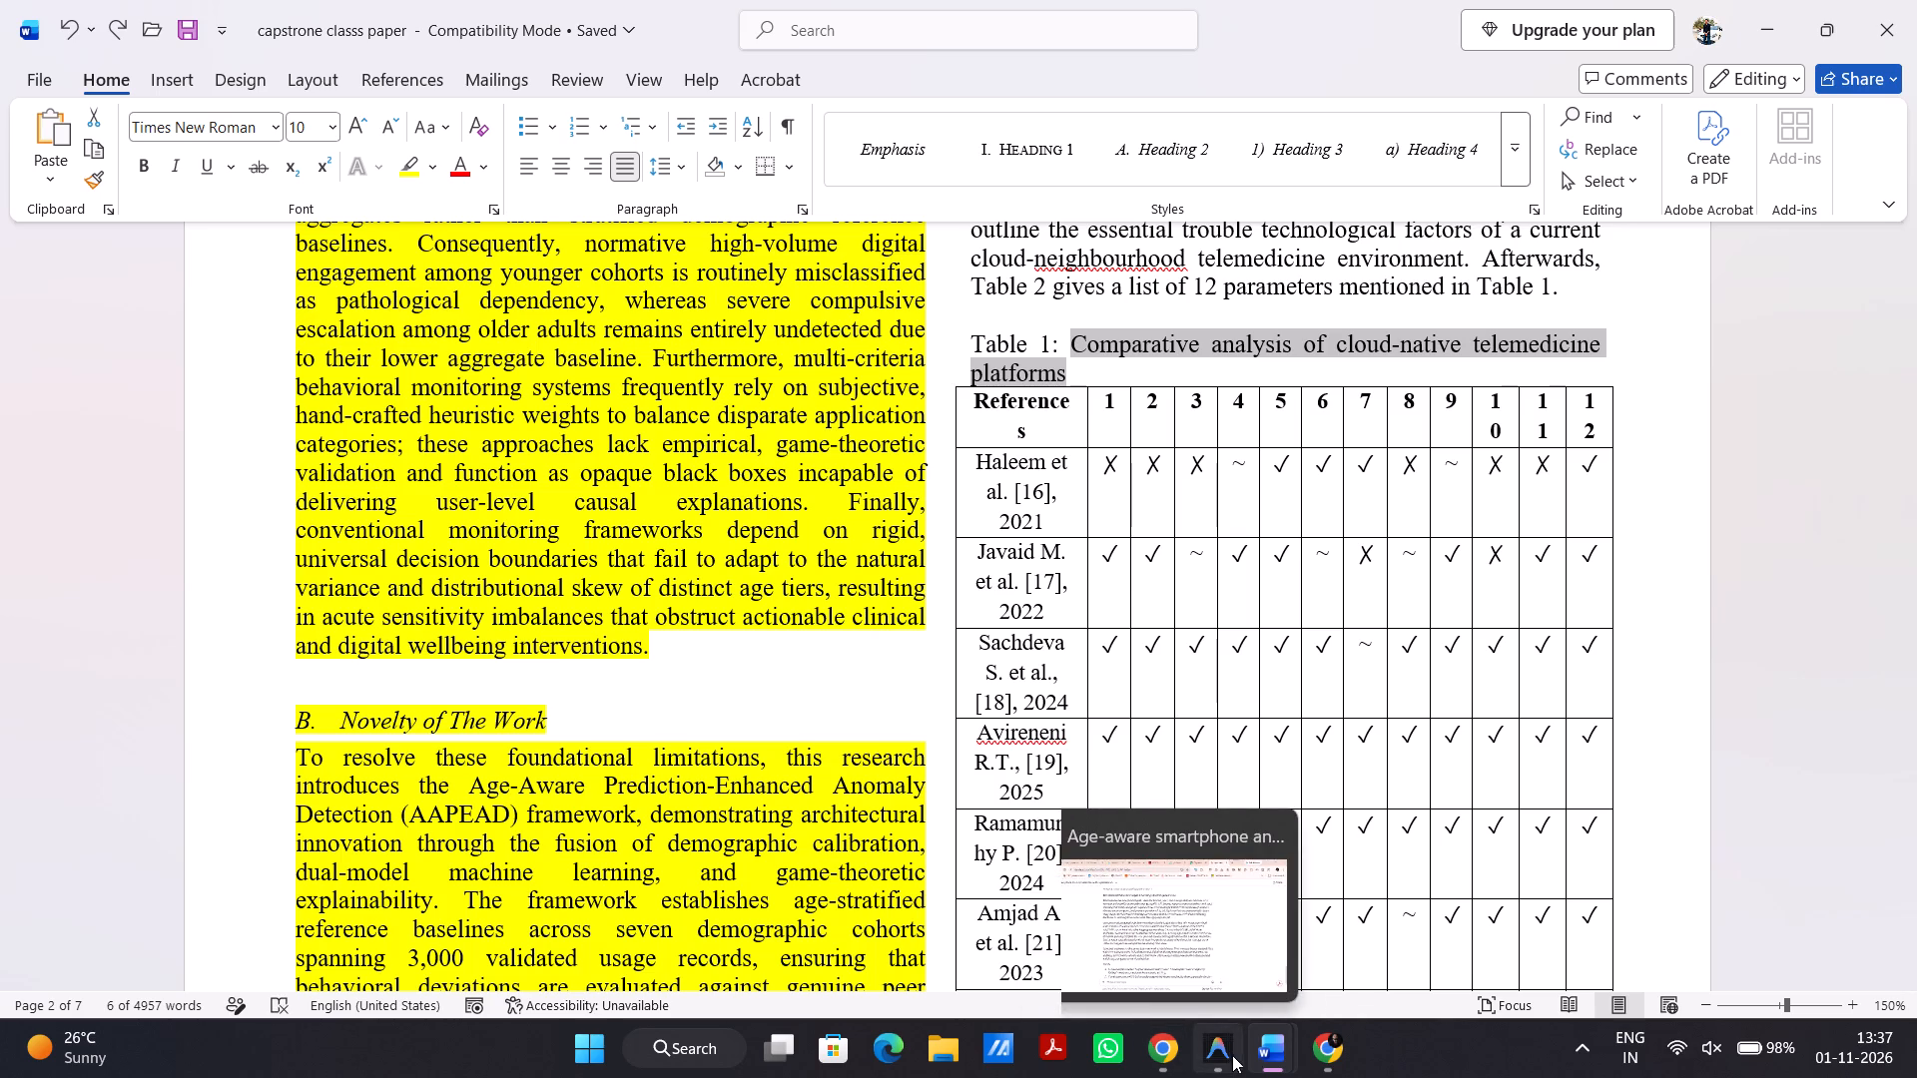
Switch to the Document1 Word file and paste the copied table title on a new line below its last paragraph.
{"action": "left_click", "coordinate": [1359, 935]}
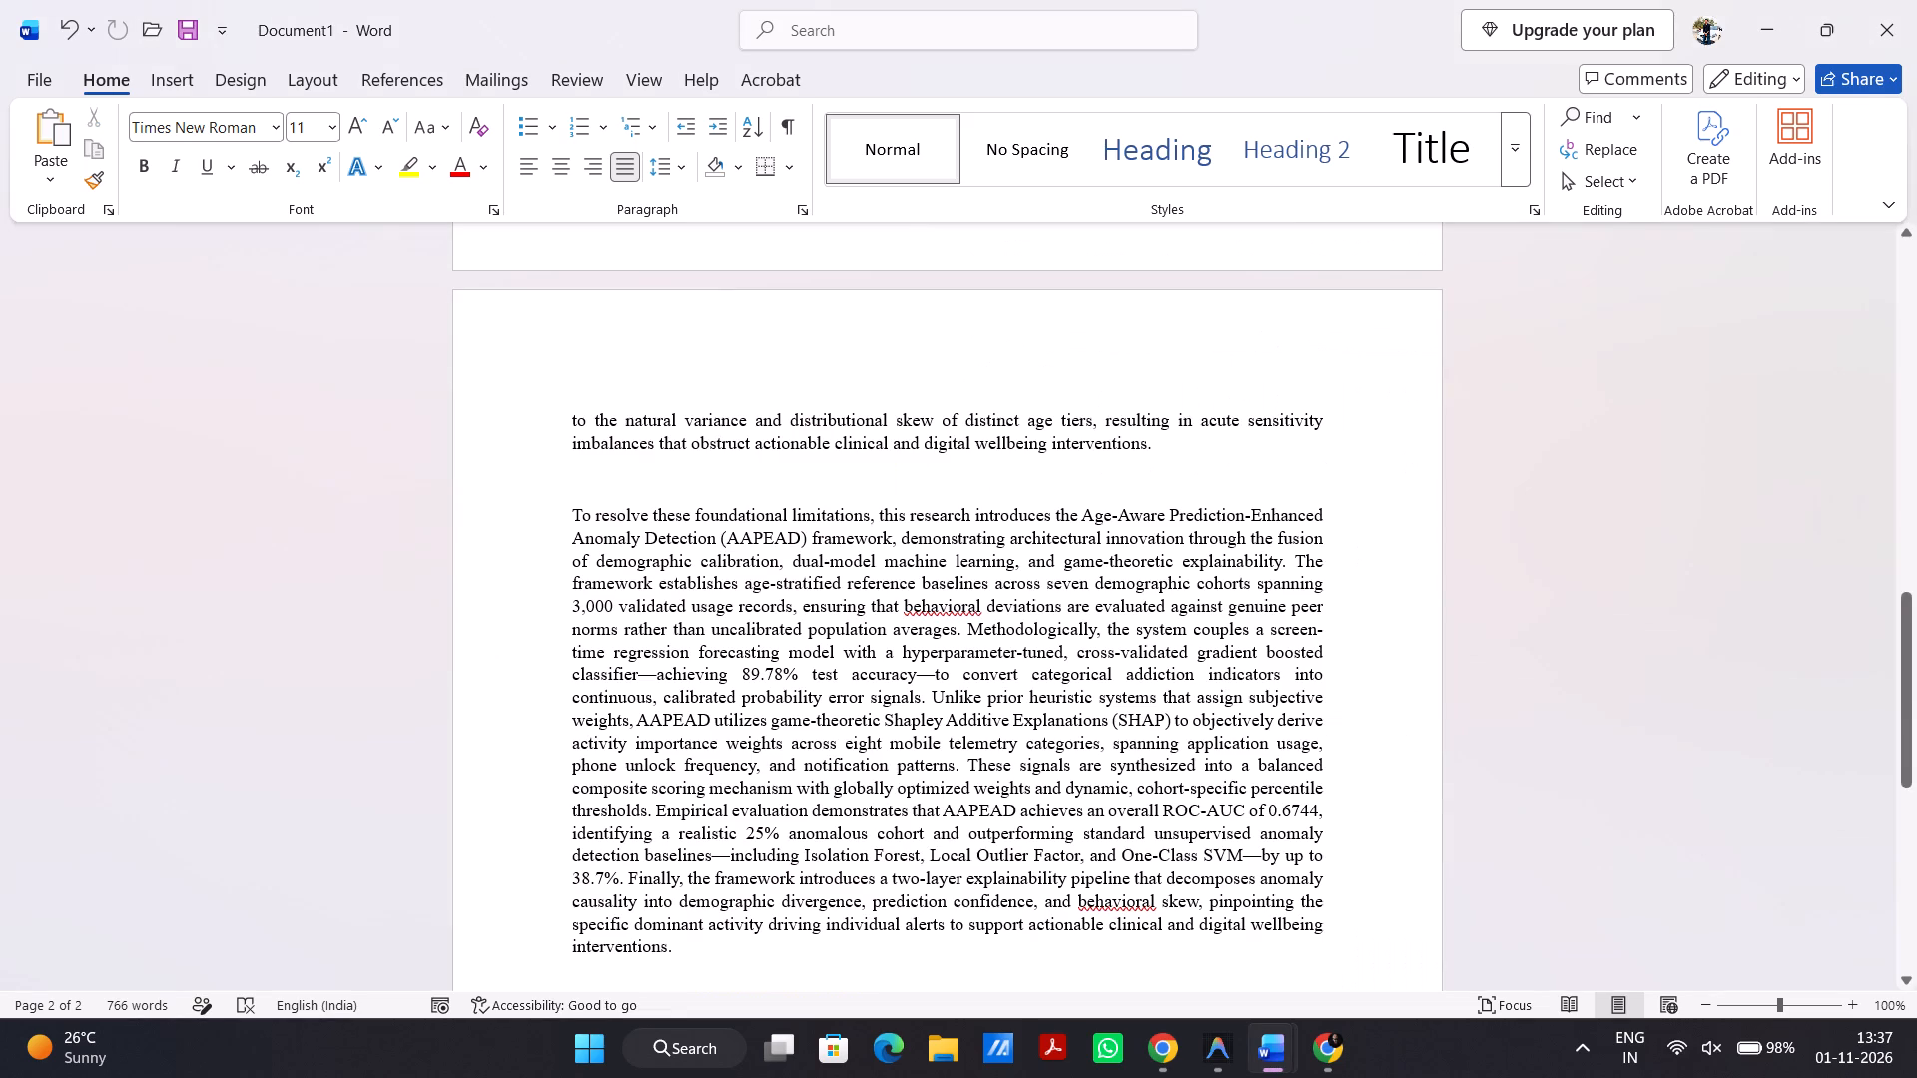
{"action": "scroll", "coordinate": [1024, 818], "scroll_direction": "down", "scroll_amount": 2}
{"action": "left_click", "coordinate": [777, 670]}
{"action": "left_click", "coordinate": [777, 670]}
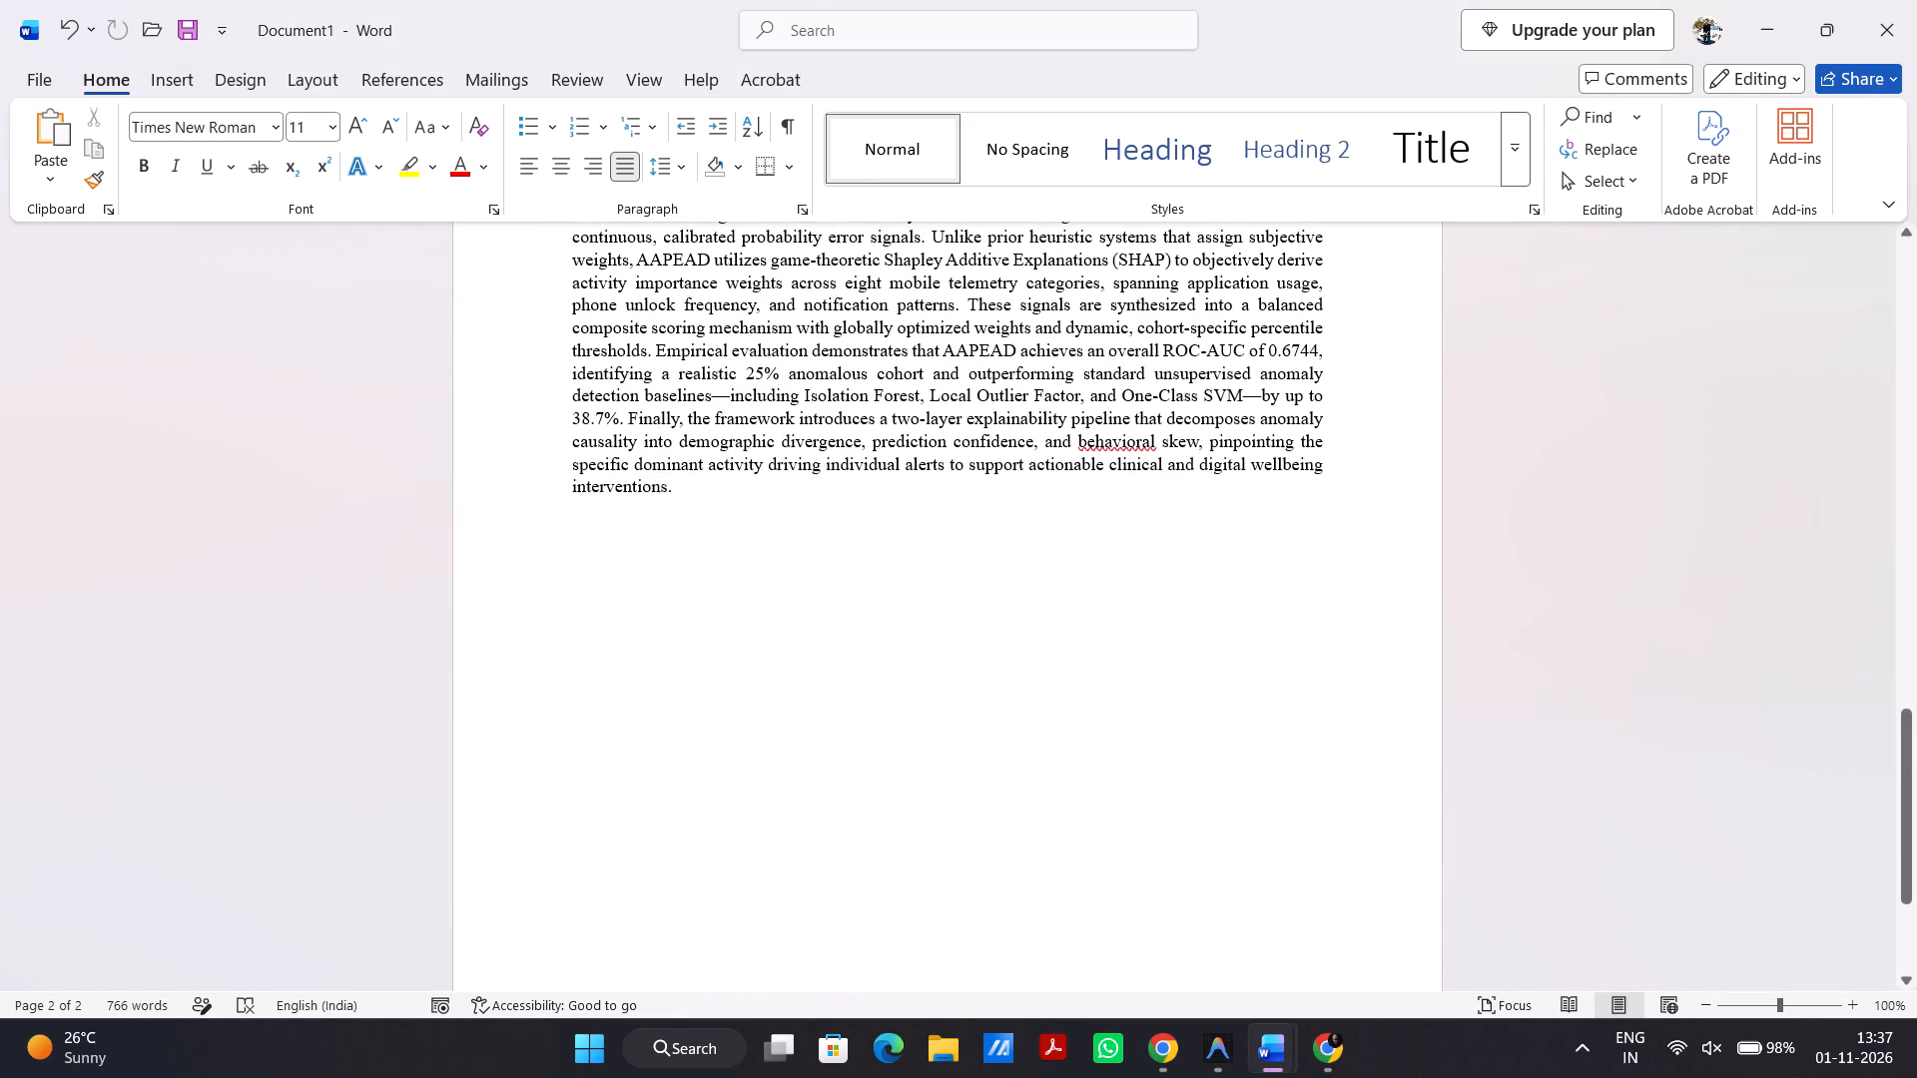
{"action": "key", "text": "Return"}
{"action": "key", "text": "ctrl+v"}
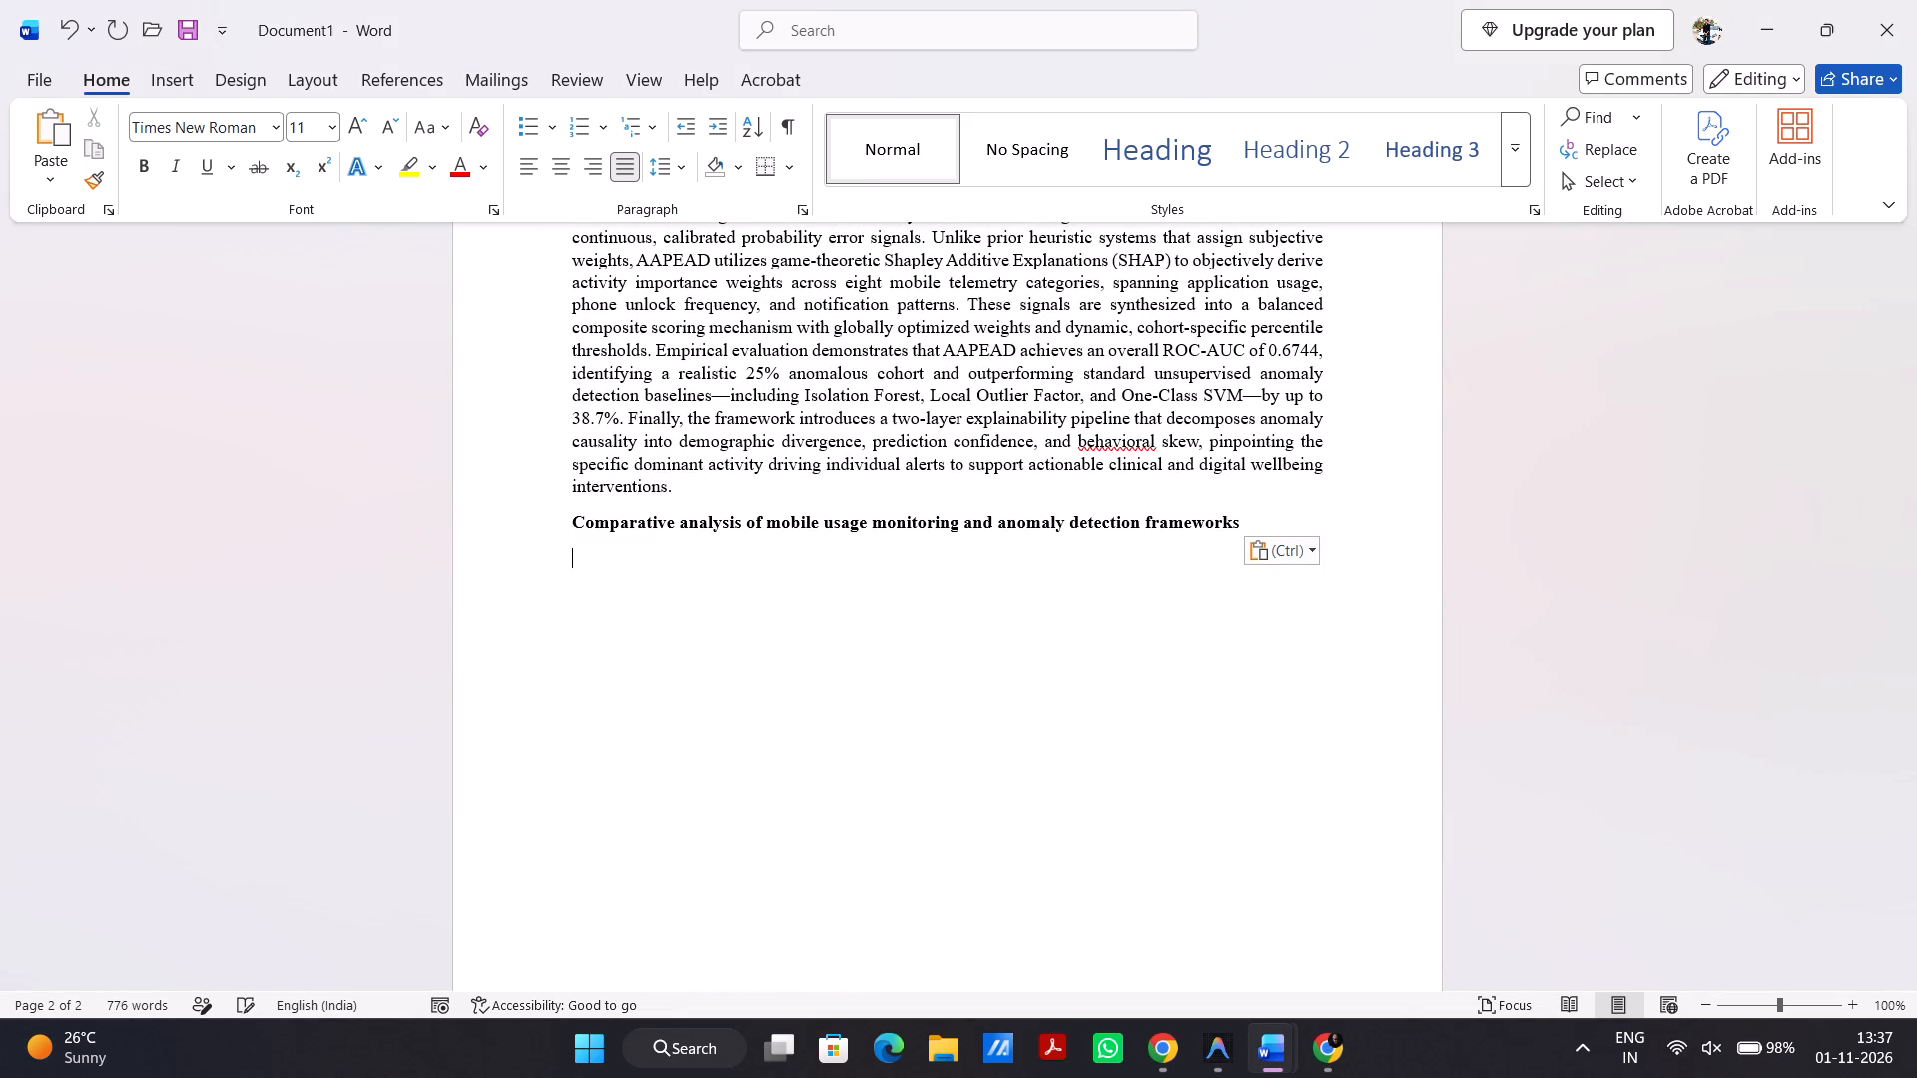
Remove the bold from the pasted table title and set its font size to 10.
{"action": "left_click_drag", "start_coordinate": [563, 512], "coordinate": [1220, 518]}
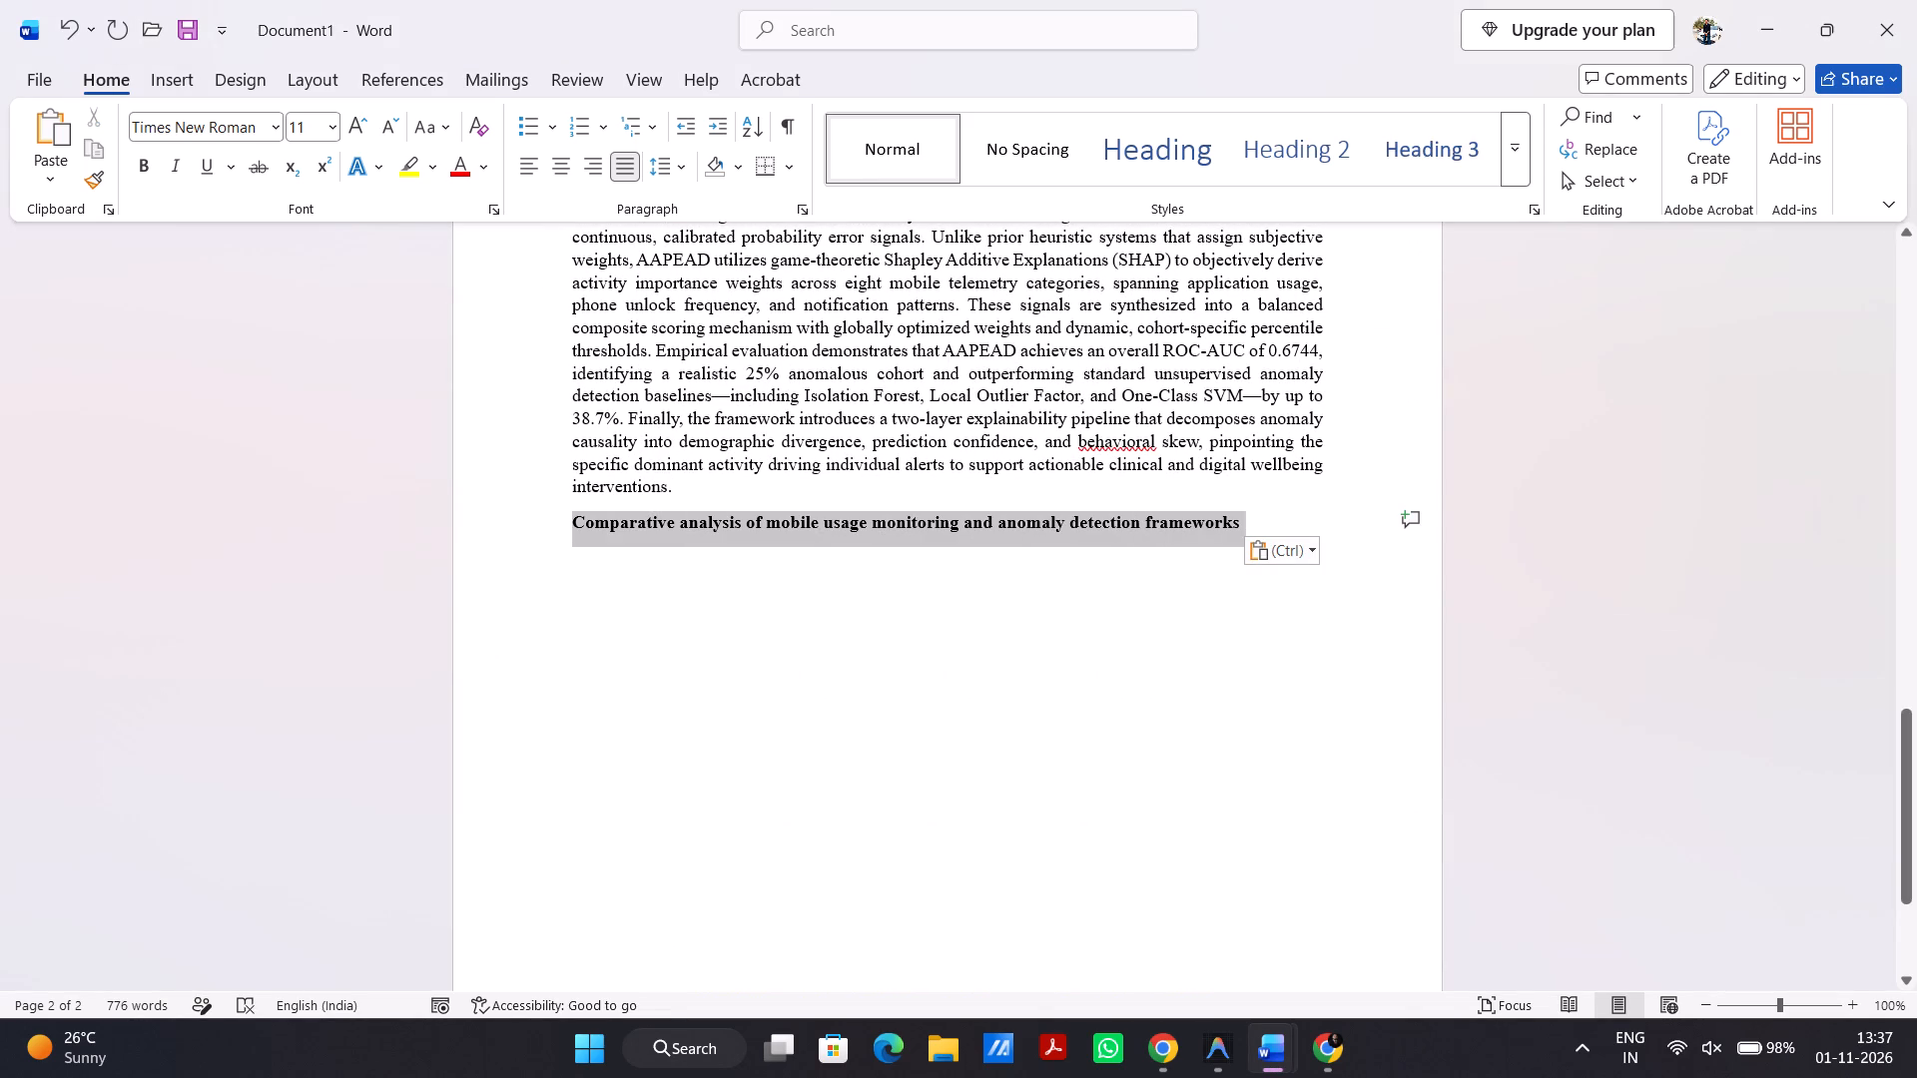
{"action": "left_click_drag", "start_coordinate": [1220, 518], "coordinate": [1231, 513]}
{"action": "left_click", "coordinate": [1247, 472]}
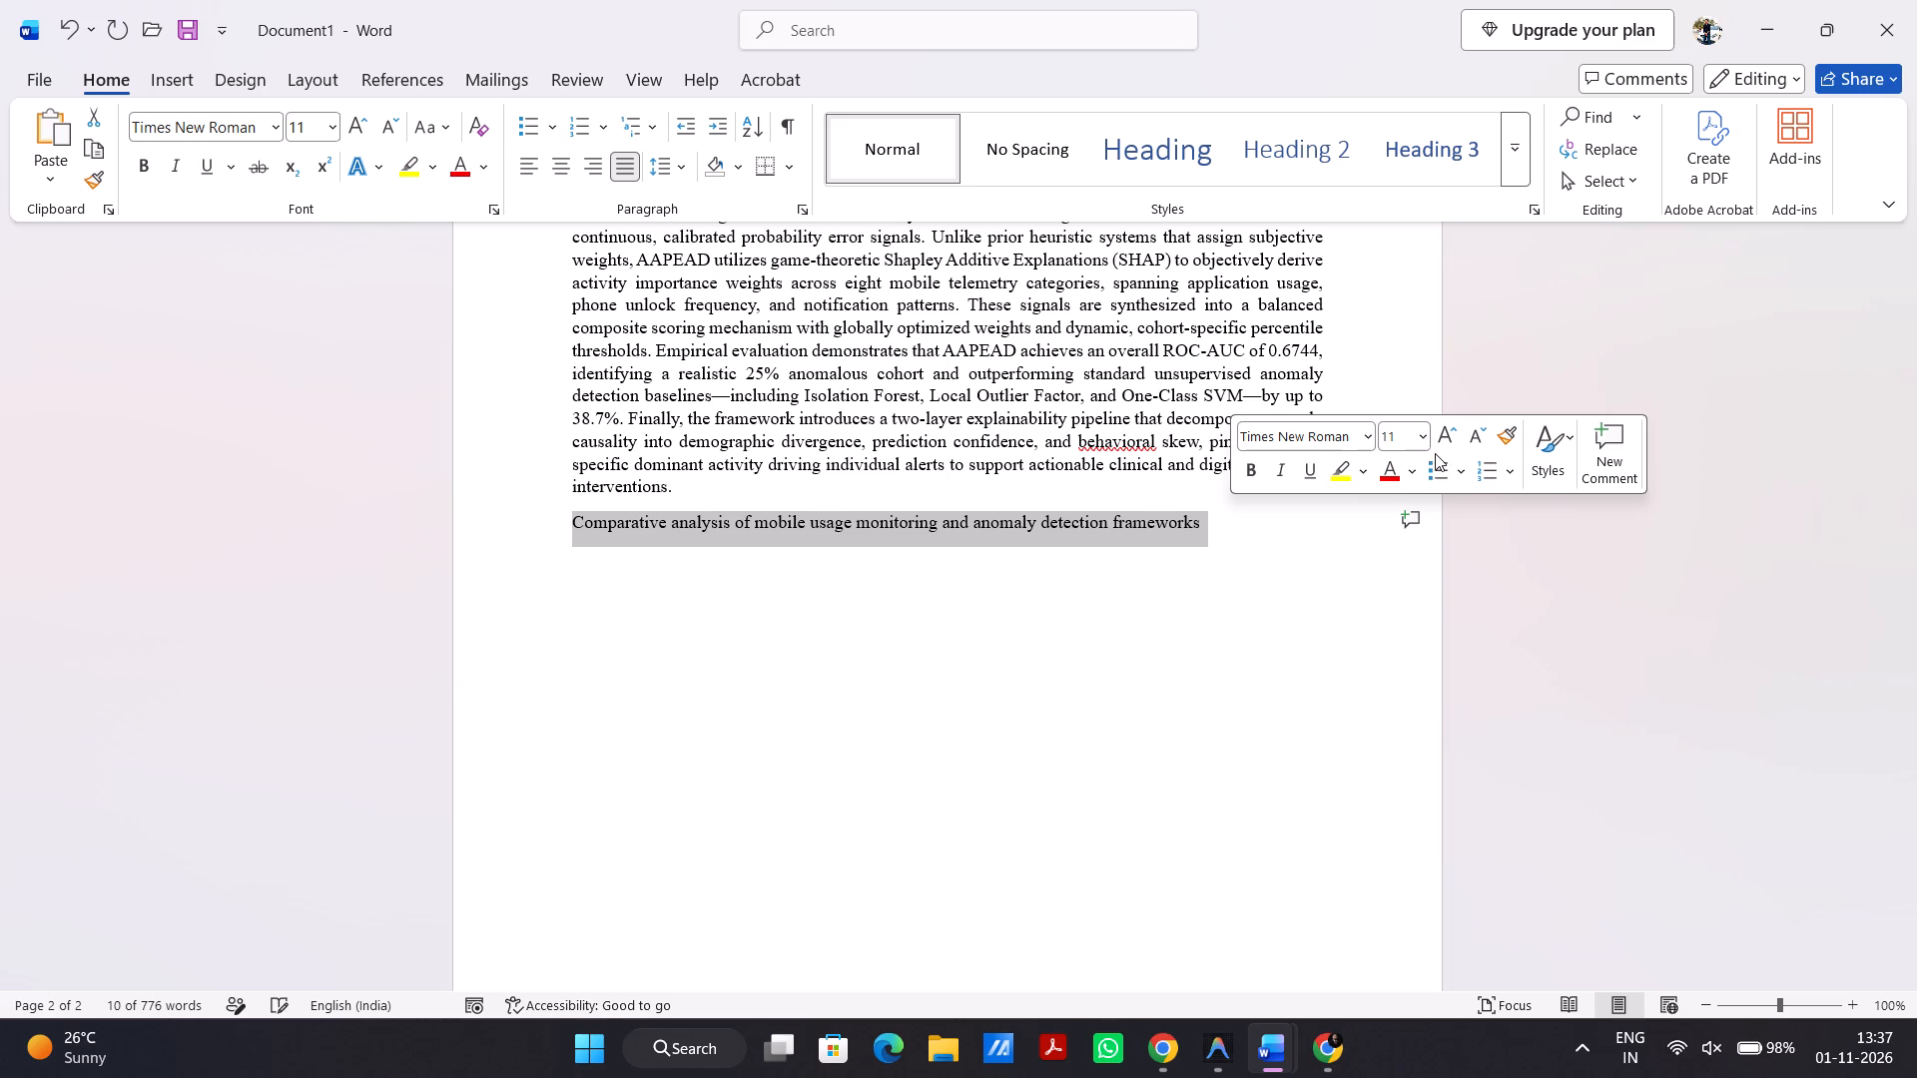
{"action": "left_click", "coordinate": [1431, 444]}
{"action": "left_click", "coordinate": [1428, 443]}
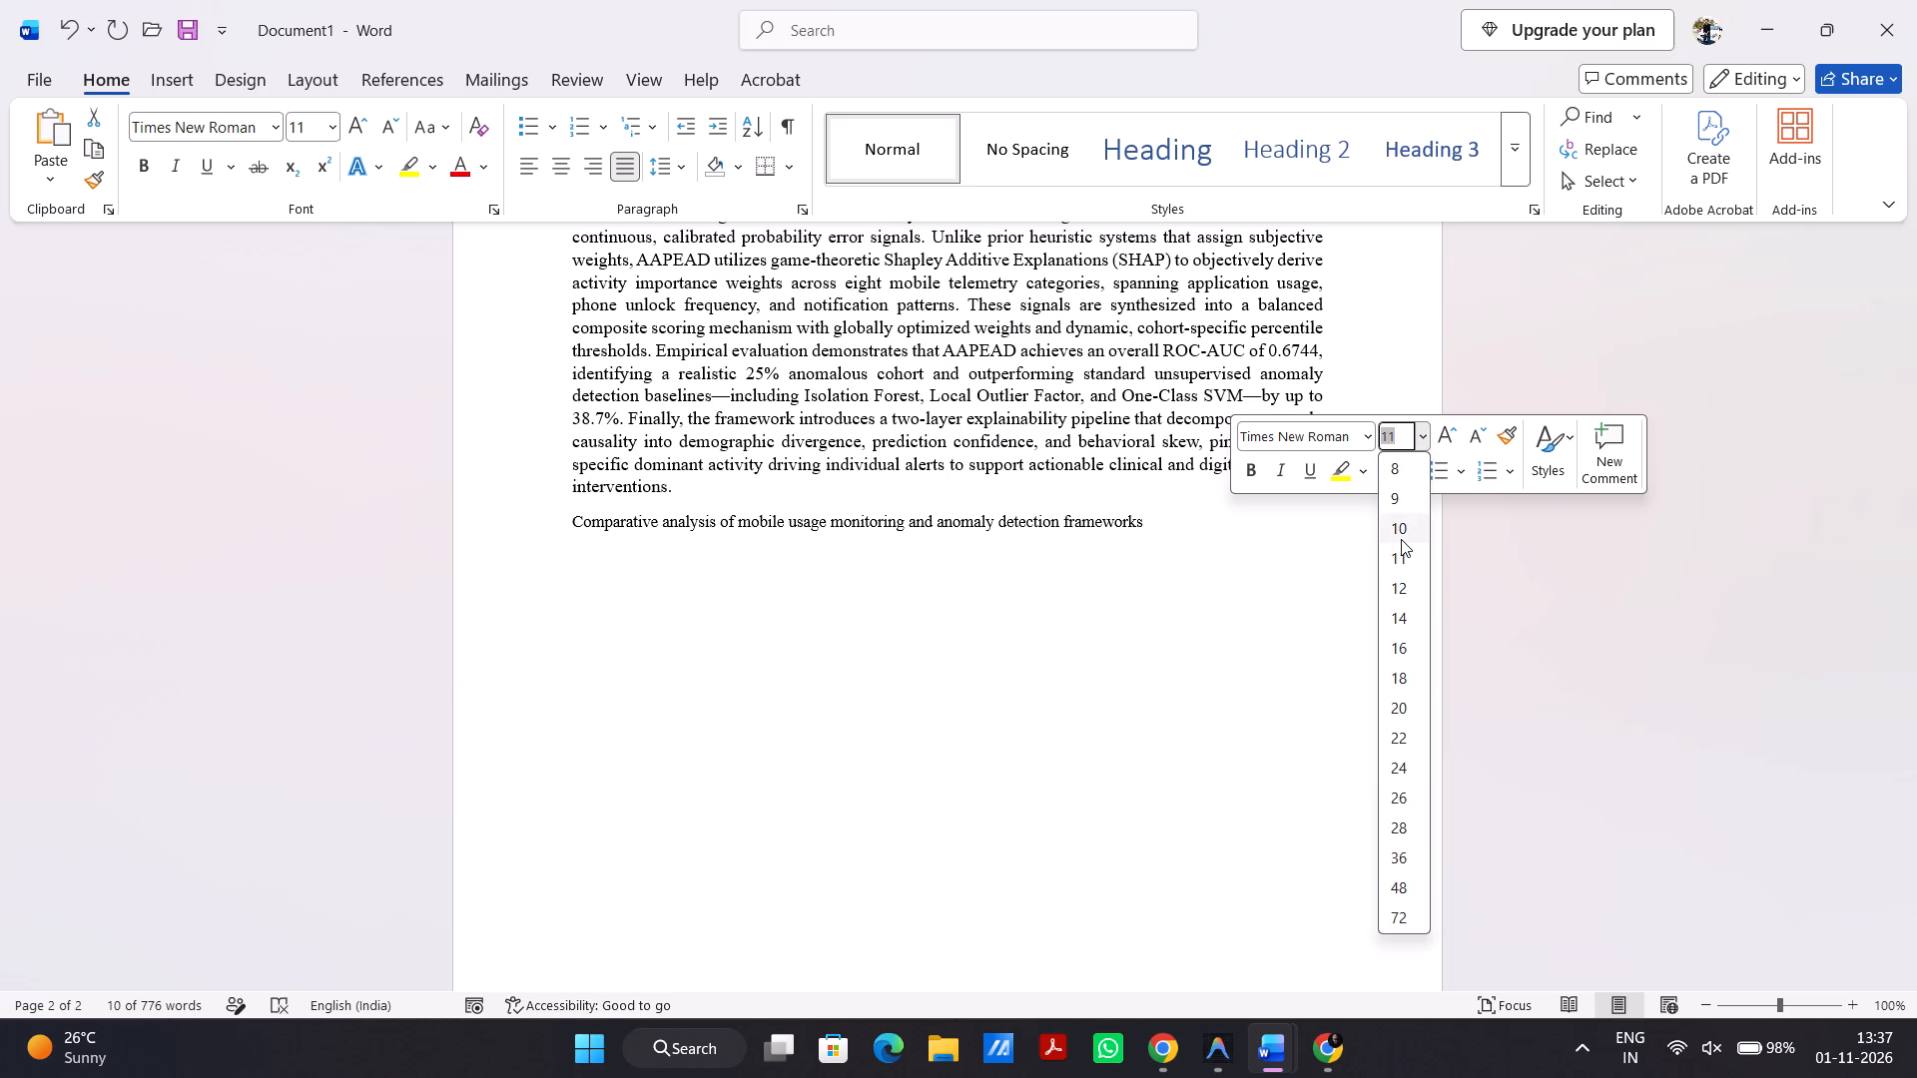
{"action": "left_click", "coordinate": [1400, 539]}
{"action": "left_click", "coordinate": [1147, 505]}
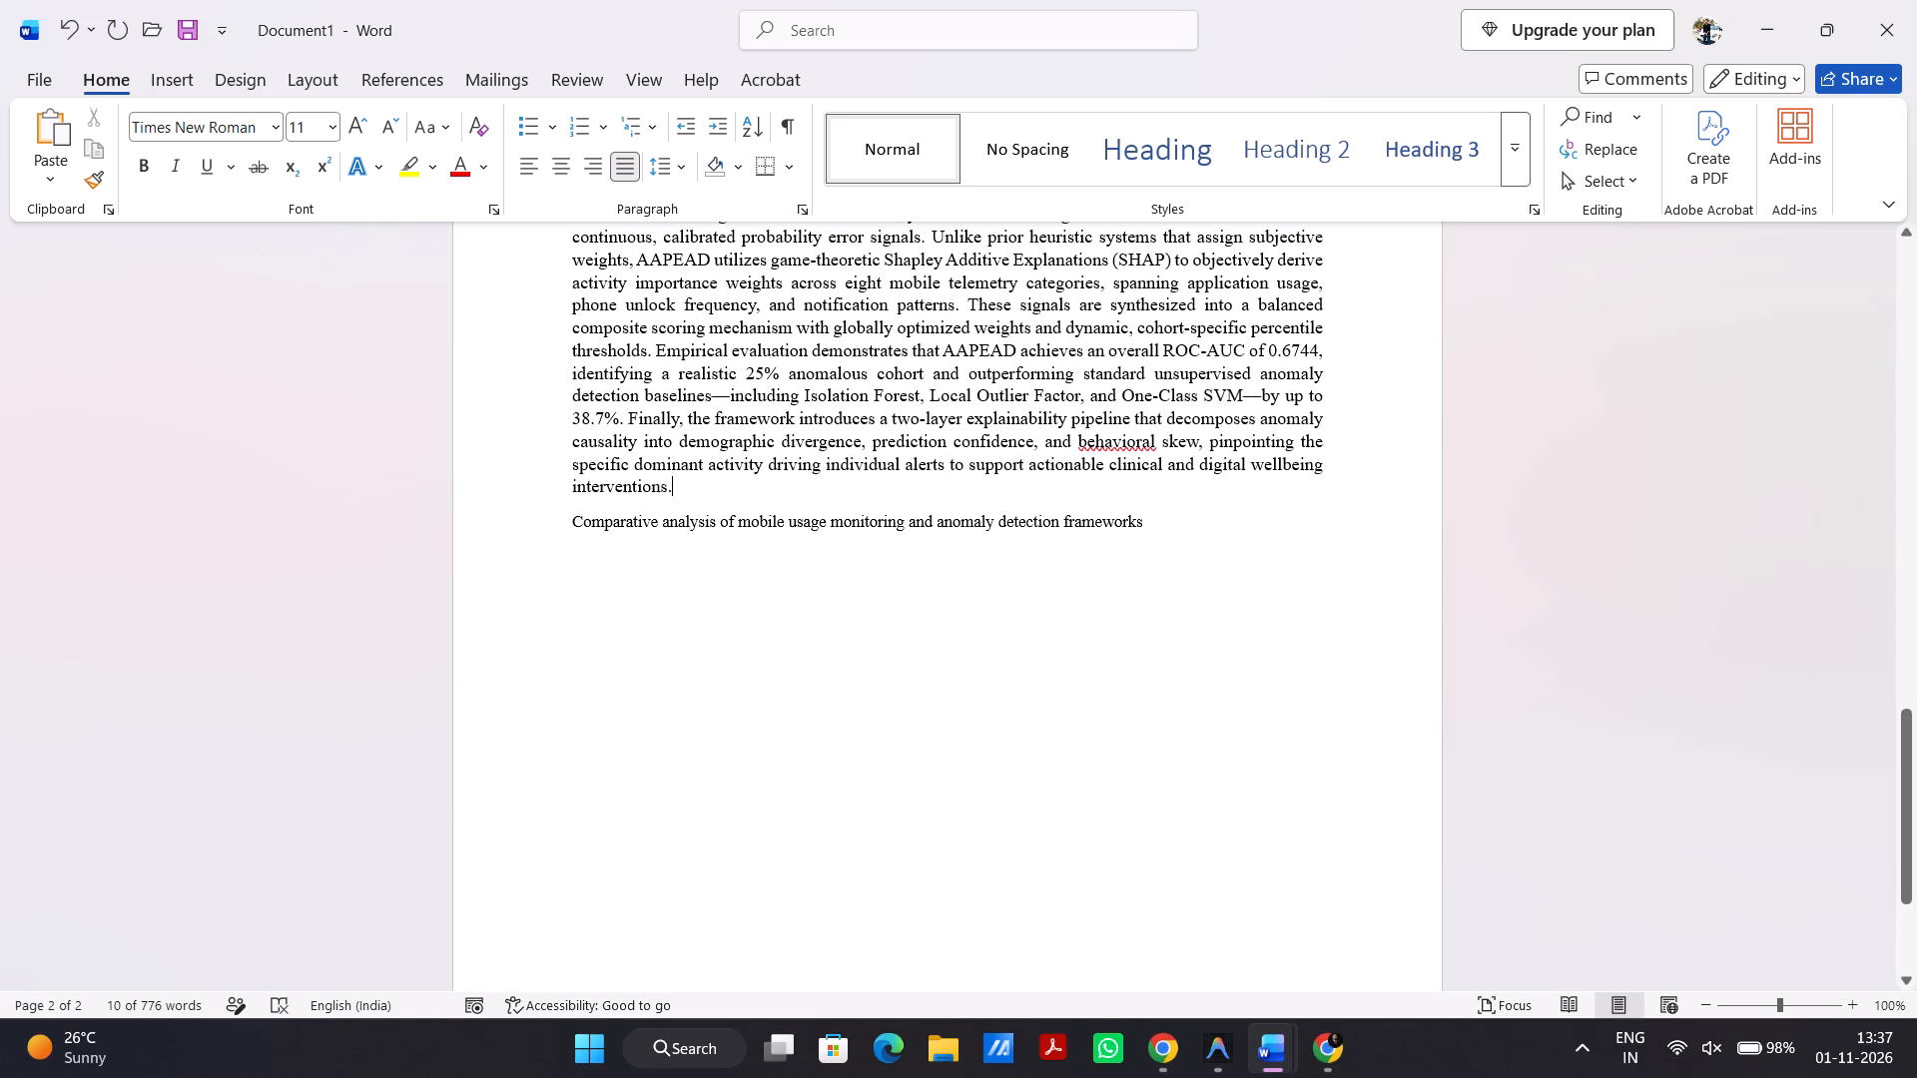
Copy the reformatted title line from Document1 and return to the capstone paper's Table 1 caption.
{"action": "left_click_drag", "start_coordinate": [1140, 524], "coordinate": [602, 527]}
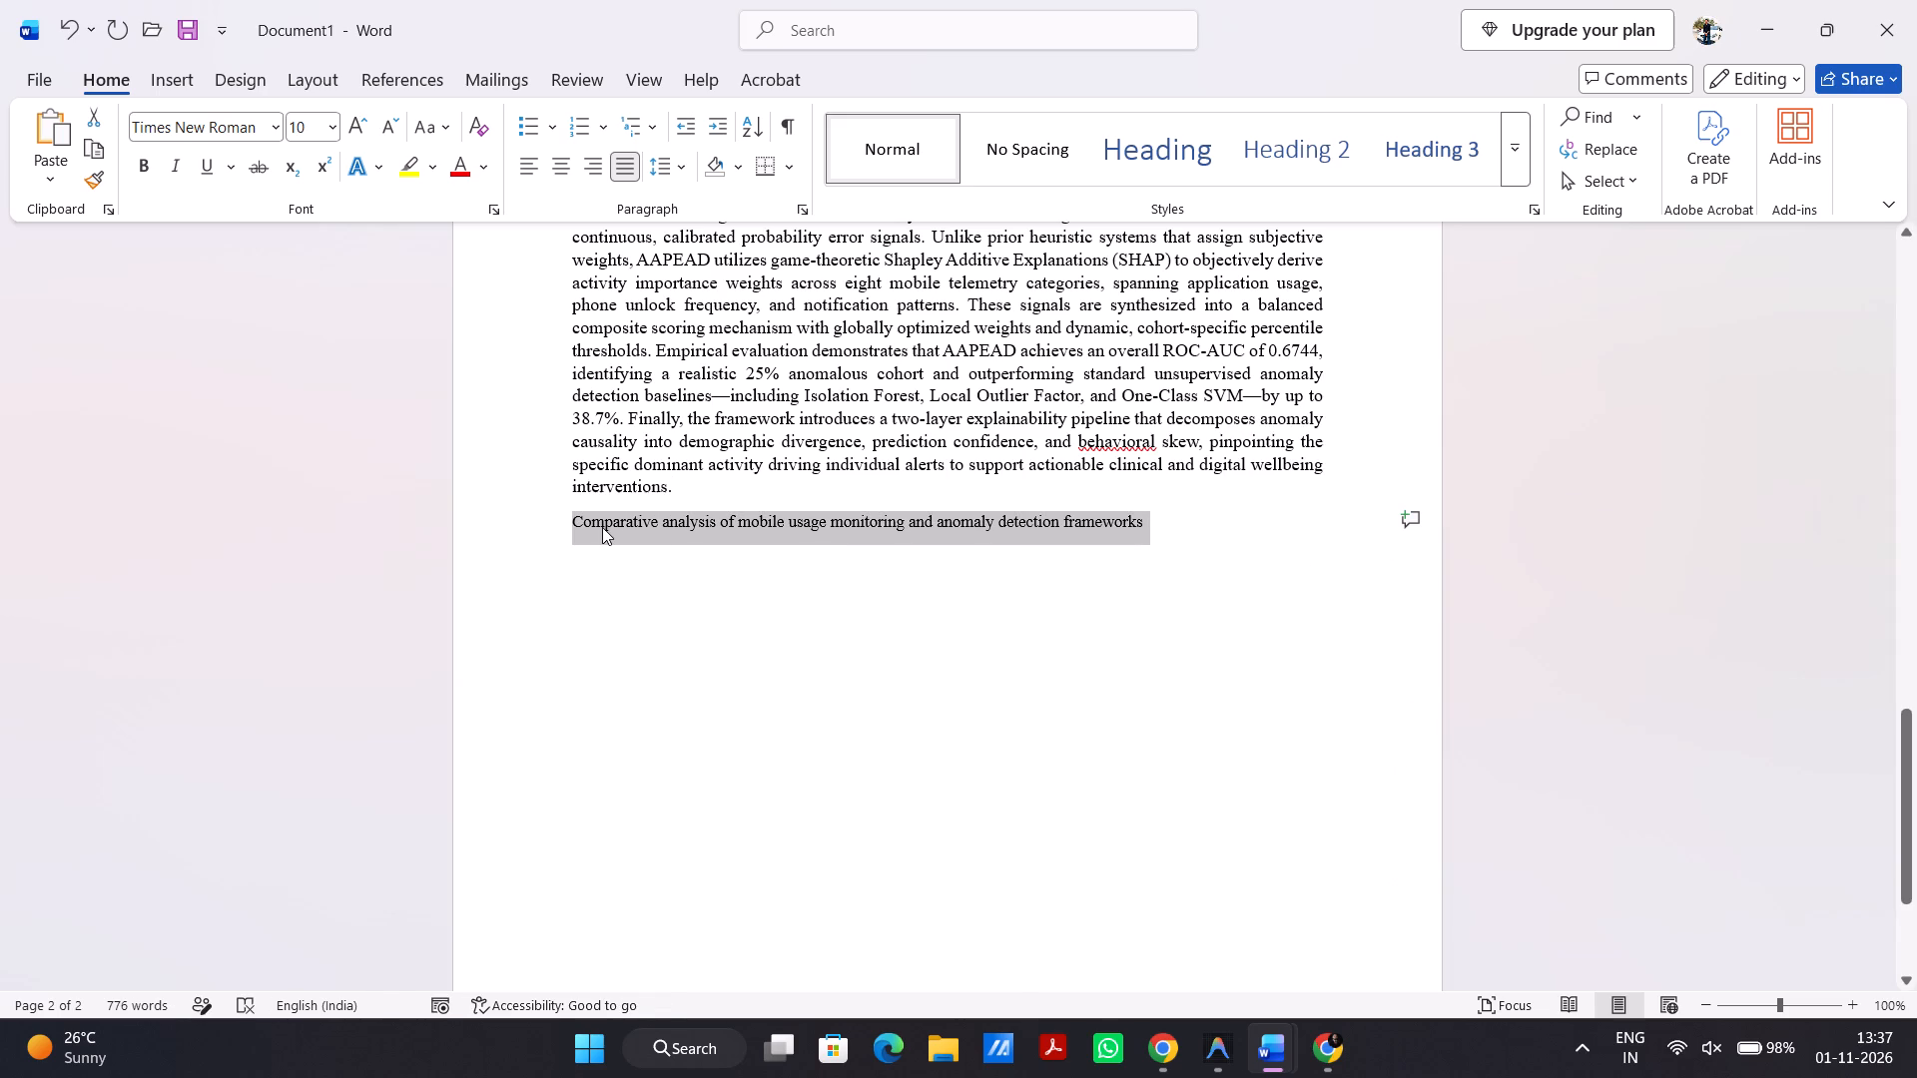
{"action": "key", "text": "ctrl+c"}
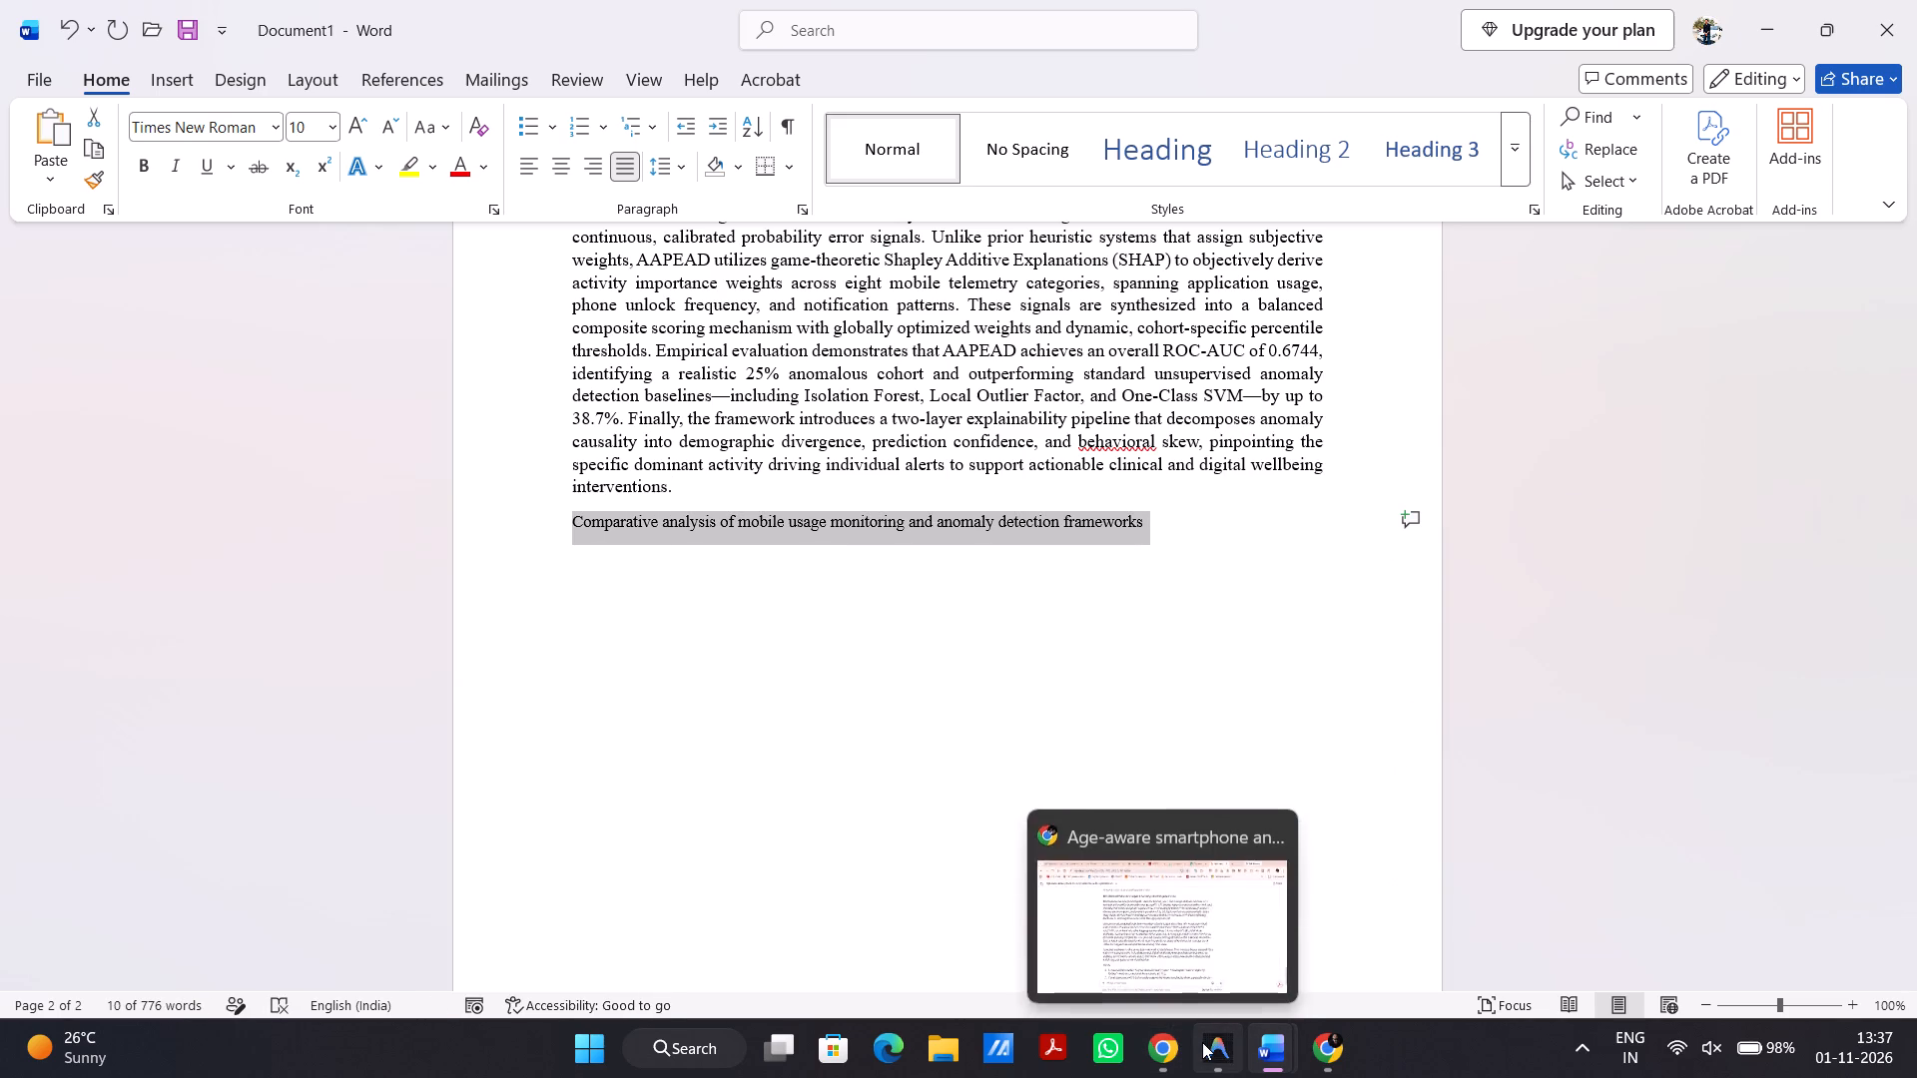
{"action": "left_click", "coordinate": [1299, 893]}
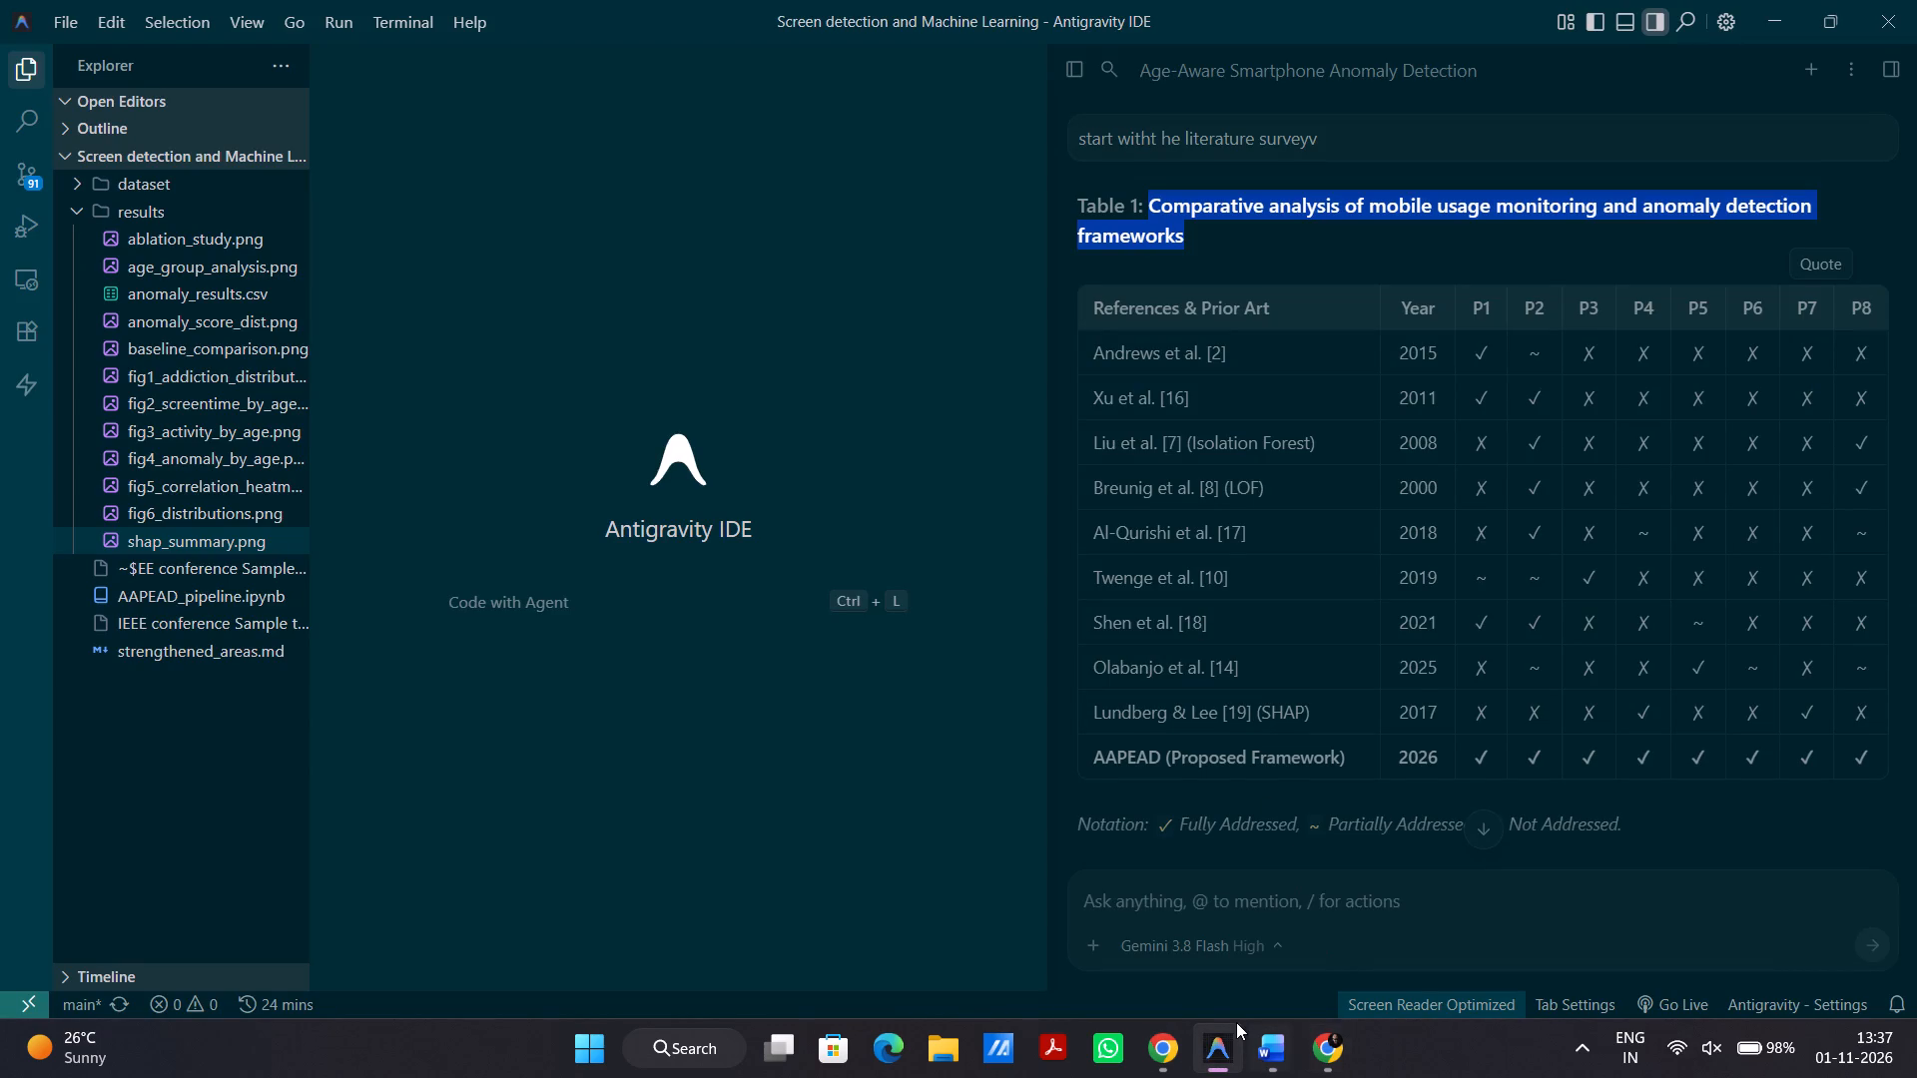
{"action": "left_click", "coordinate": [1214, 946]}
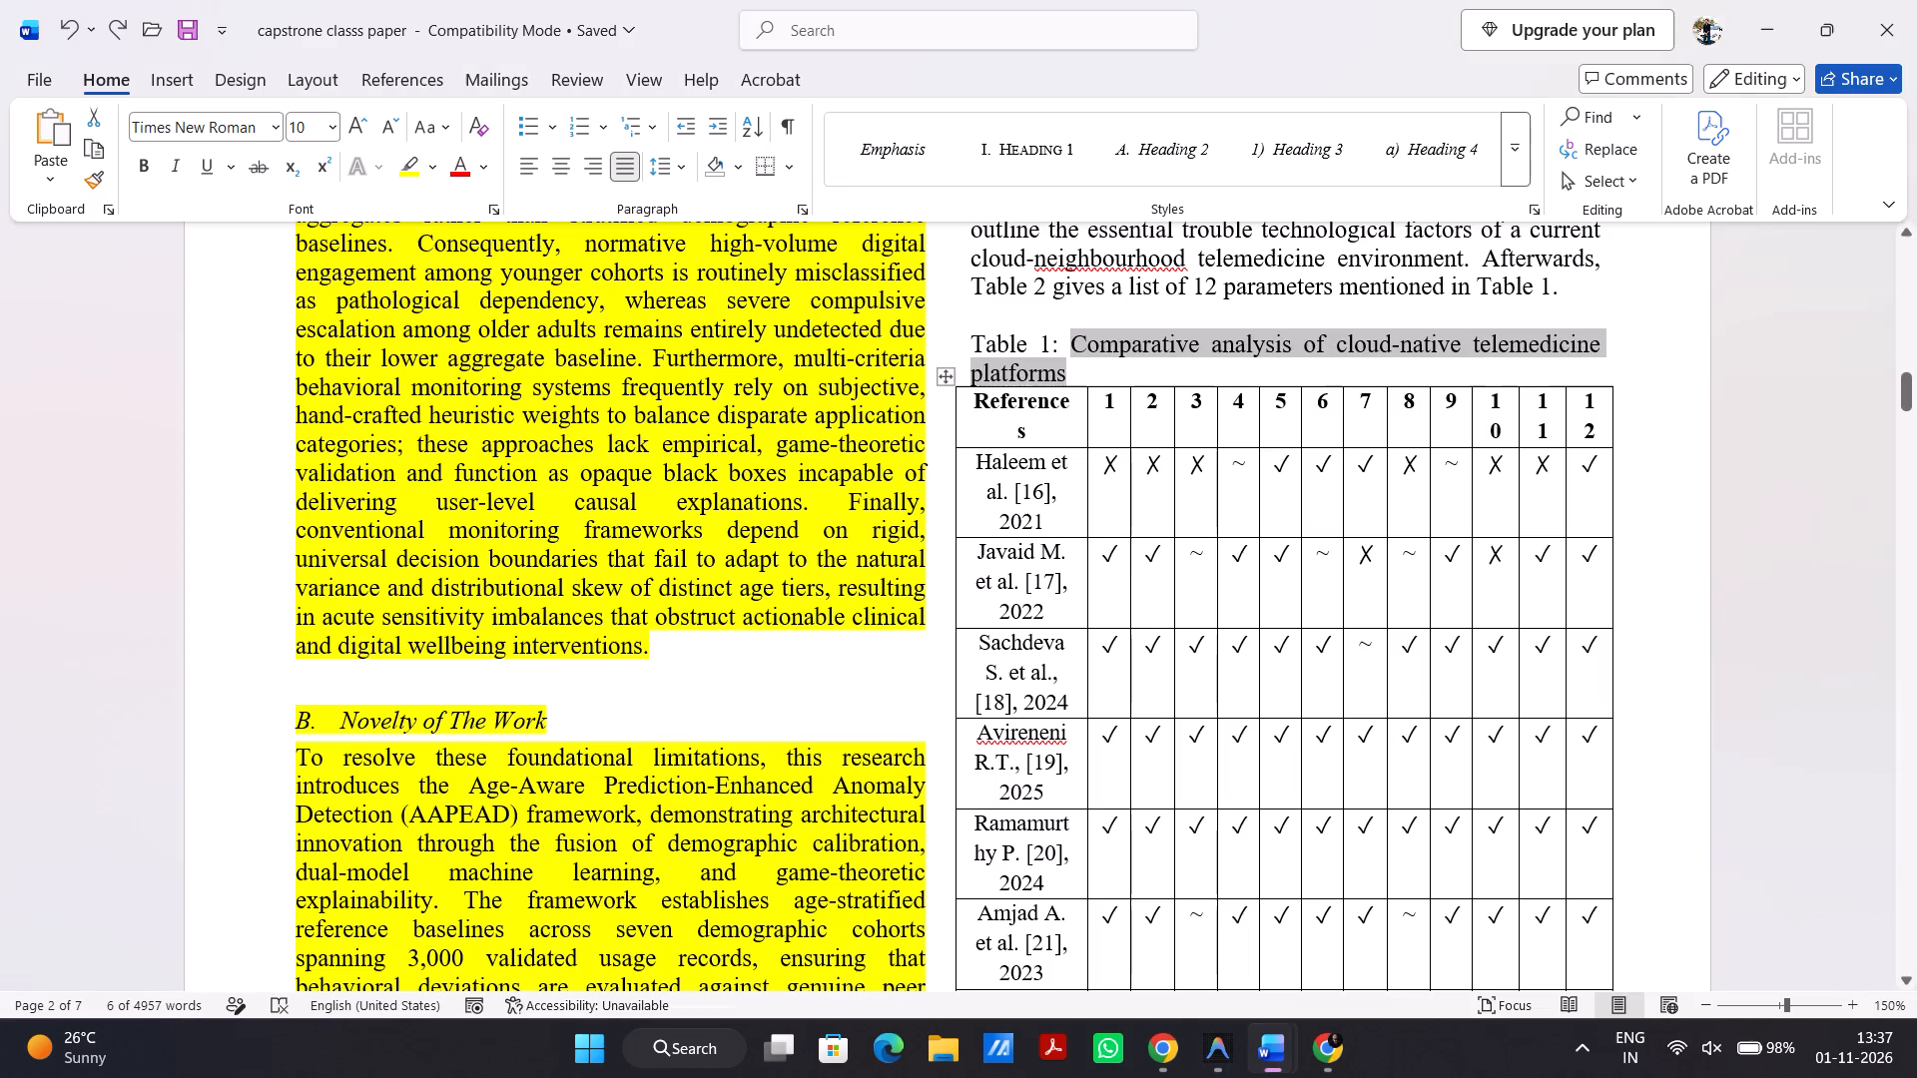
Replace "cloud-native telemedicine platforms" in the Table 1 caption with "mobile usuage", checking the wording against the Antigravity IDE draft.
{"action": "left_click", "coordinate": [1074, 348]}
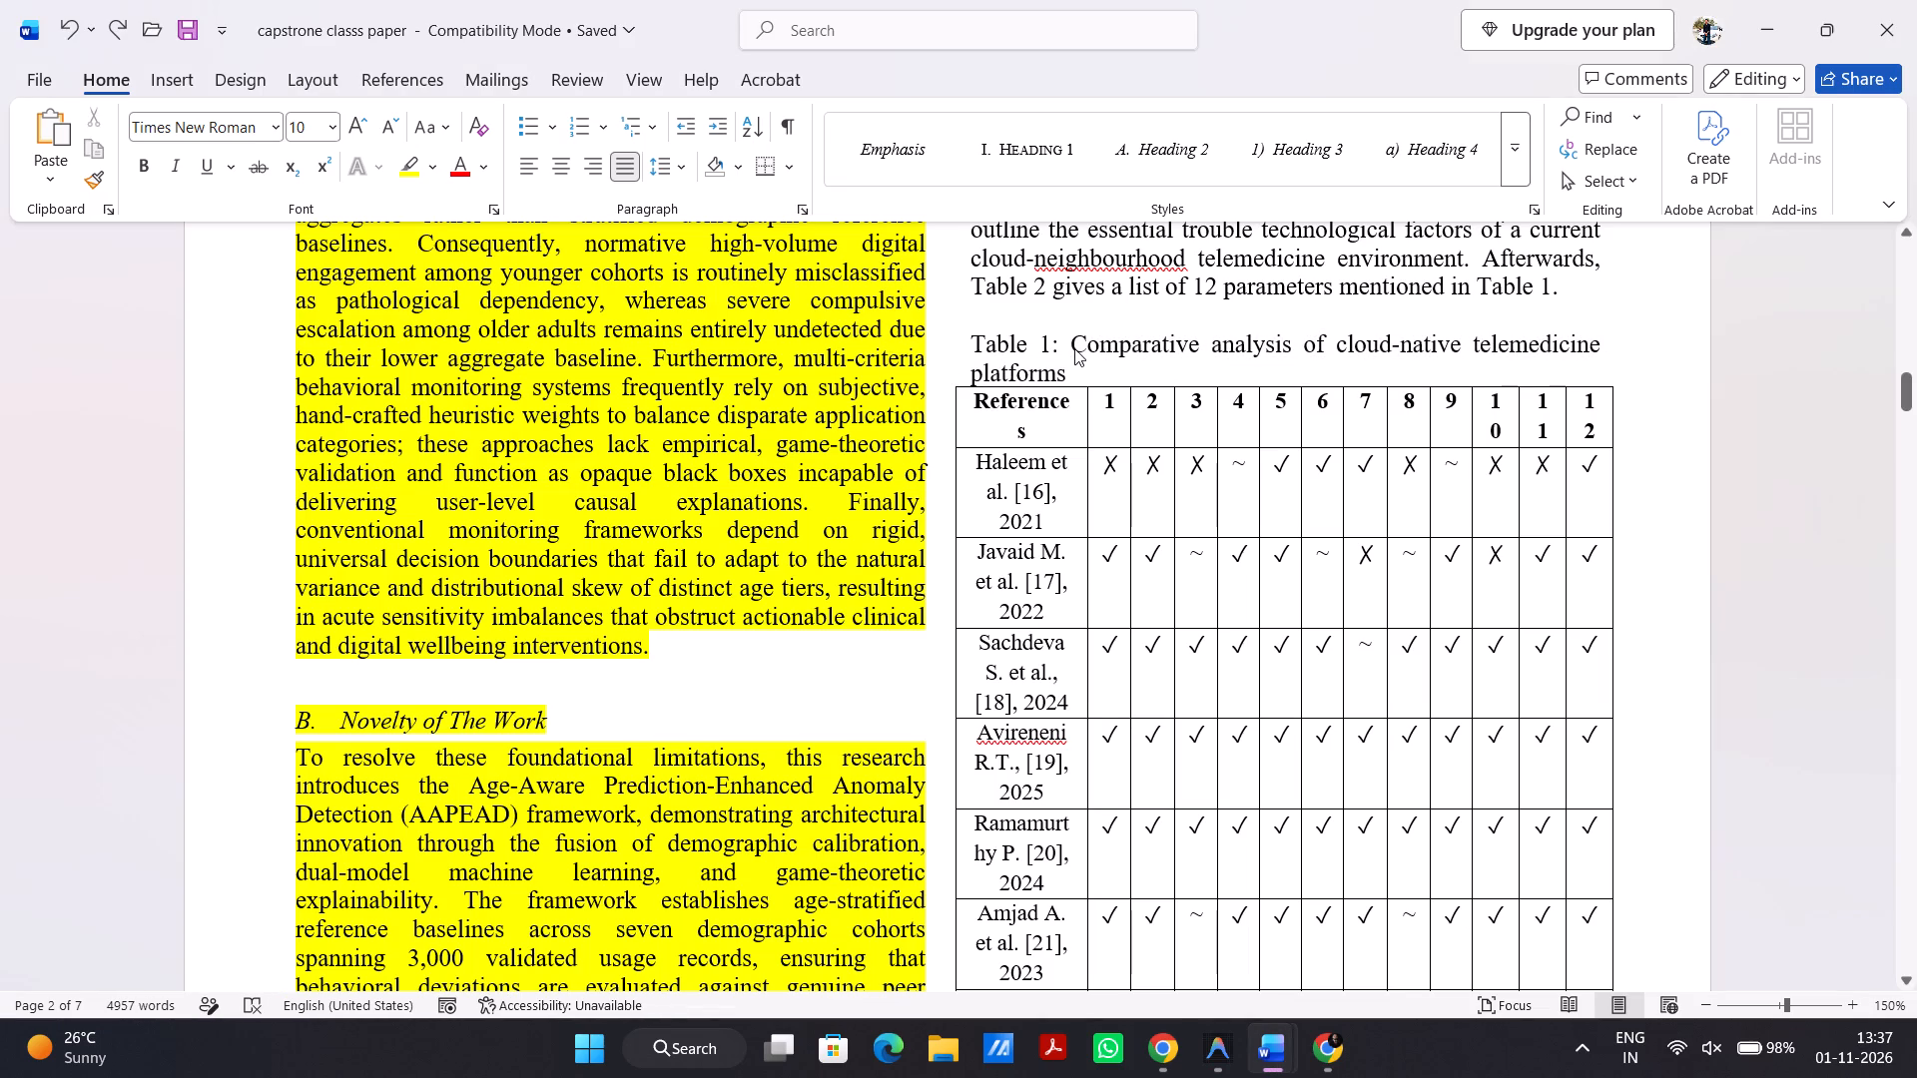
{"action": "left_click_drag", "start_coordinate": [1341, 345], "coordinate": [1382, 370]}
{"action": "key", "text": "BackSpace"}
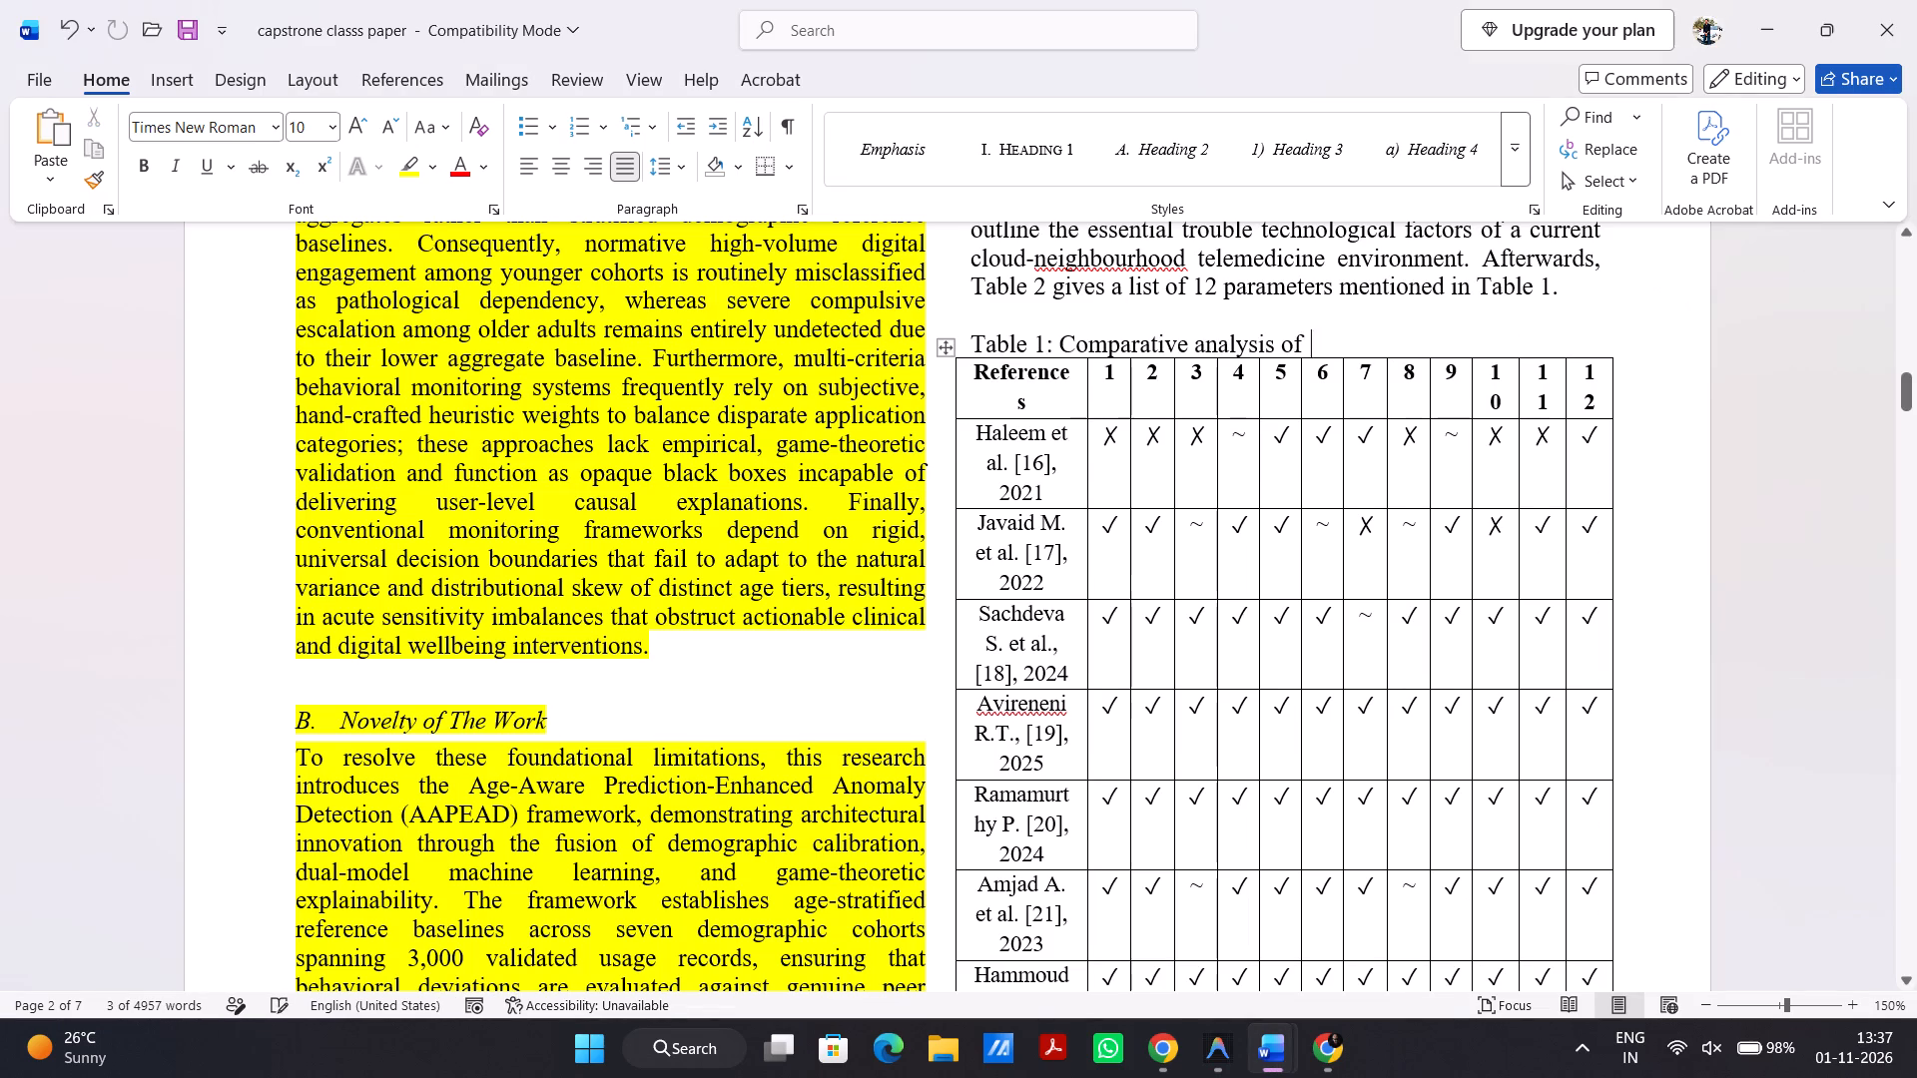
{"action": "left_click", "coordinate": [1237, 1033]}
{"action": "left_click", "coordinate": [1216, 1036]}
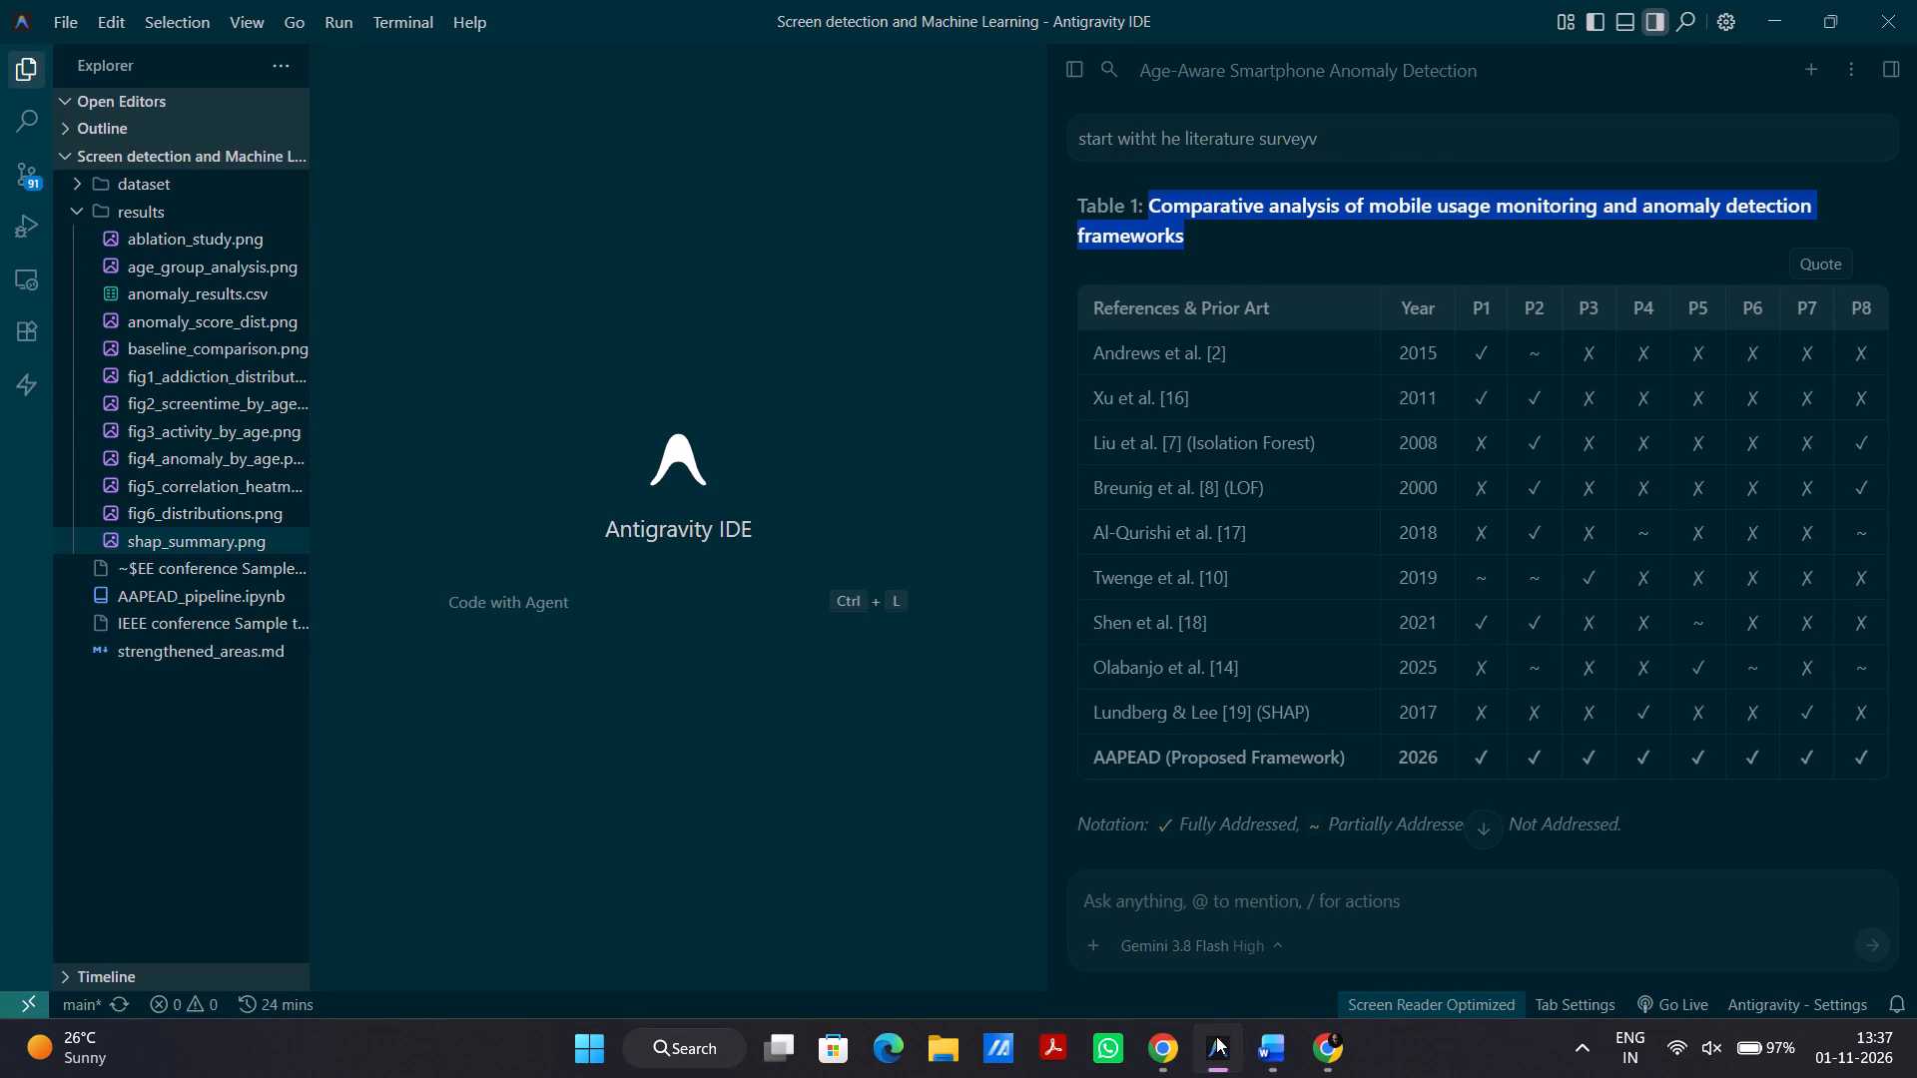
{"action": "type", "text": "mo"}
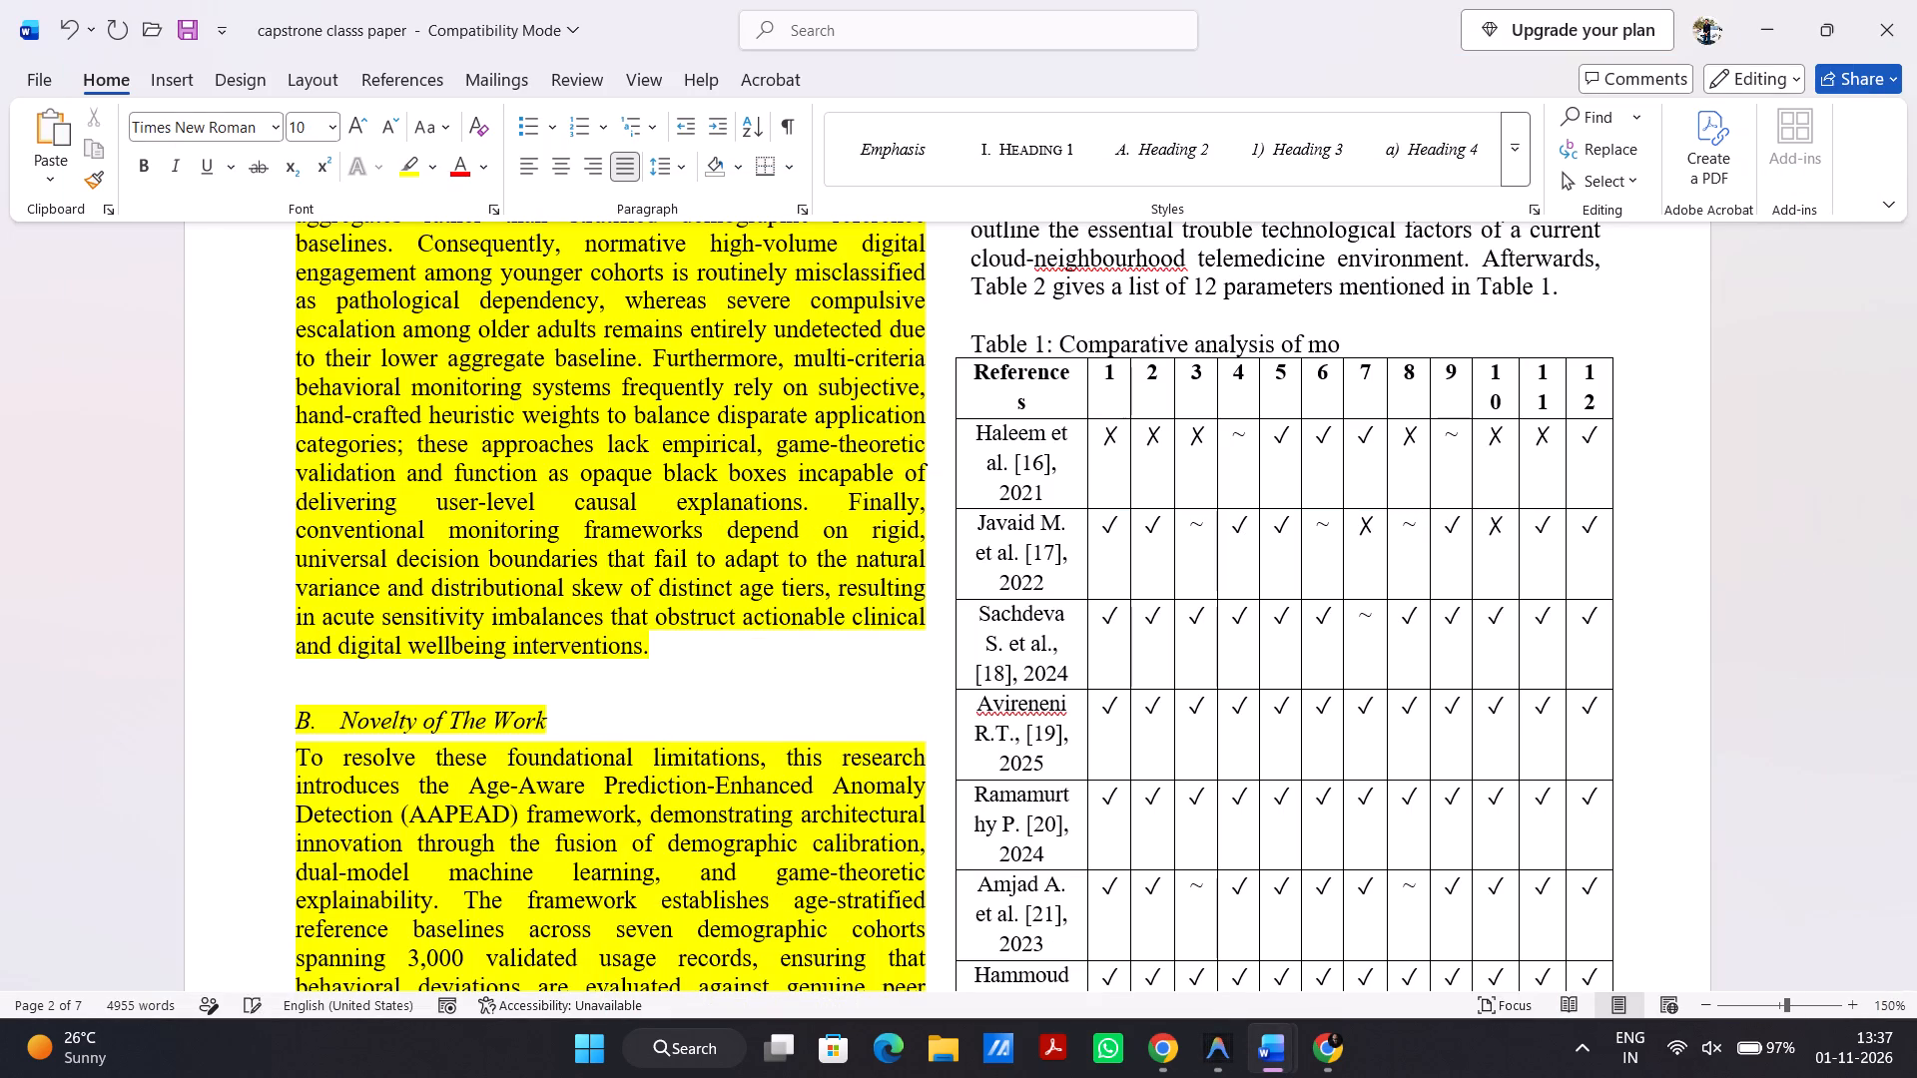
{"action": "type", "text": "bile usuae"}
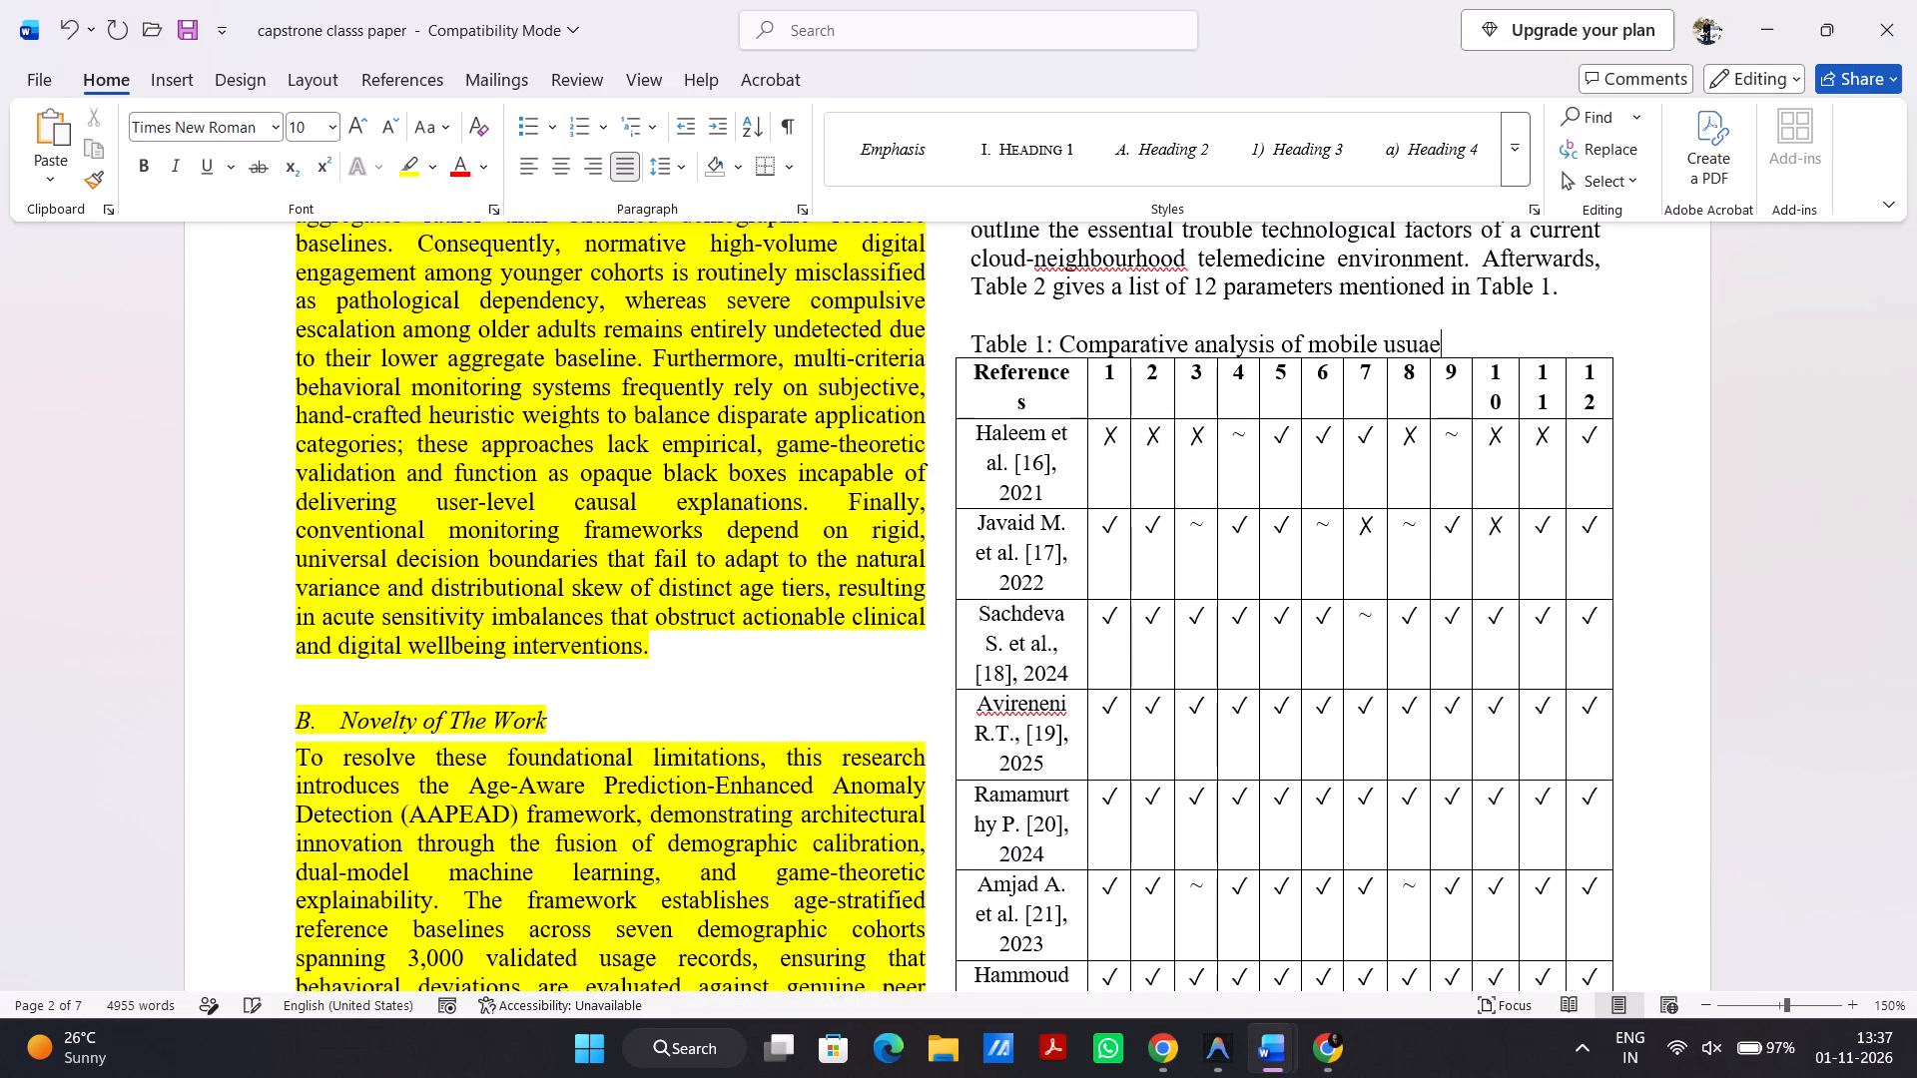
{"action": "key", "text": "BackSpace"}
{"action": "type", "text": "ge"}
{"action": "key", "text": "space"}
Correct "usuage" to "usage" in the capstone paper's Table 1 caption, checking it against the Antigravity IDE draft.
{"action": "key", "text": "alt+Tab"}
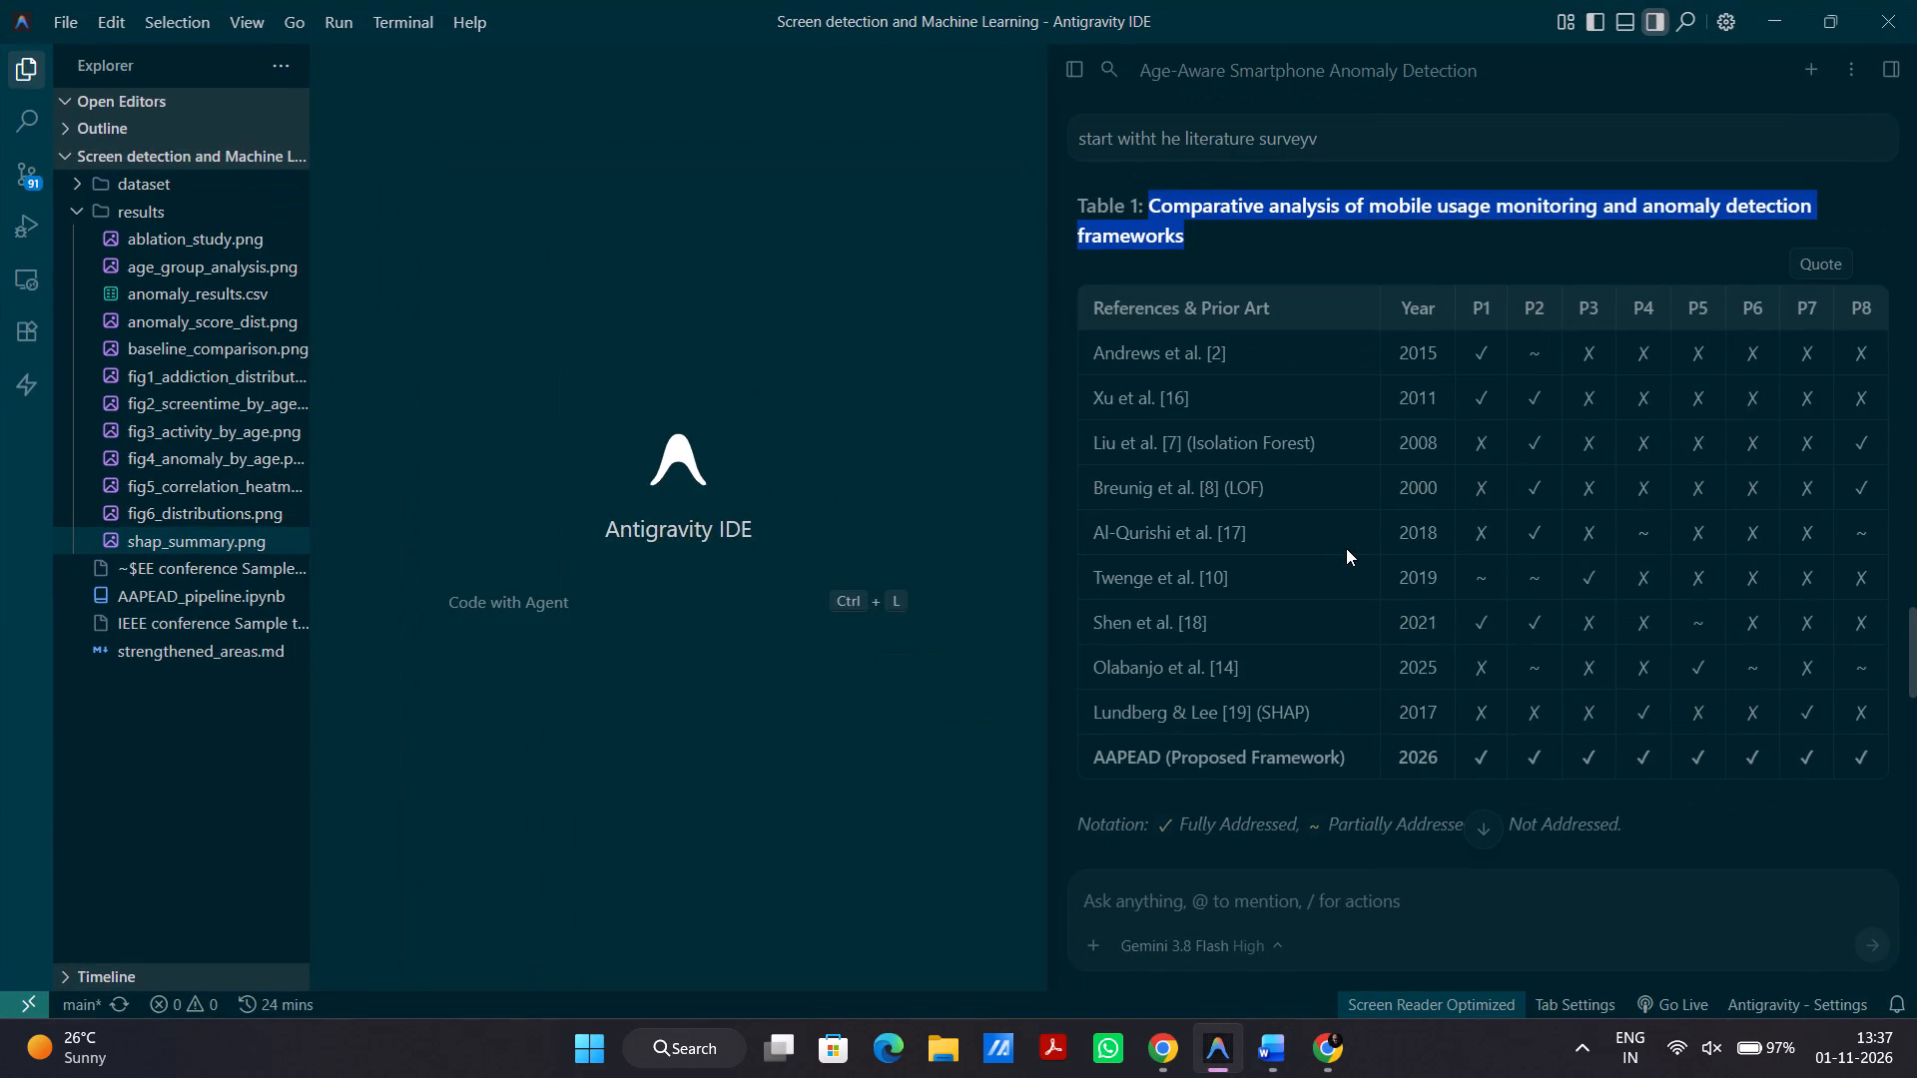
{"action": "key", "text": "alt+Tab"}
{"action": "key", "text": "BackSpace"}
{"action": "key", "text": "BackSpace"}
{"action": "key", "text": "BackSpace"}
{"action": "key", "text": "BackSpace"}
{"action": "key", "text": "BackSpace"}
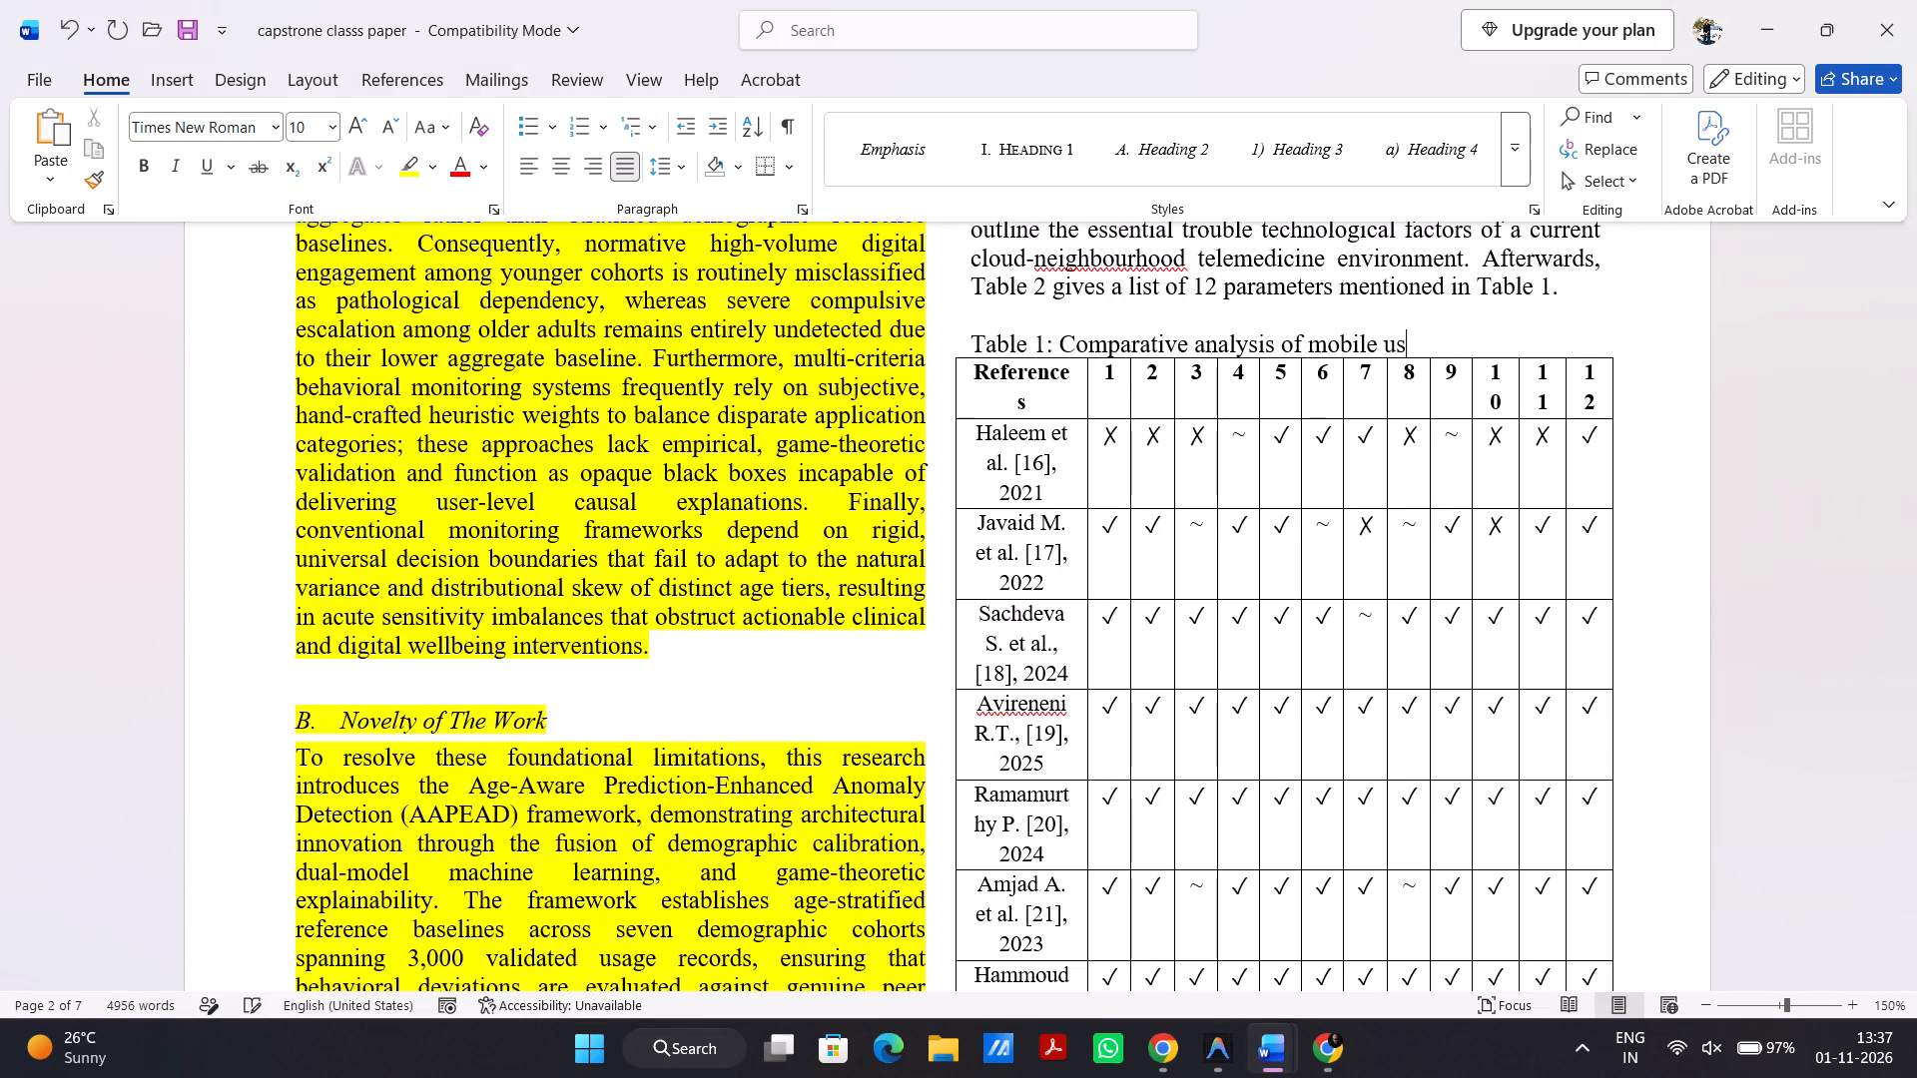
{"action": "key", "text": "a"}
{"action": "type", "text": "ge"}
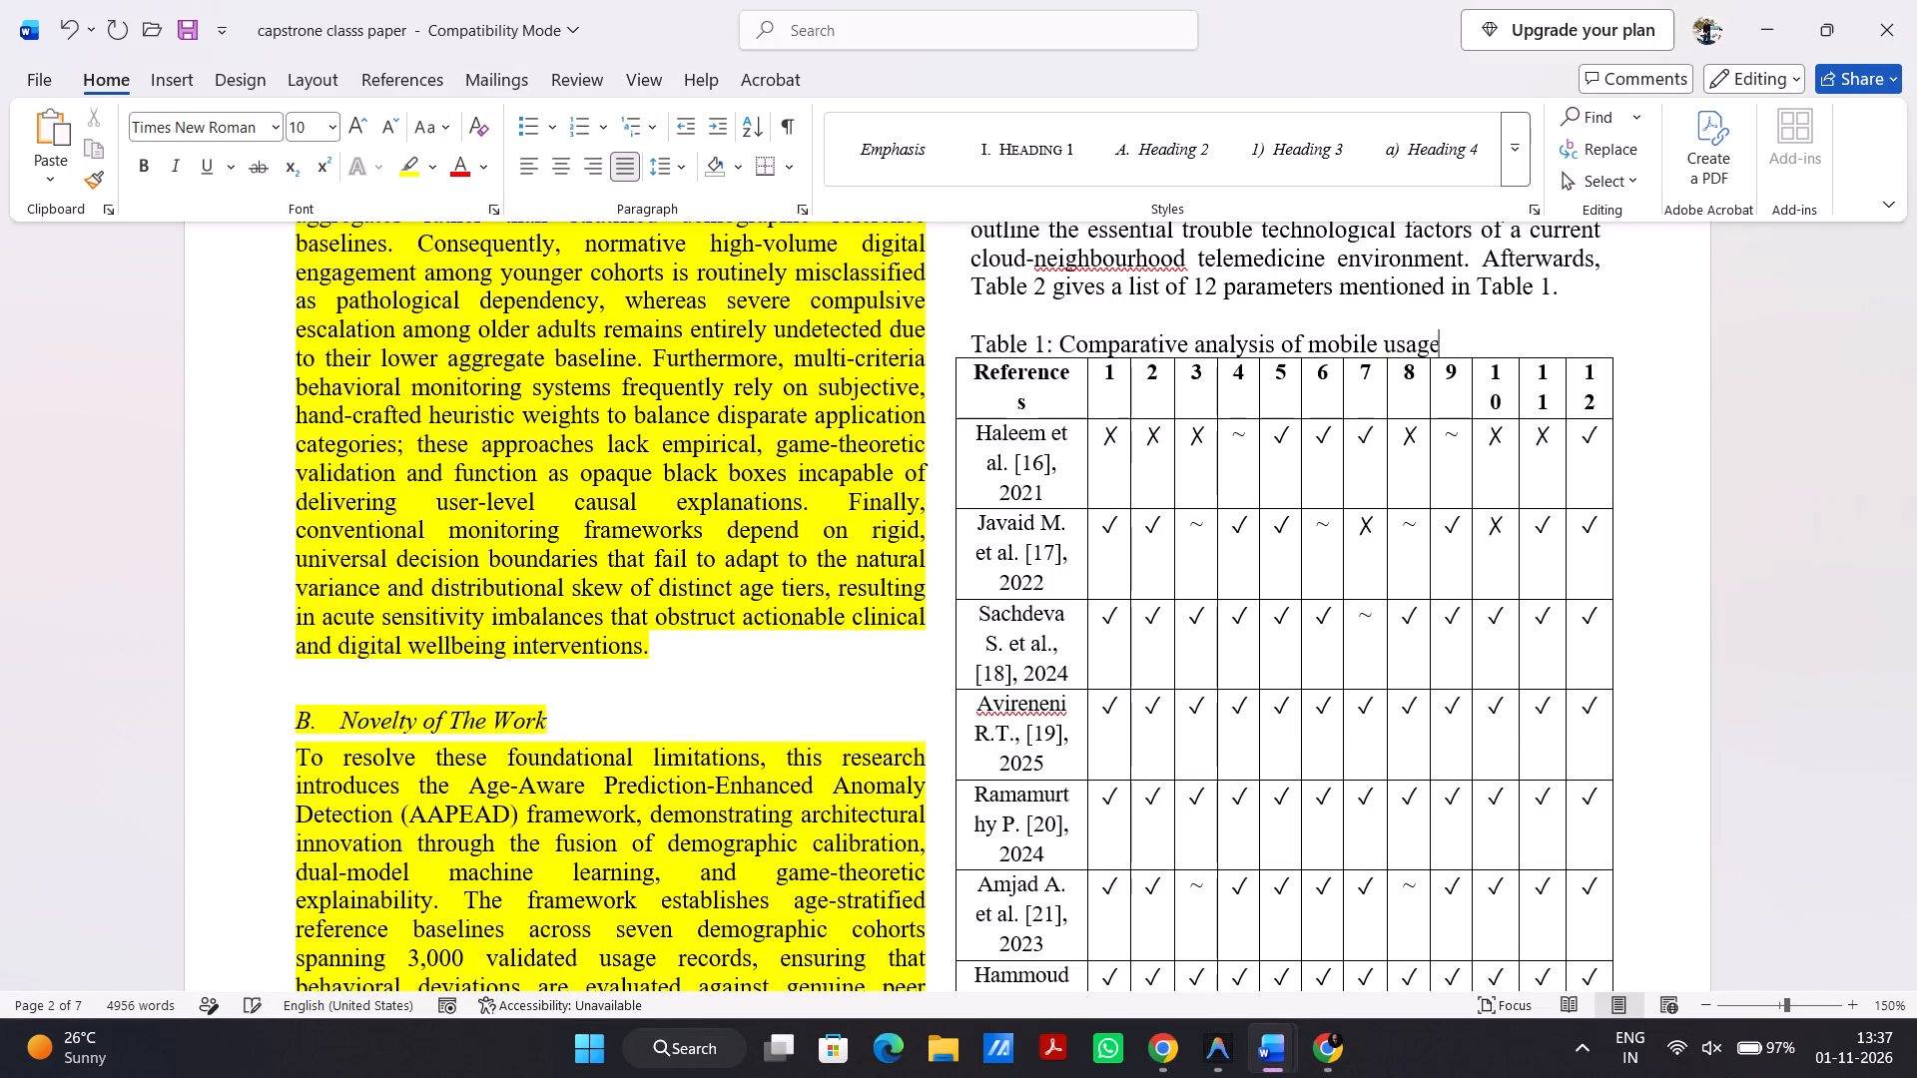
Extend the Table 1 caption with "monitoring and anomaly detection", following the title in the Antigravity IDE draft.
{"action": "key", "text": "space"}
{"action": "key", "text": "alt+Tab"}
{"action": "key", "text": "alt+Tab"}
{"action": "type", "text": "moni"}
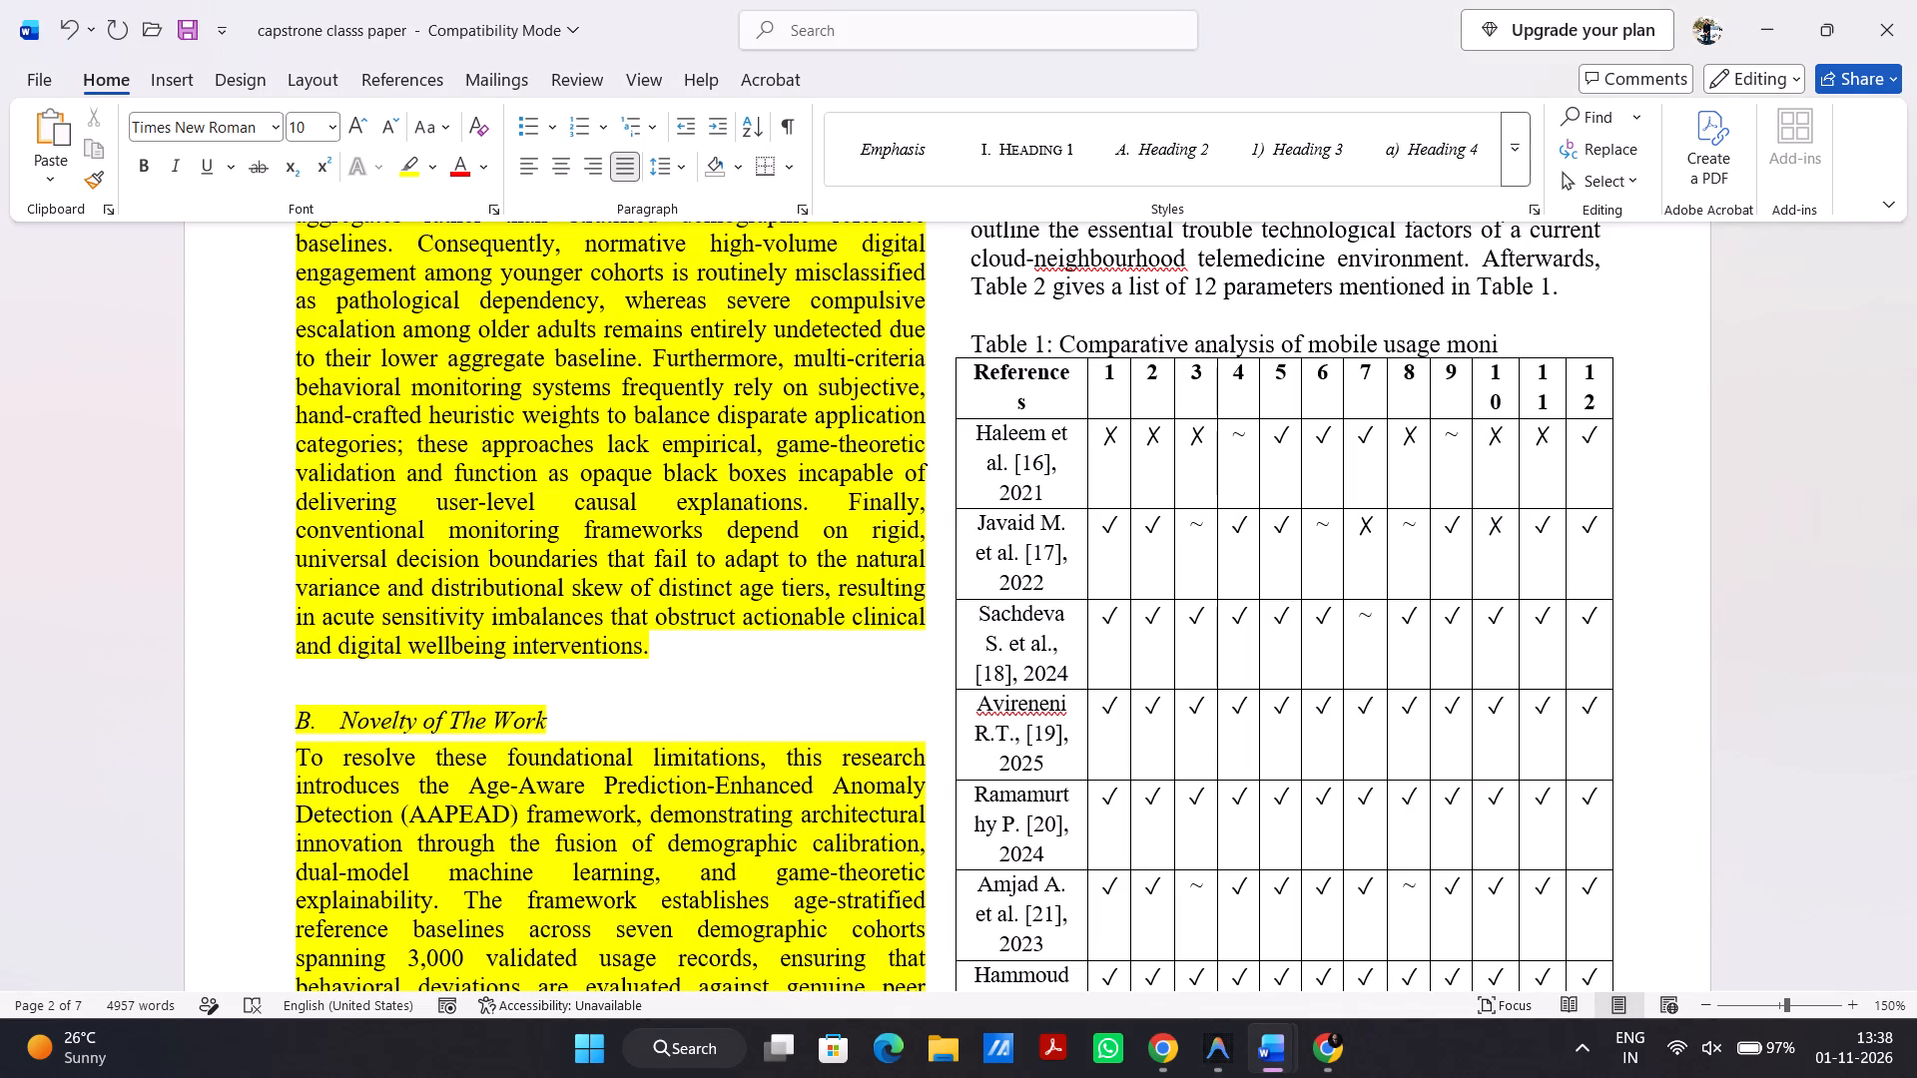
{"action": "type", "text": "toring"}
{"action": "key", "text": "space"}
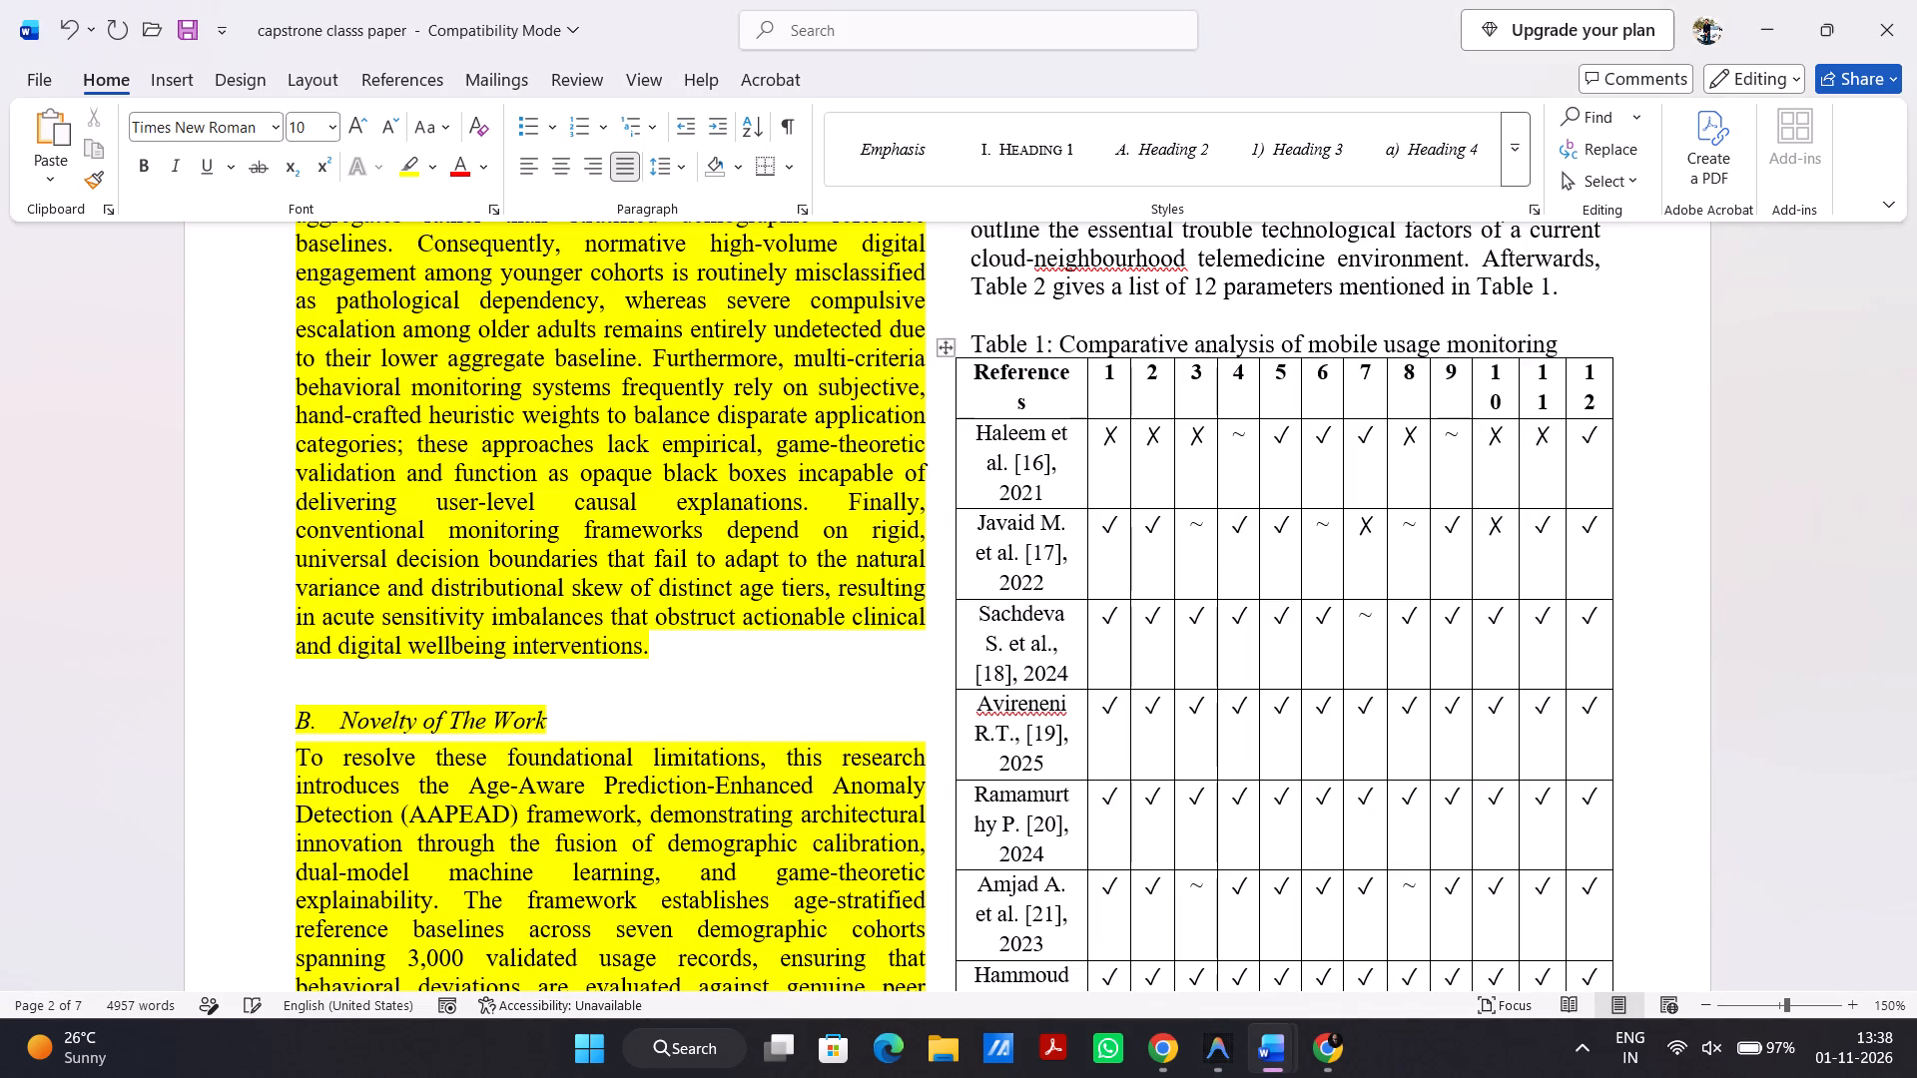
{"action": "key", "text": "alt+Tab"}
{"action": "key", "text": "alt+Tab"}
{"action": "type", "text": "and anomaly detection"}
{"action": "key", "text": "alt+Tab"}
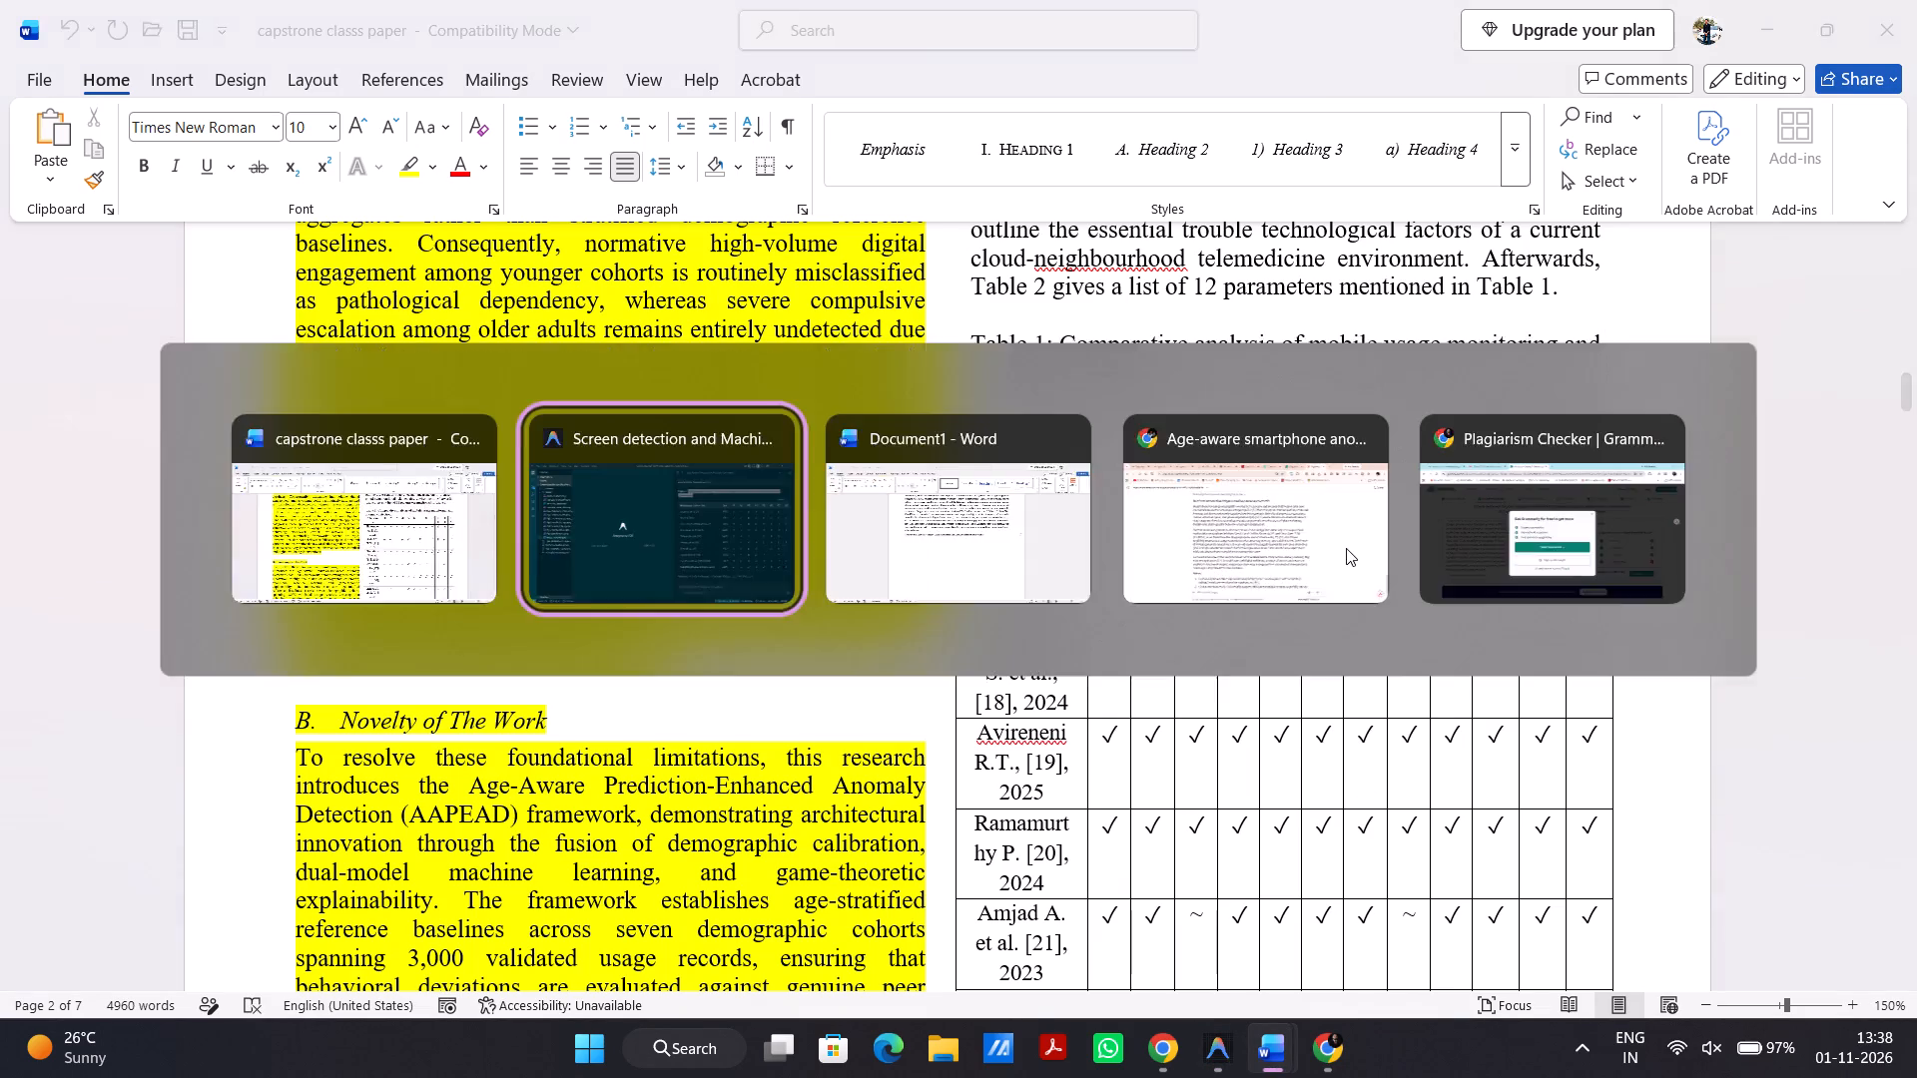
{"action": "key", "text": "alt+Tab"}
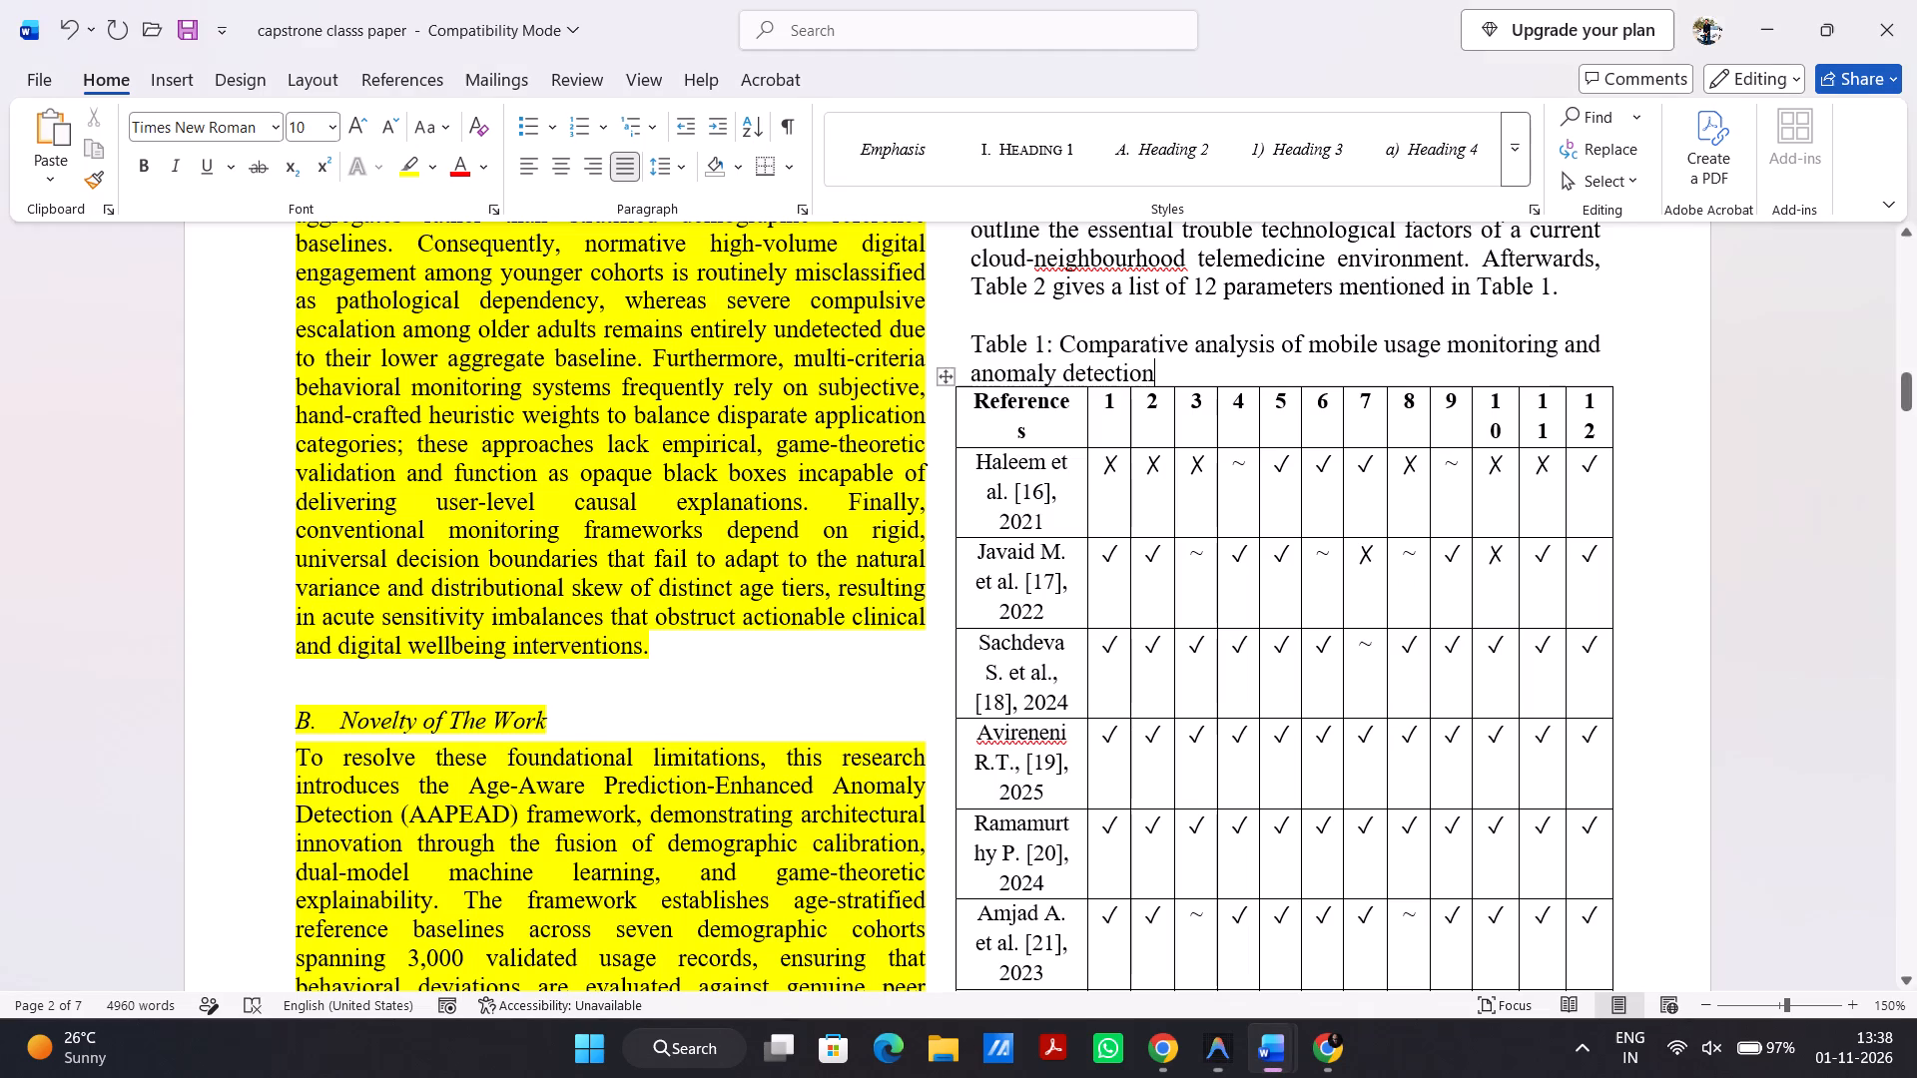
{"action": "key", "text": "space"}
{"action": "type", "text": "framw"}
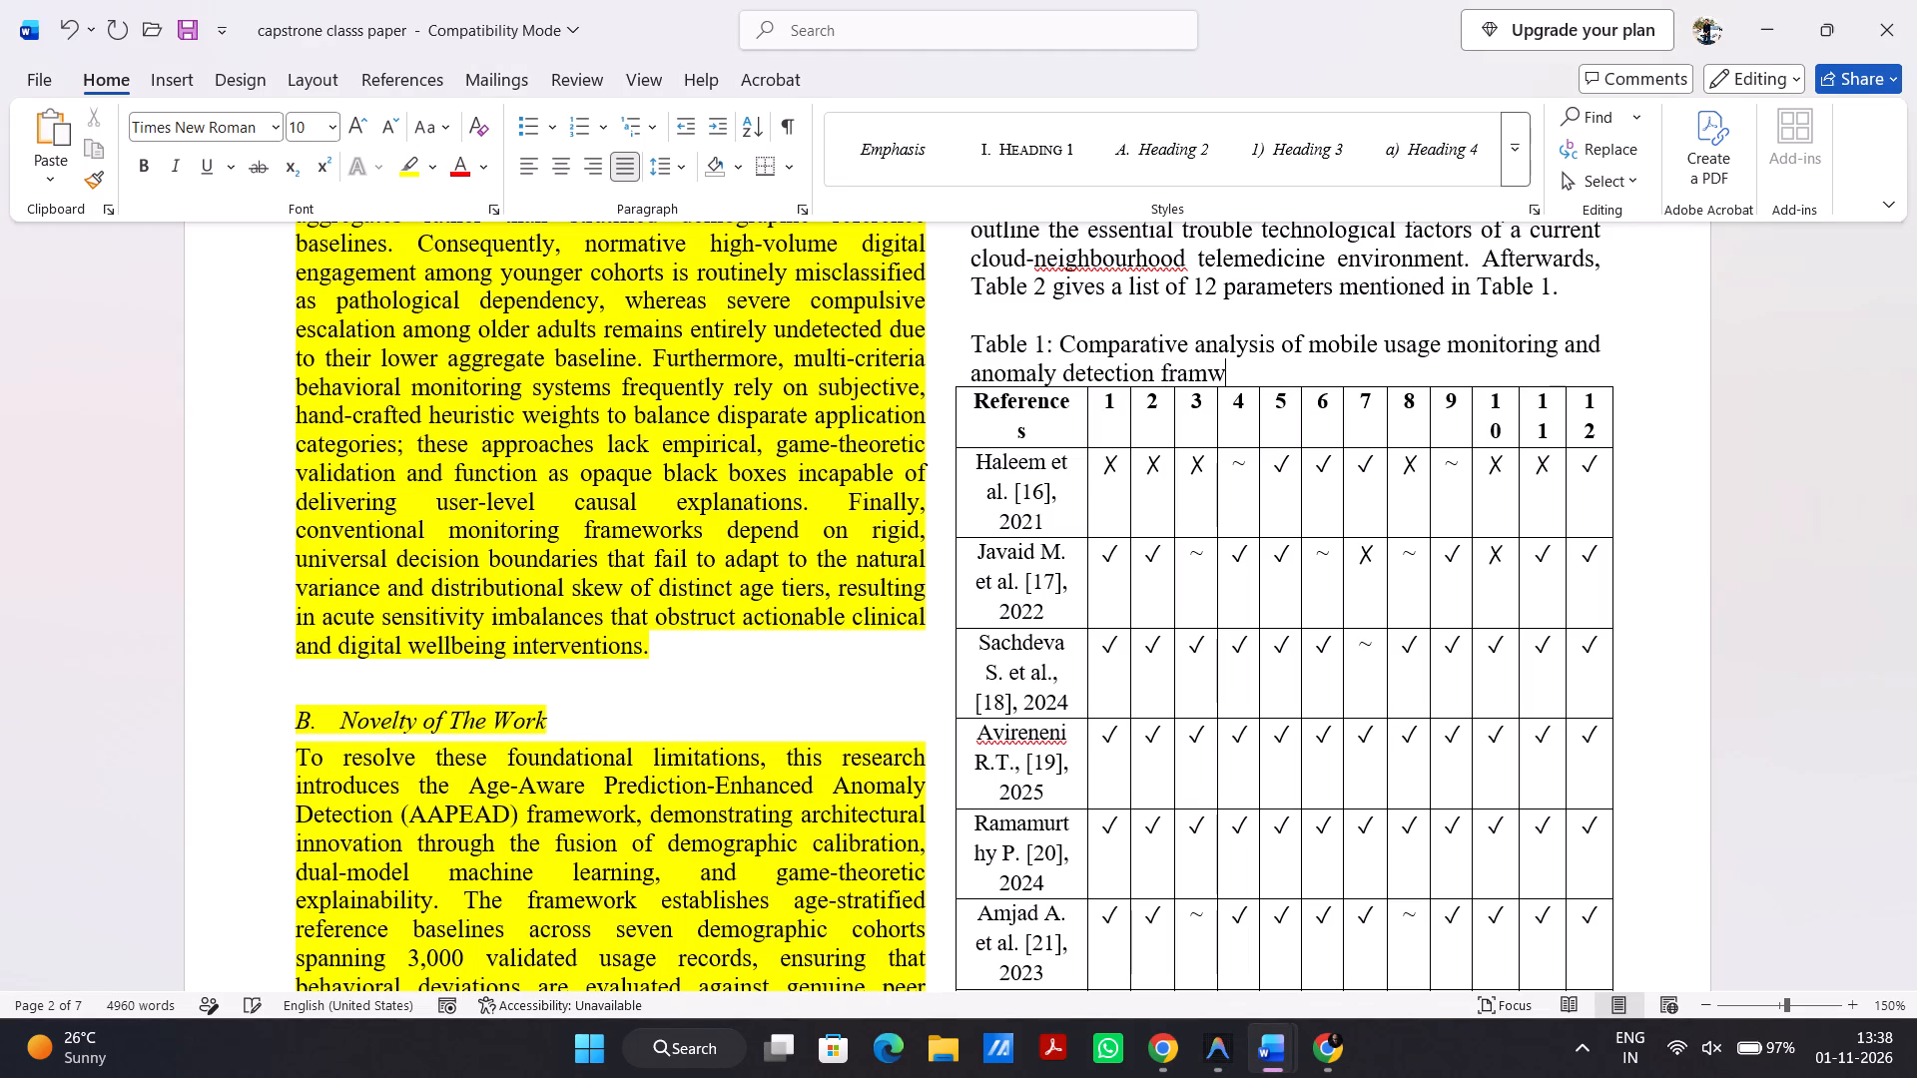
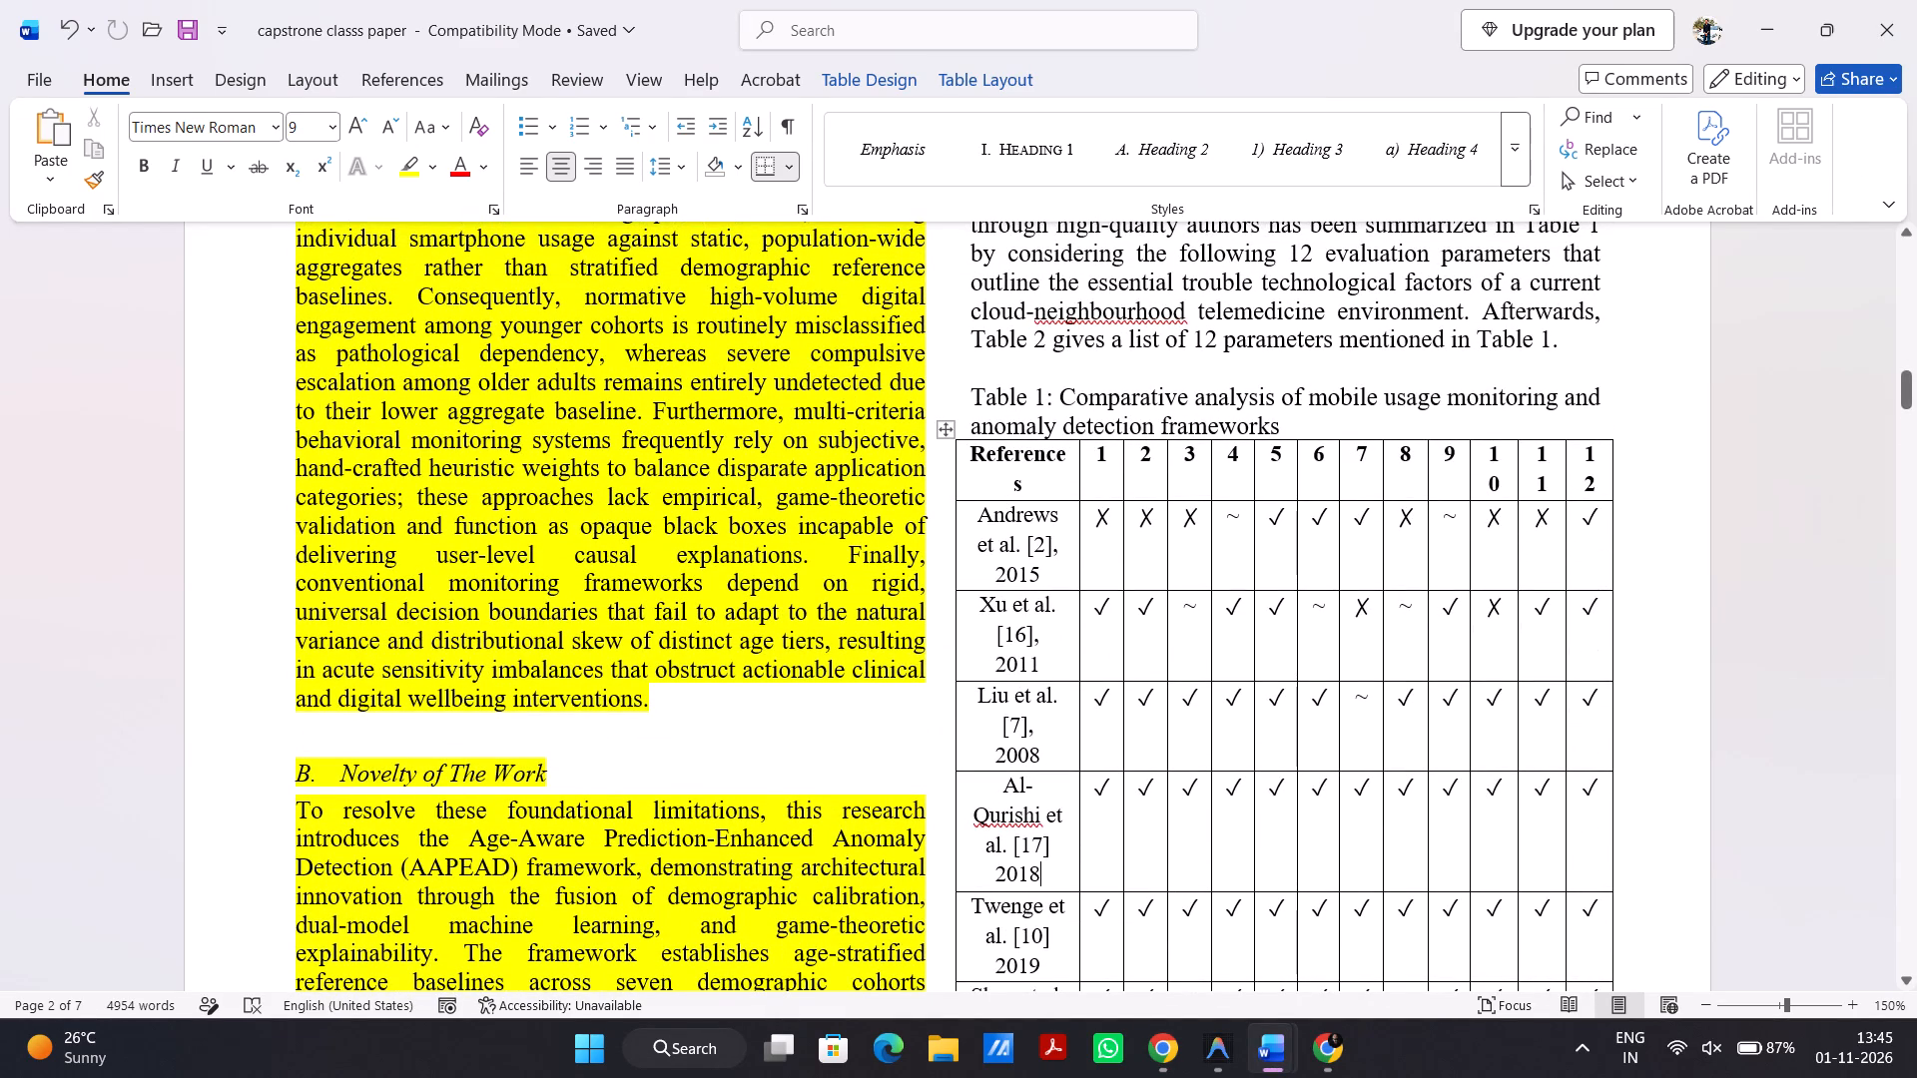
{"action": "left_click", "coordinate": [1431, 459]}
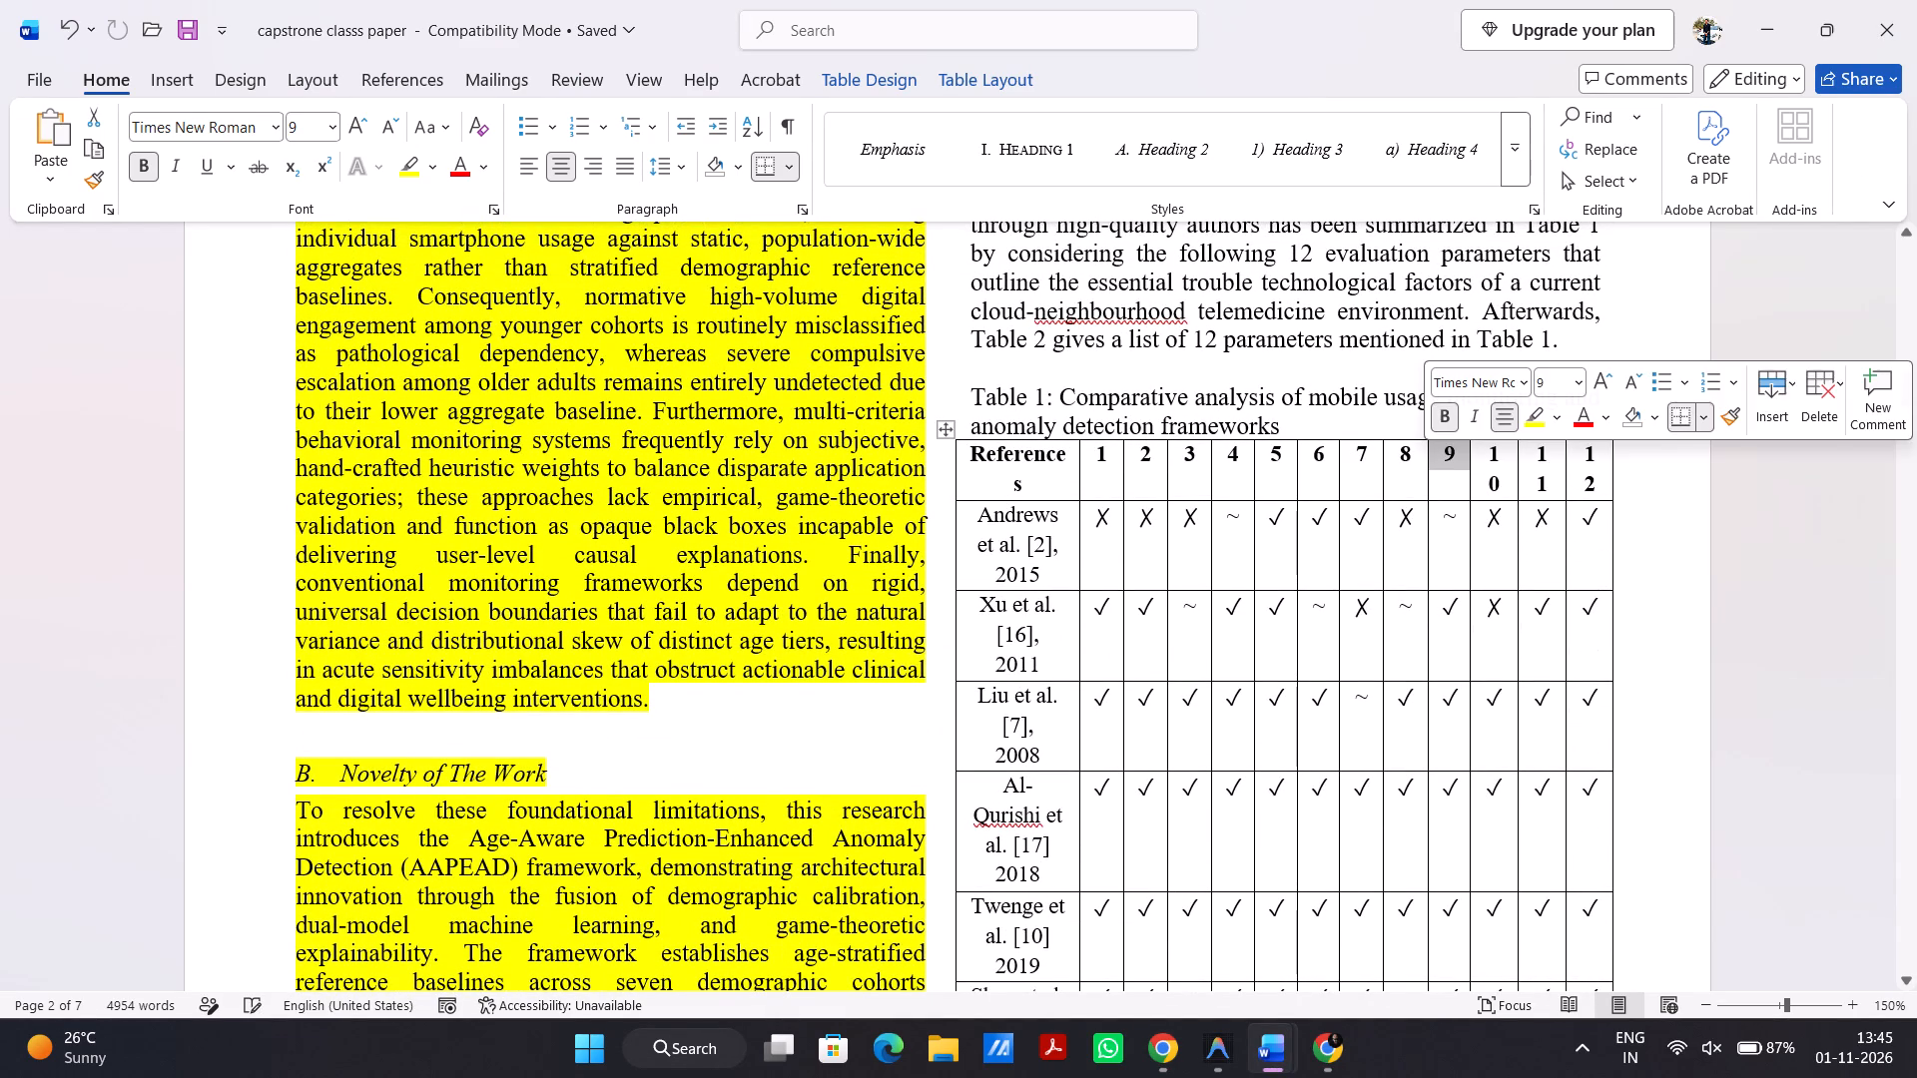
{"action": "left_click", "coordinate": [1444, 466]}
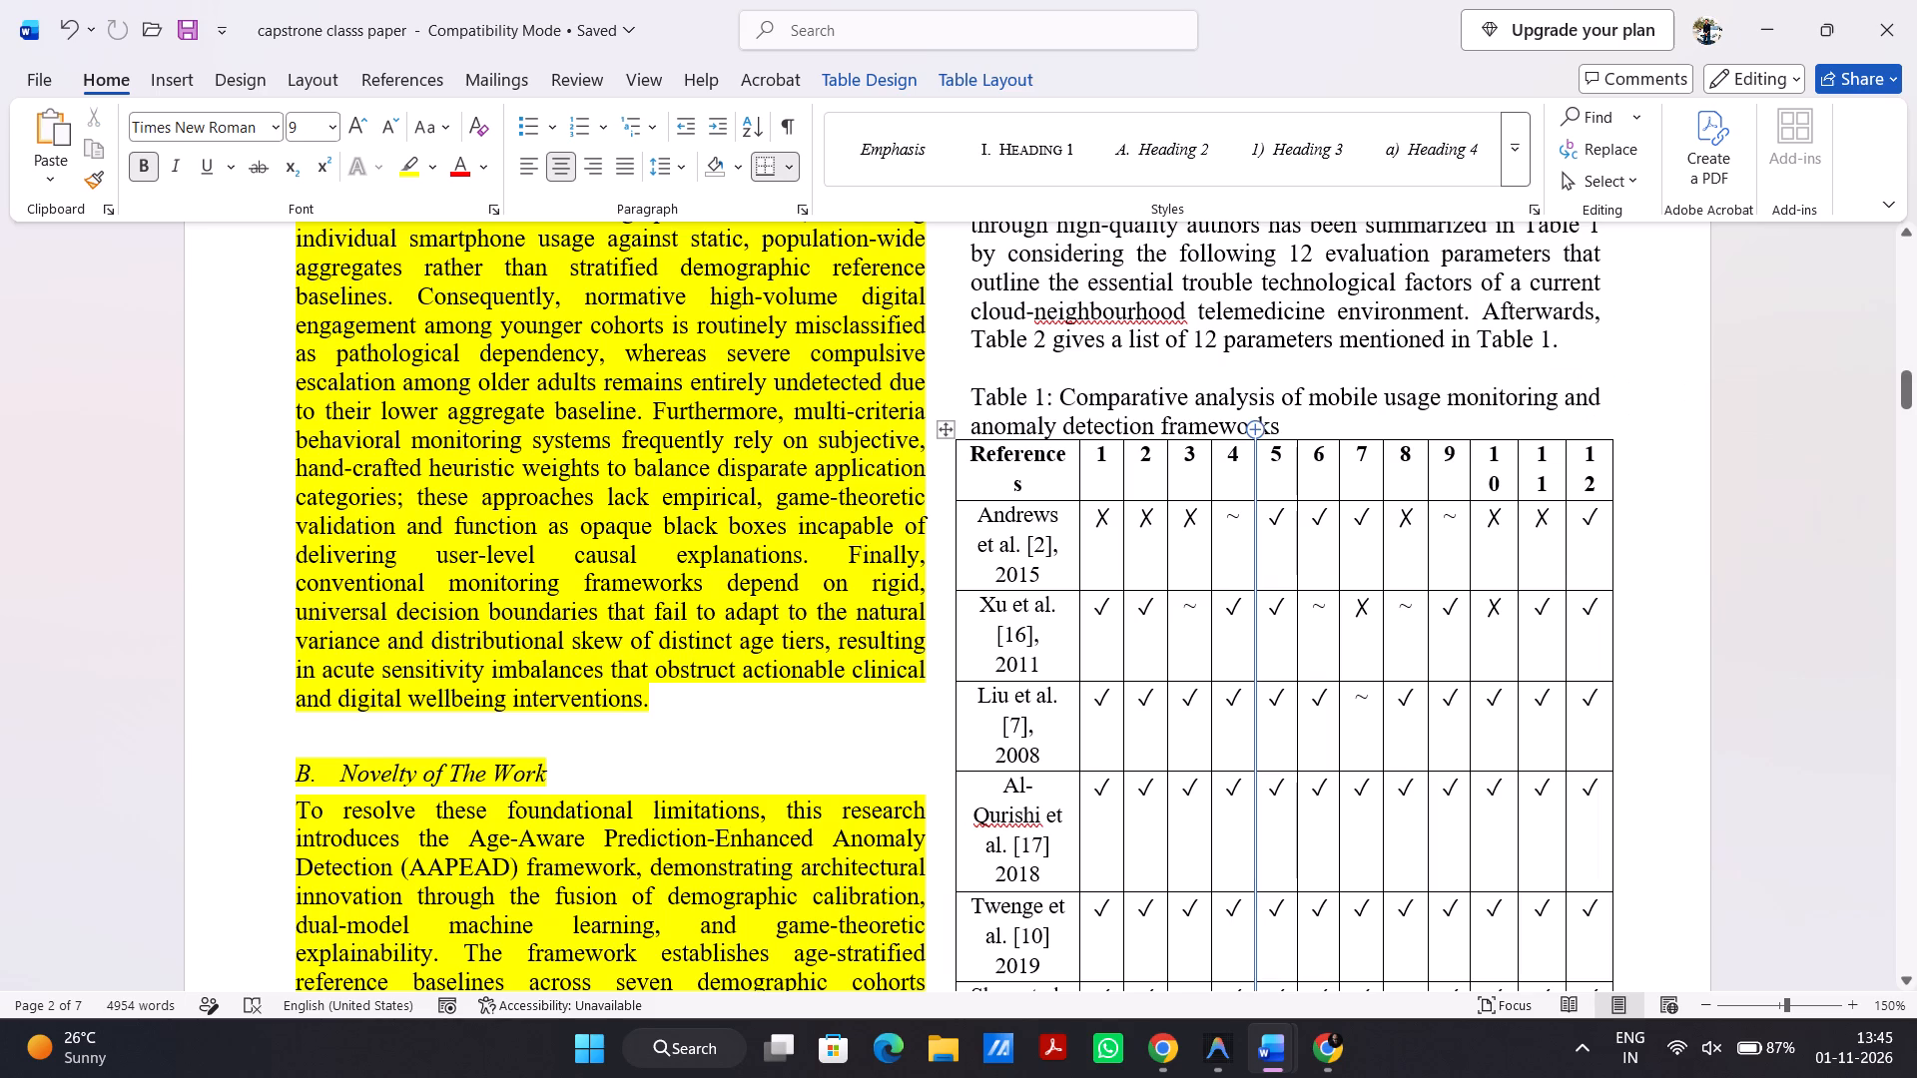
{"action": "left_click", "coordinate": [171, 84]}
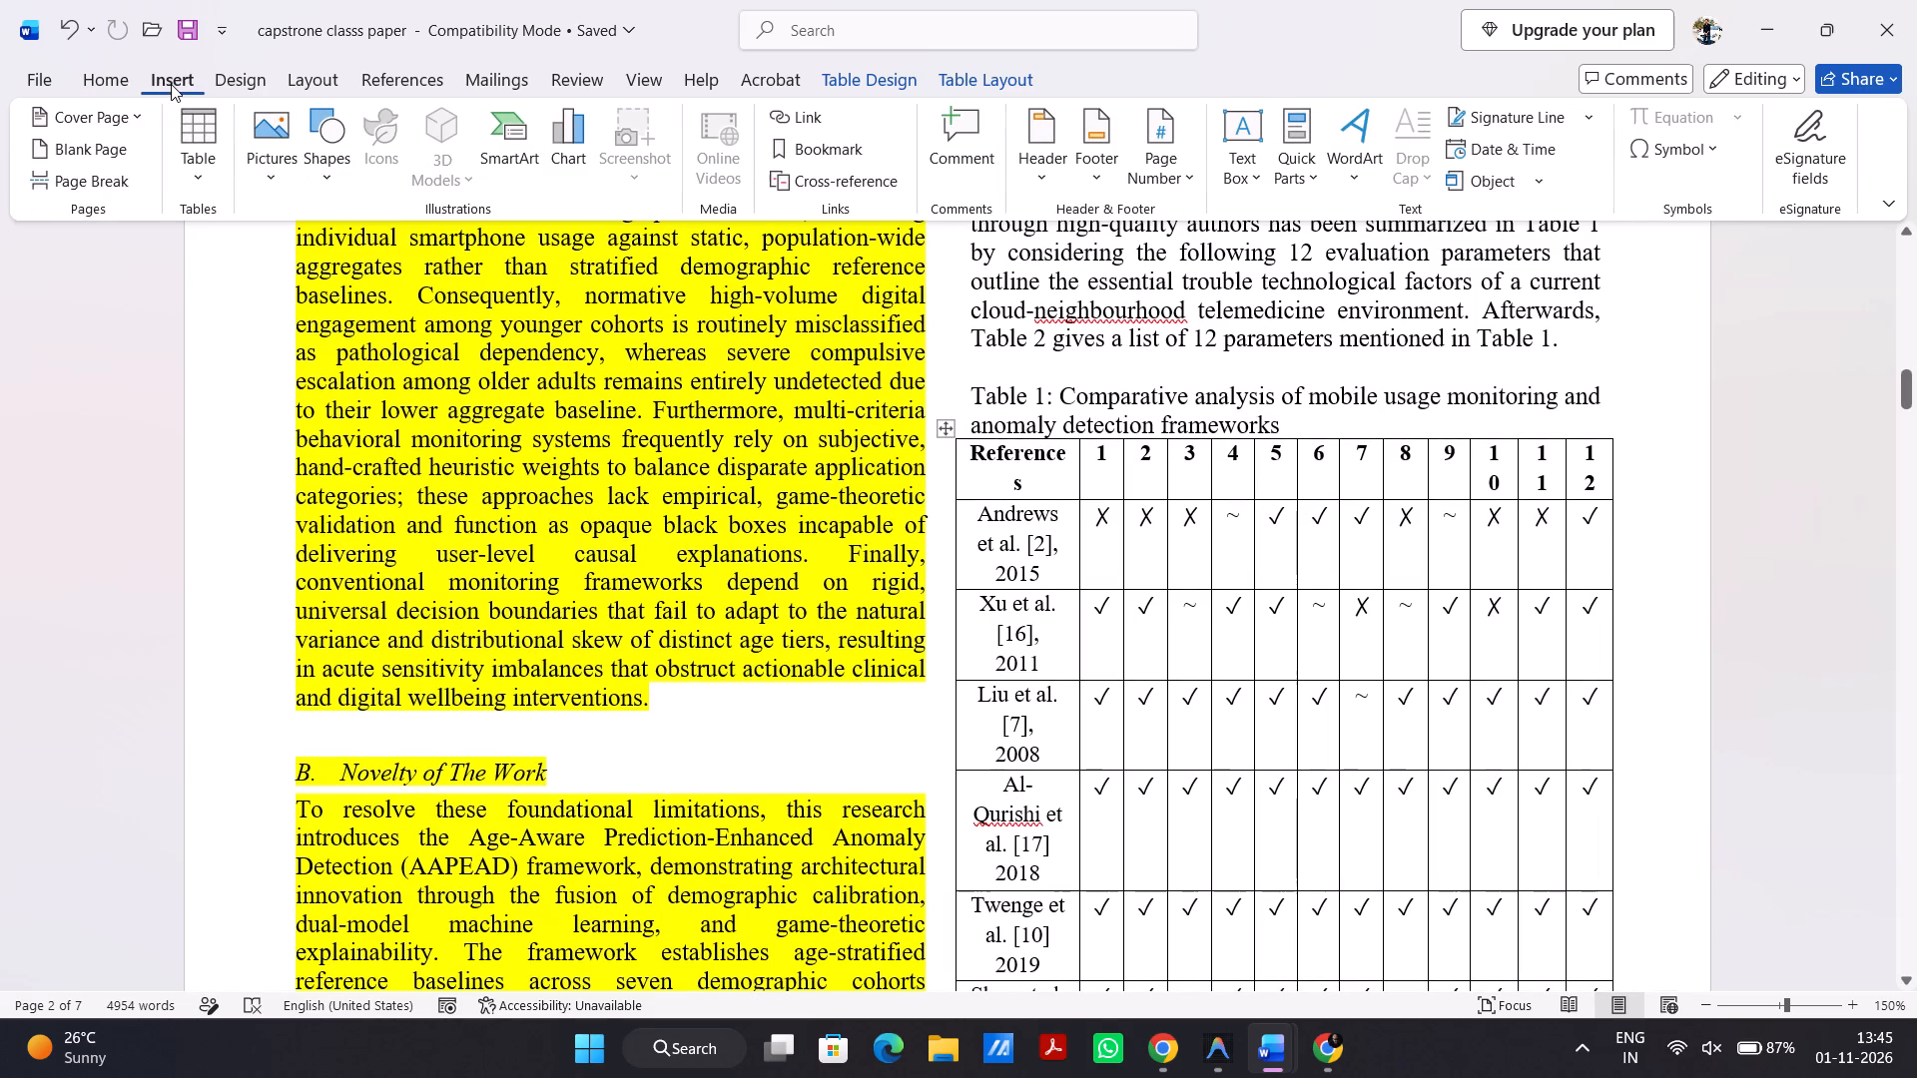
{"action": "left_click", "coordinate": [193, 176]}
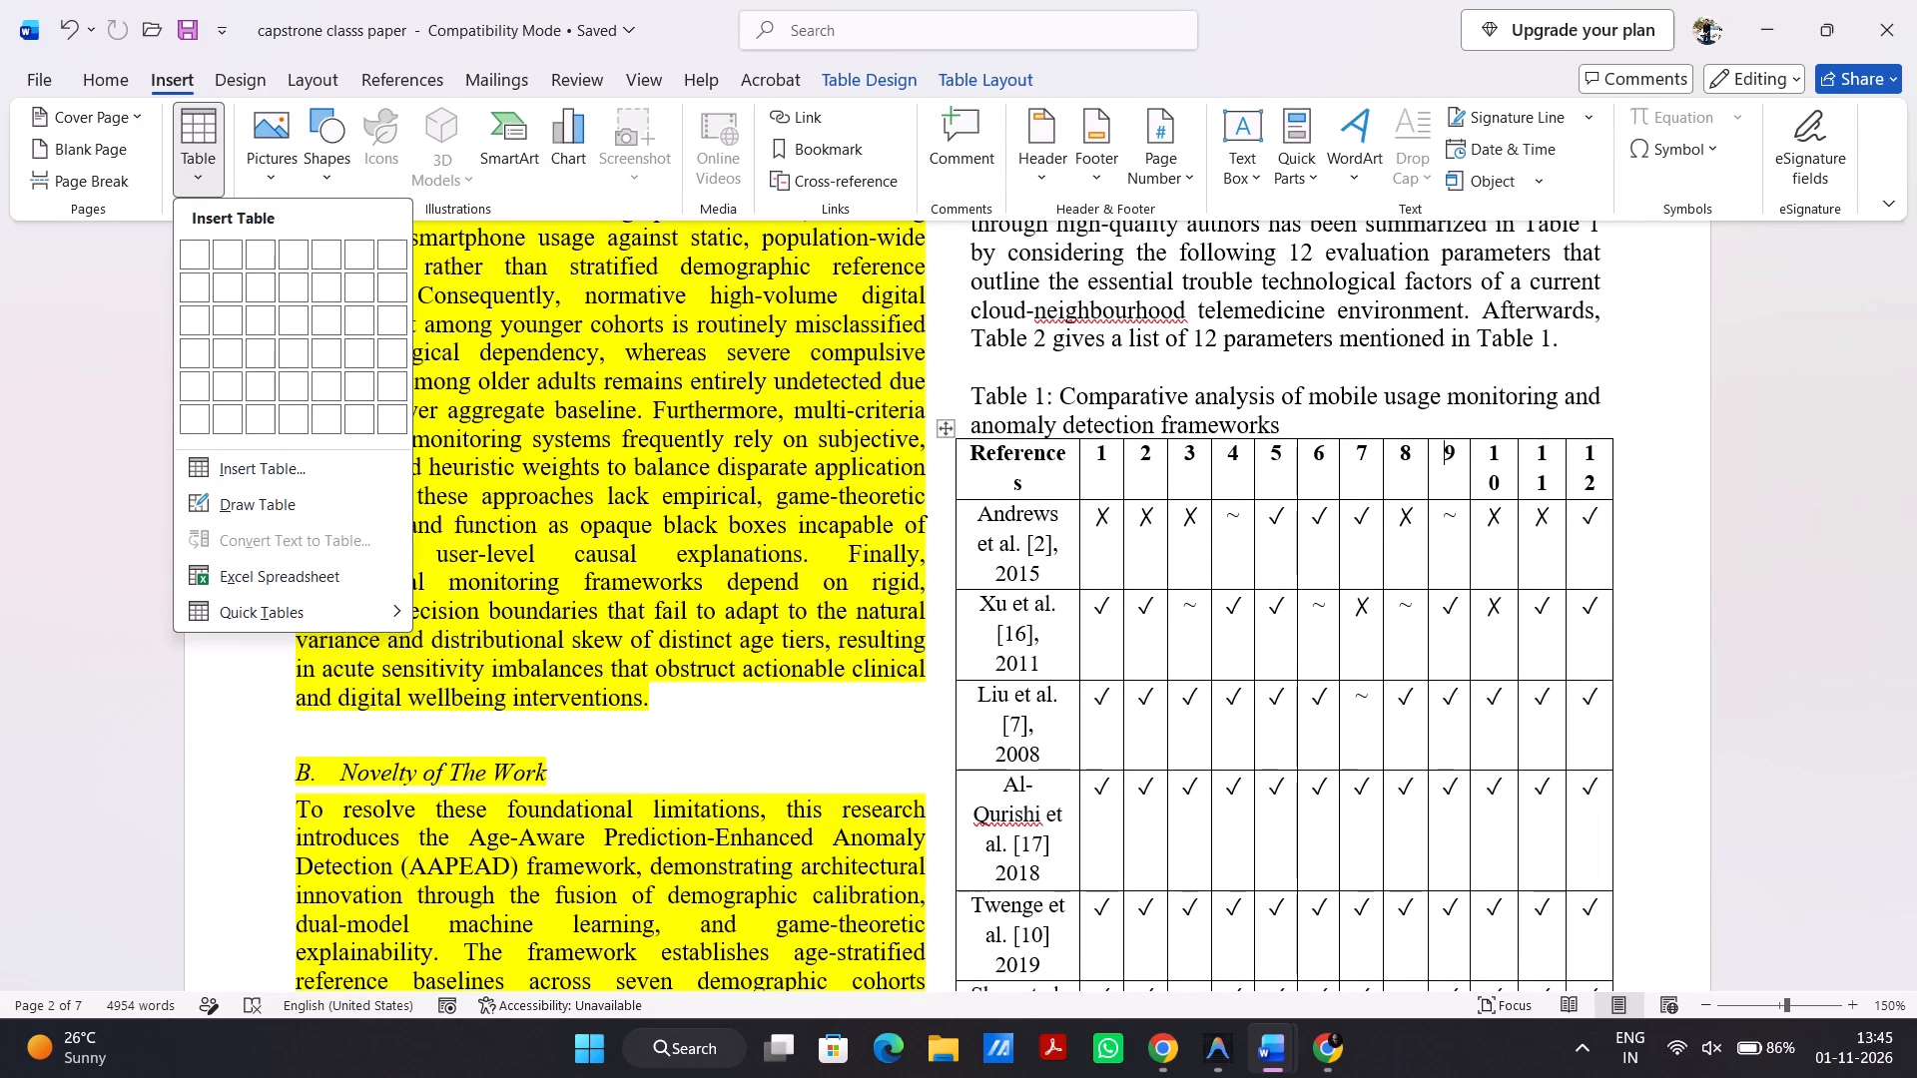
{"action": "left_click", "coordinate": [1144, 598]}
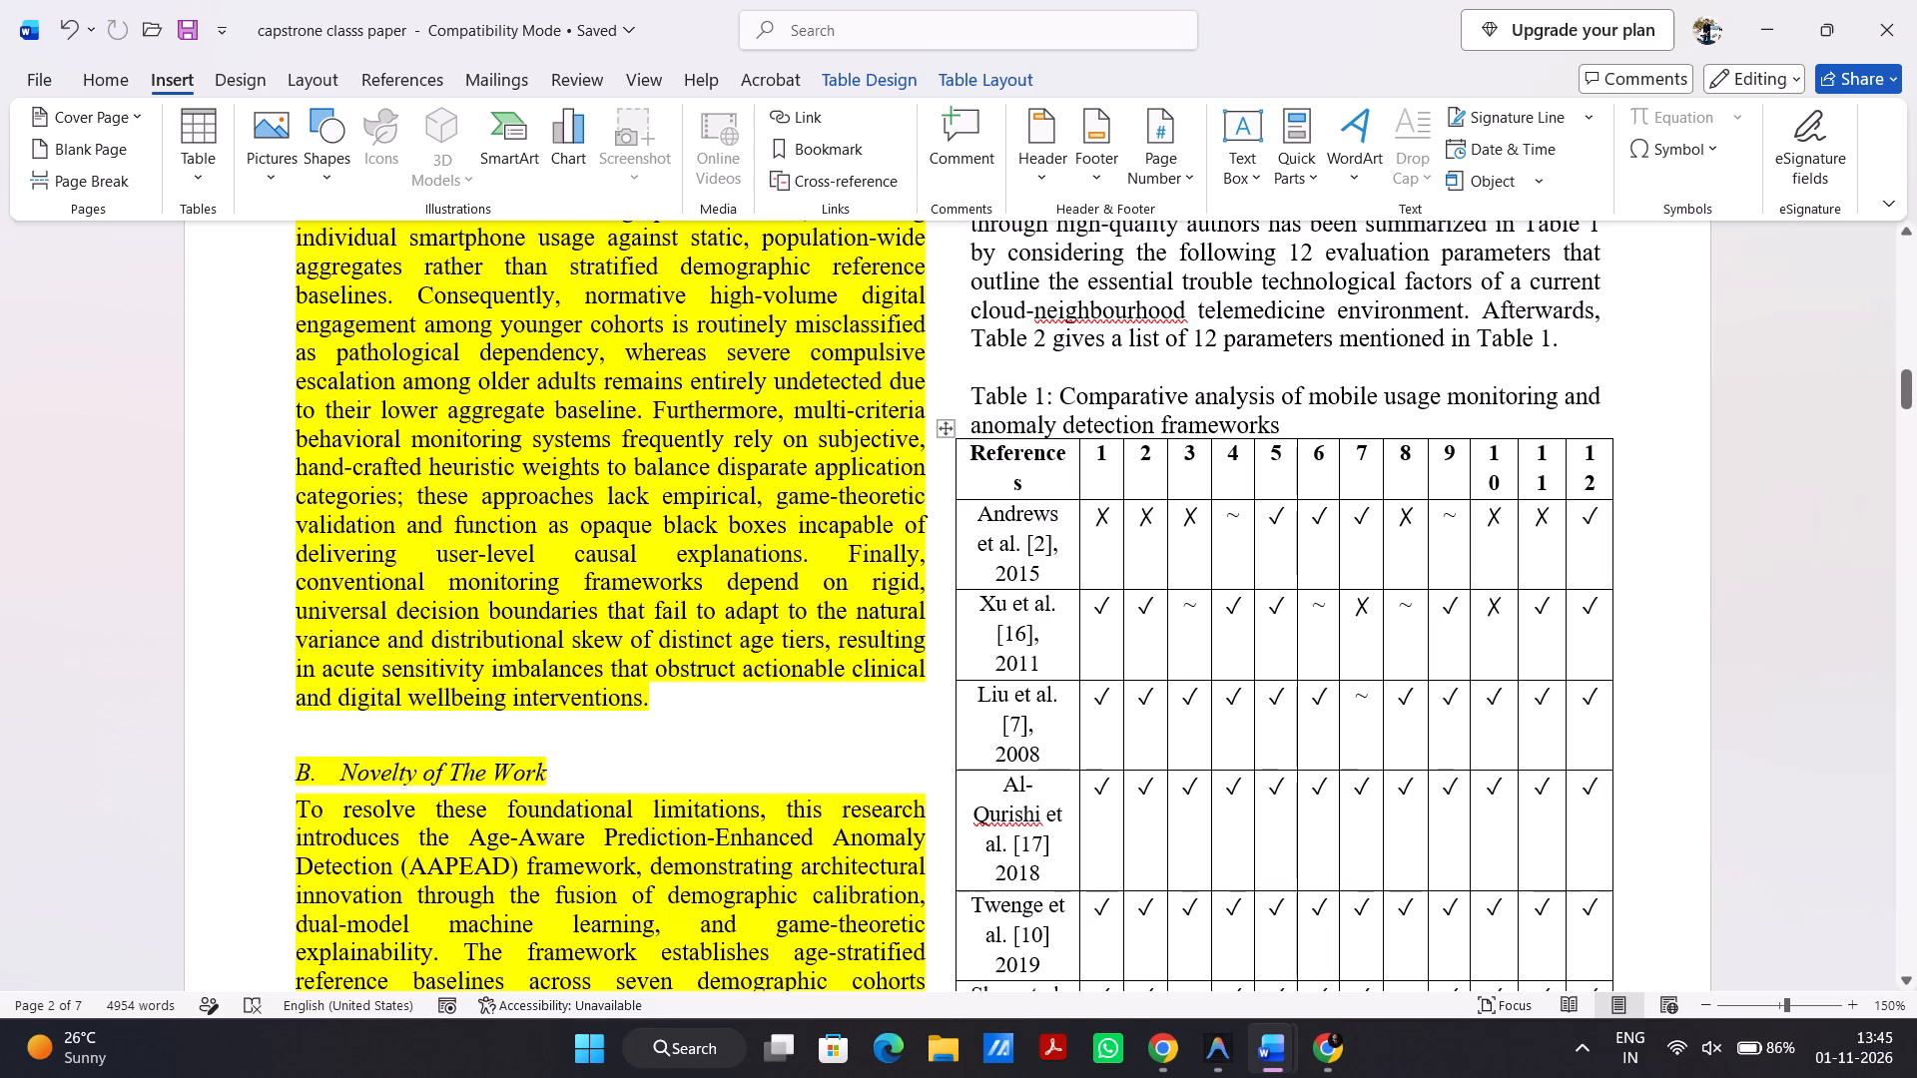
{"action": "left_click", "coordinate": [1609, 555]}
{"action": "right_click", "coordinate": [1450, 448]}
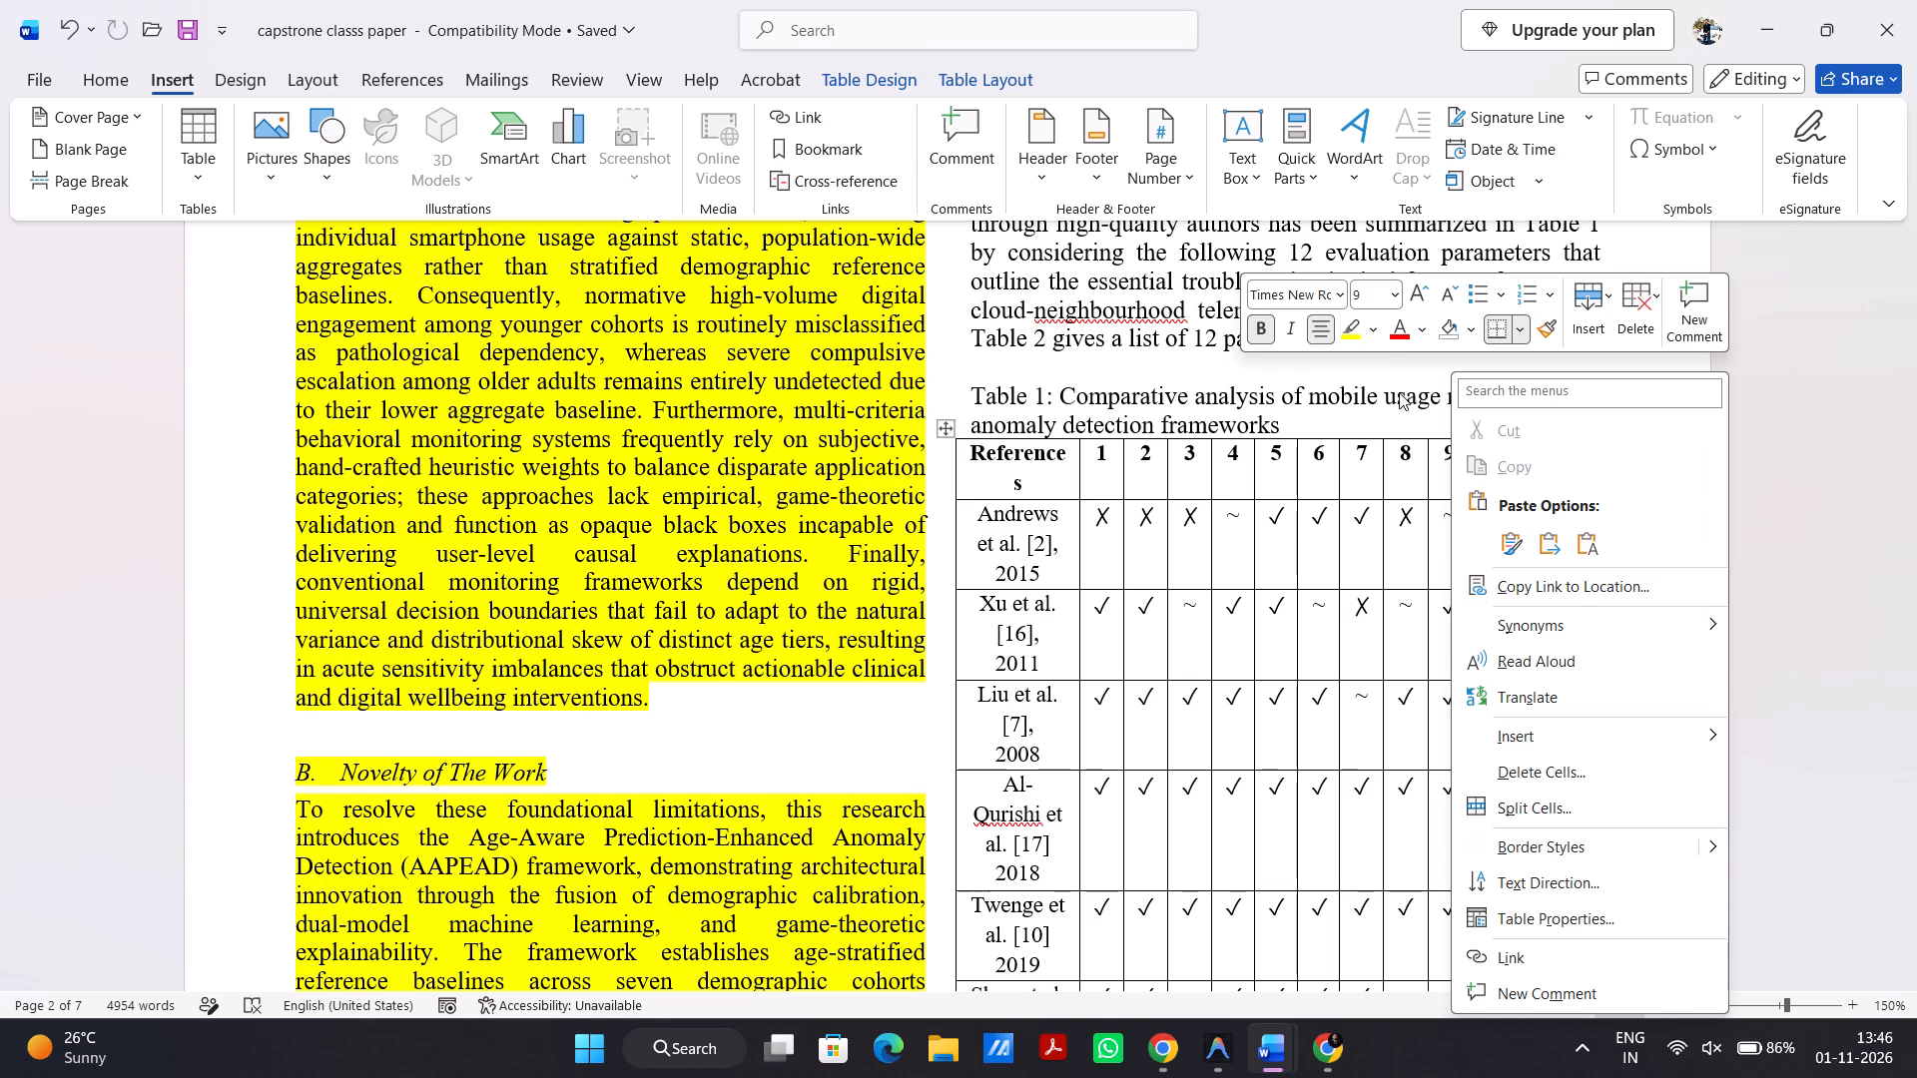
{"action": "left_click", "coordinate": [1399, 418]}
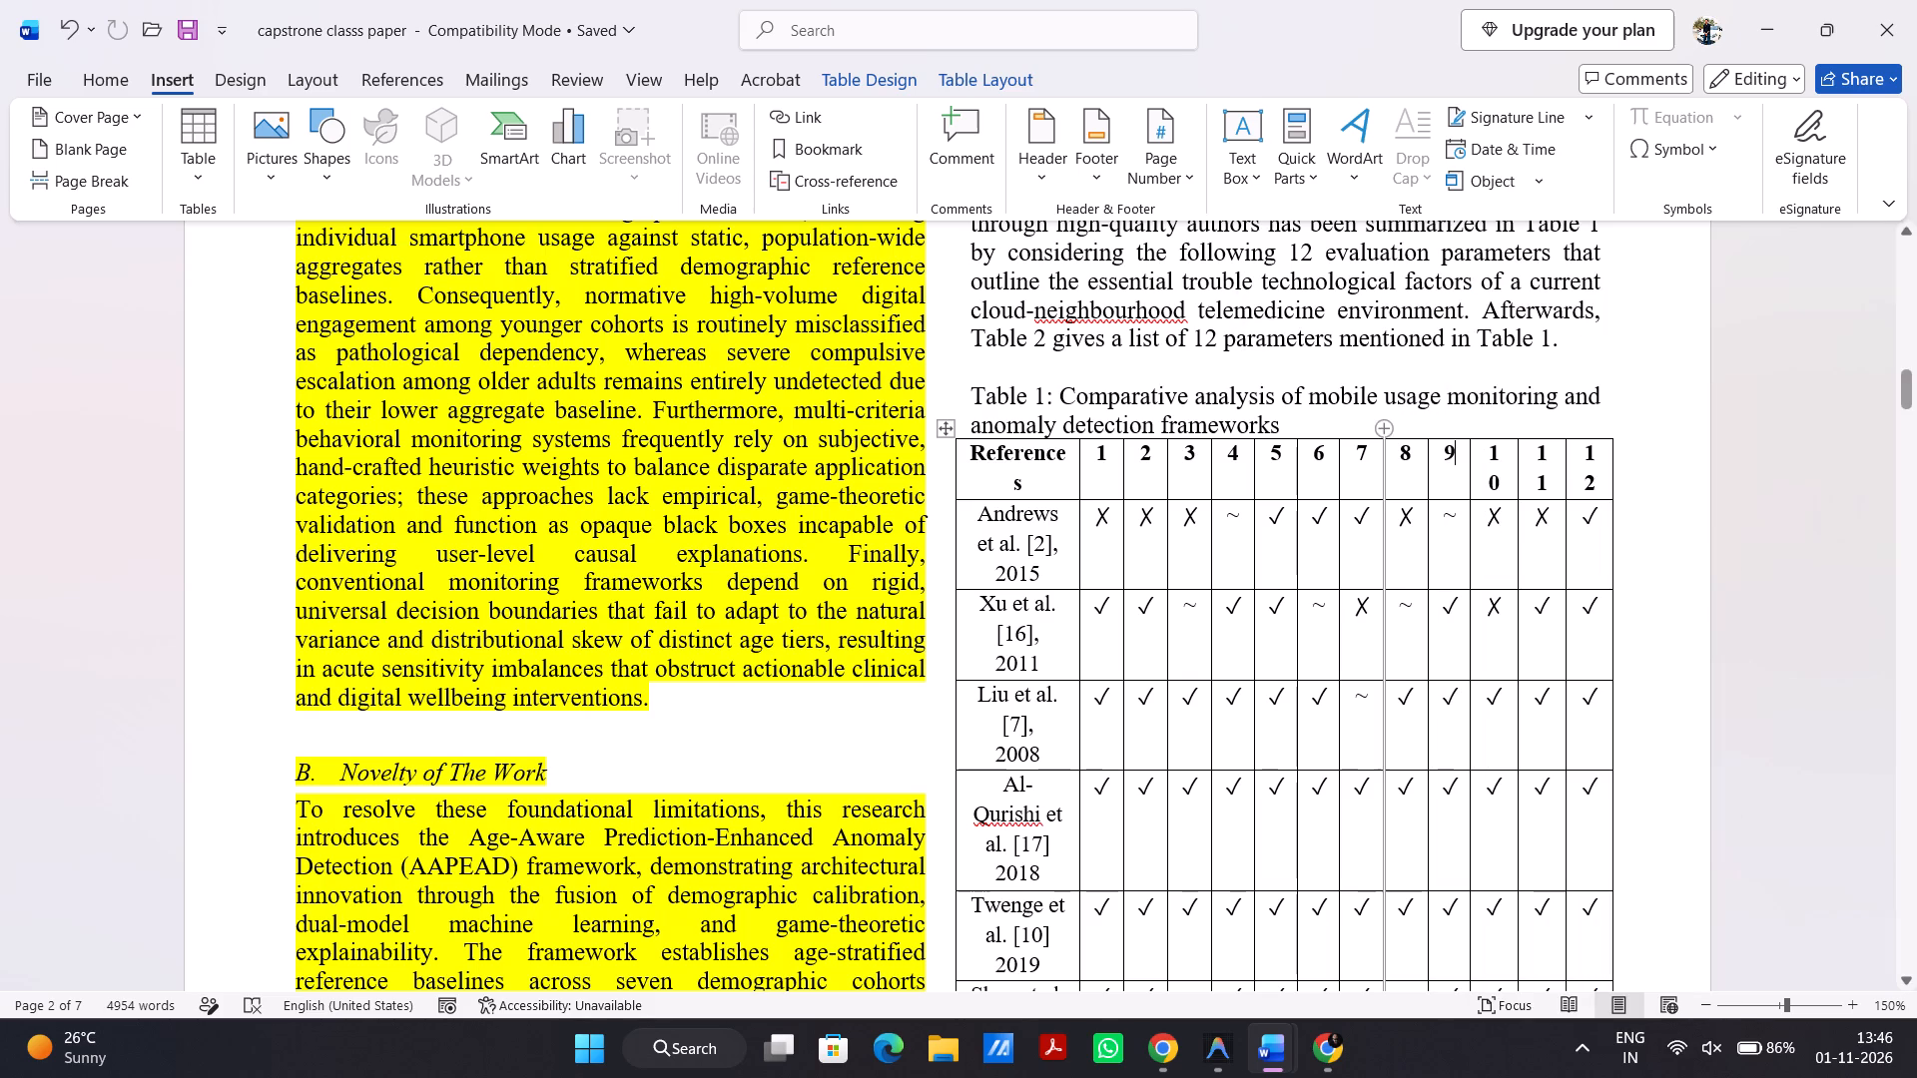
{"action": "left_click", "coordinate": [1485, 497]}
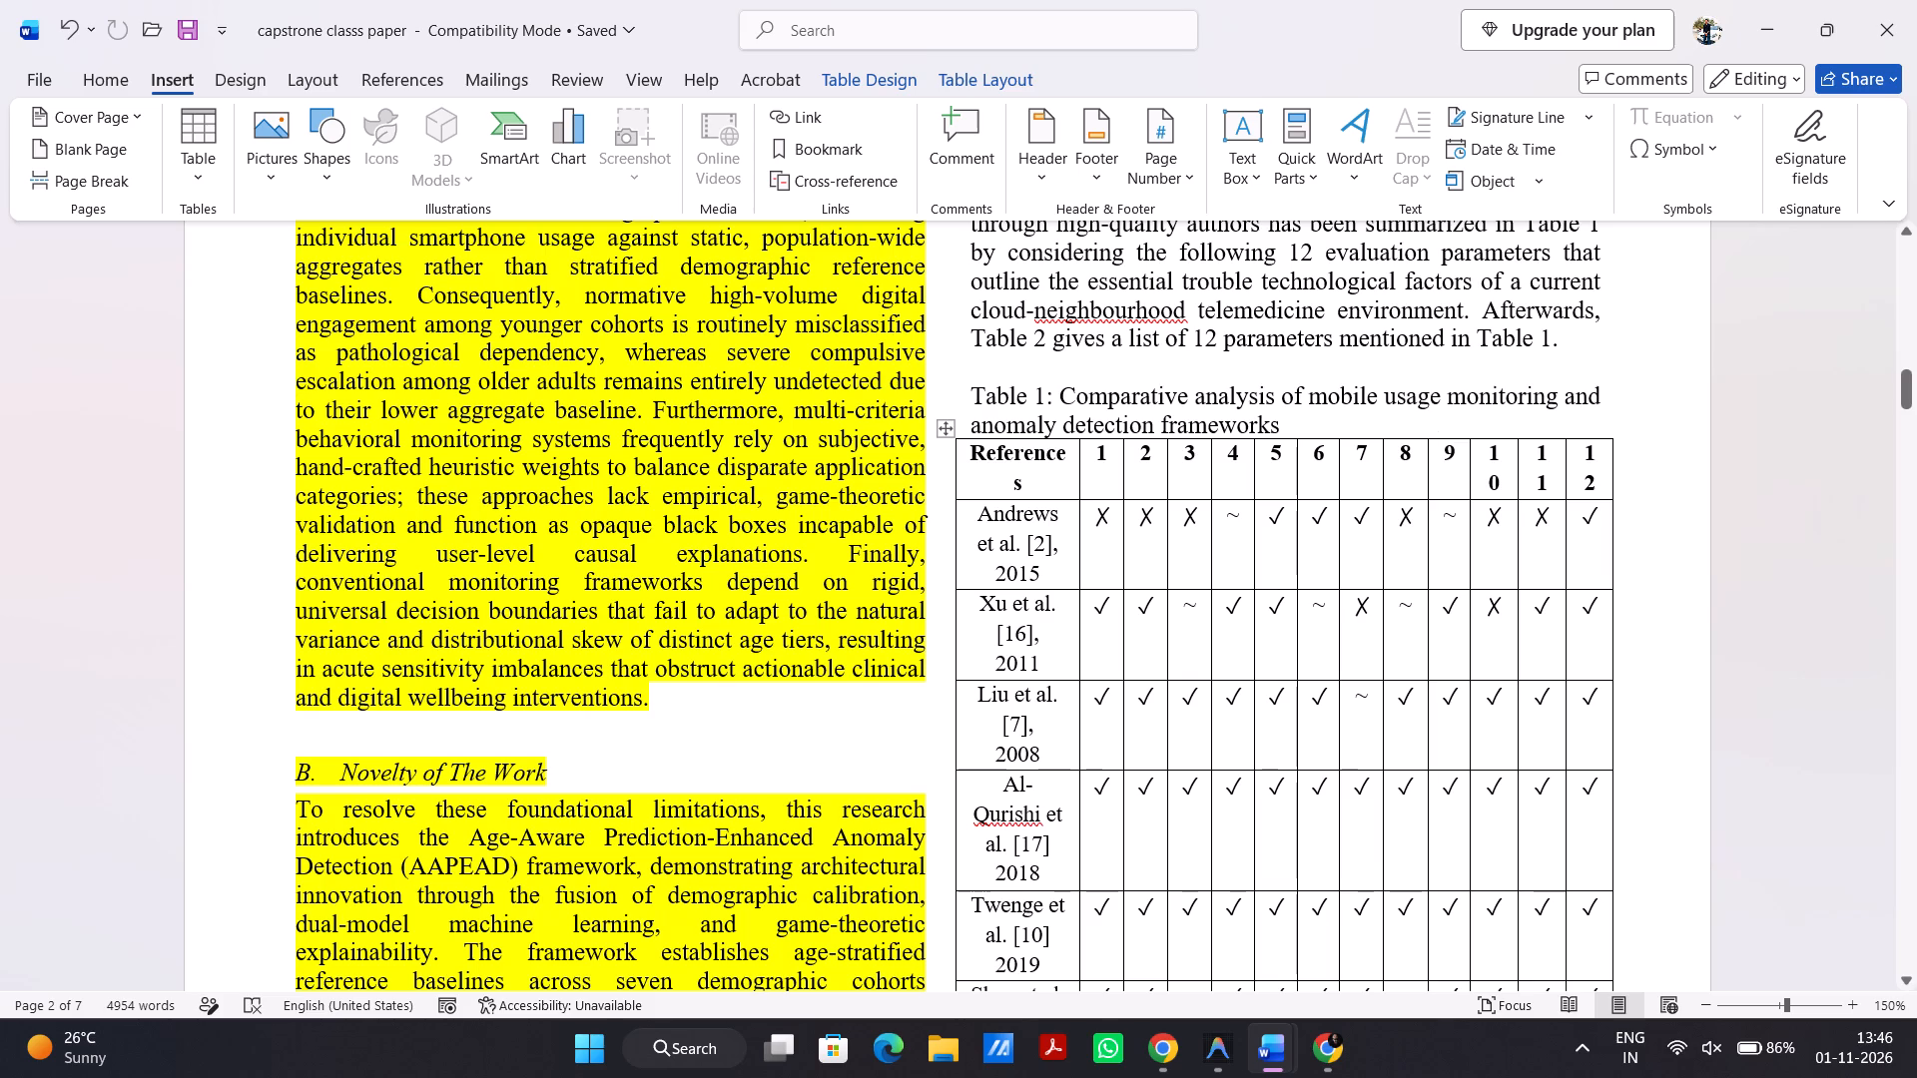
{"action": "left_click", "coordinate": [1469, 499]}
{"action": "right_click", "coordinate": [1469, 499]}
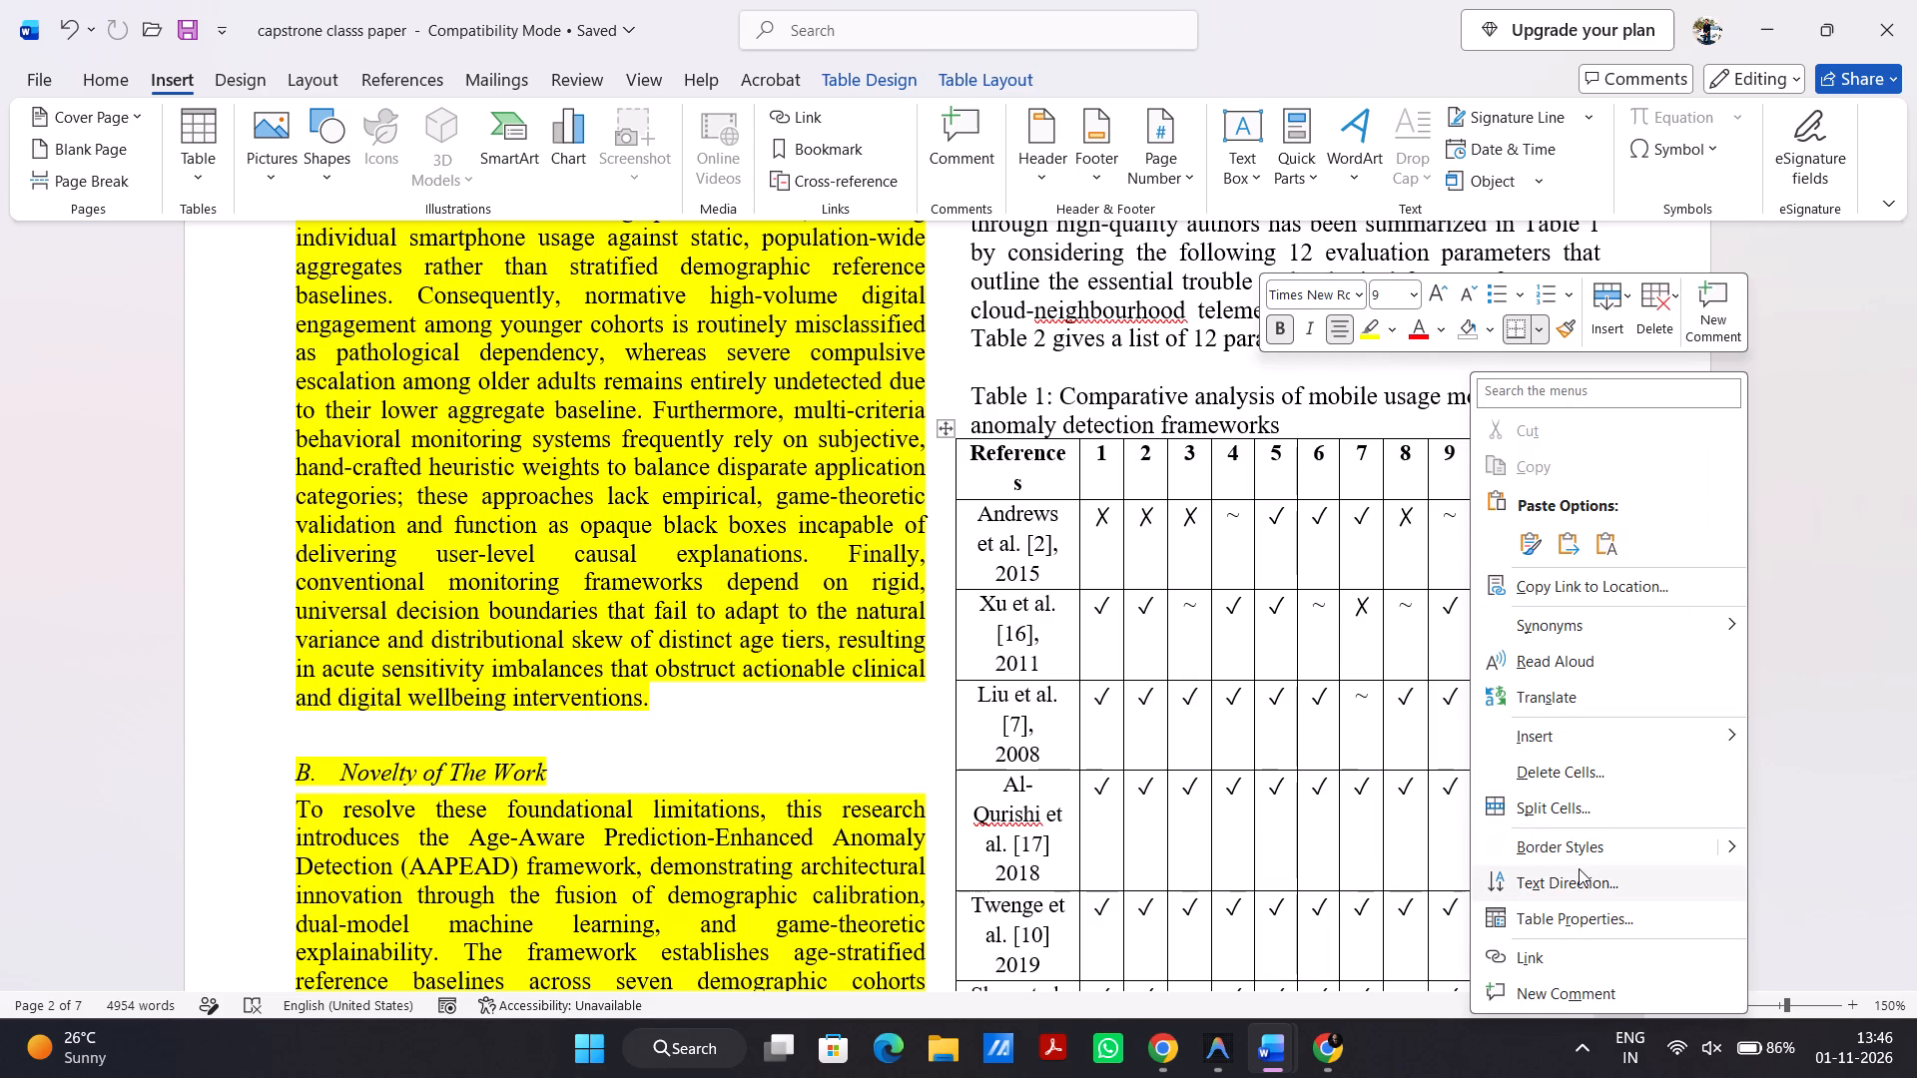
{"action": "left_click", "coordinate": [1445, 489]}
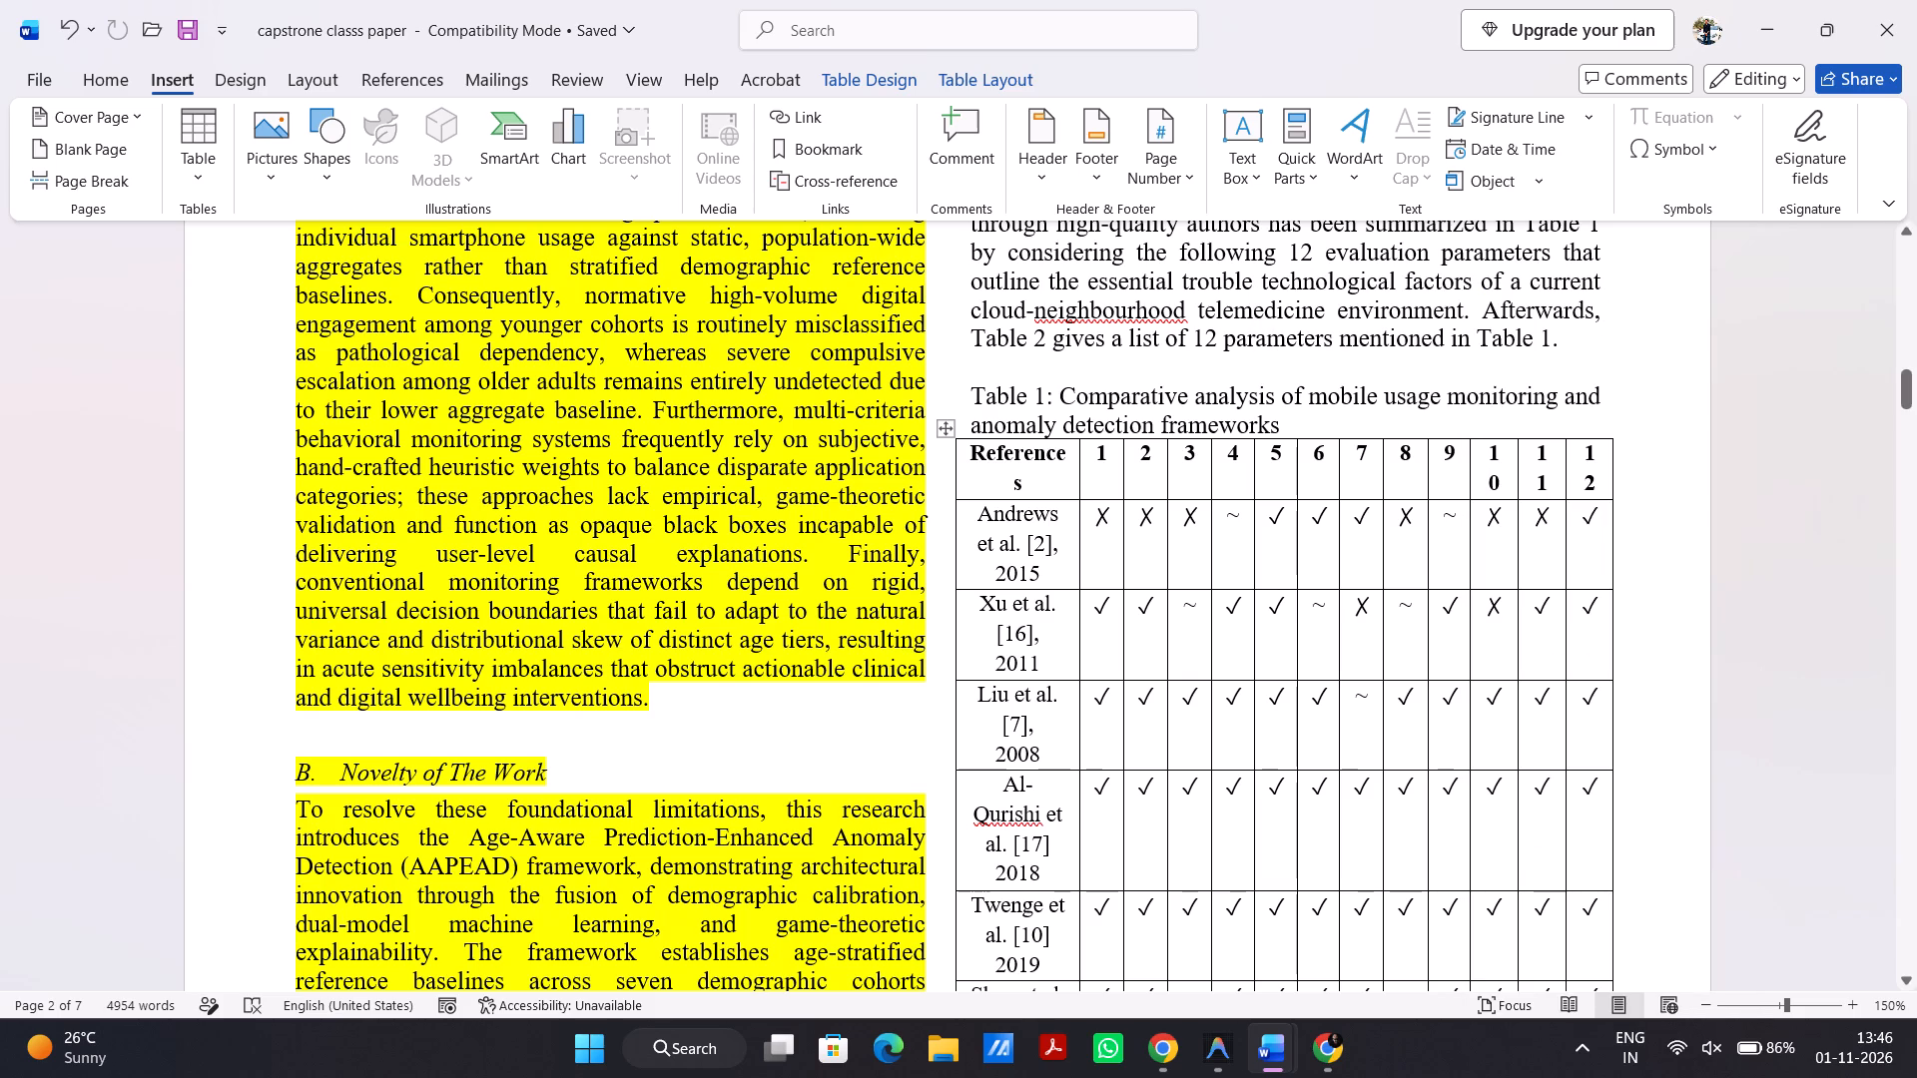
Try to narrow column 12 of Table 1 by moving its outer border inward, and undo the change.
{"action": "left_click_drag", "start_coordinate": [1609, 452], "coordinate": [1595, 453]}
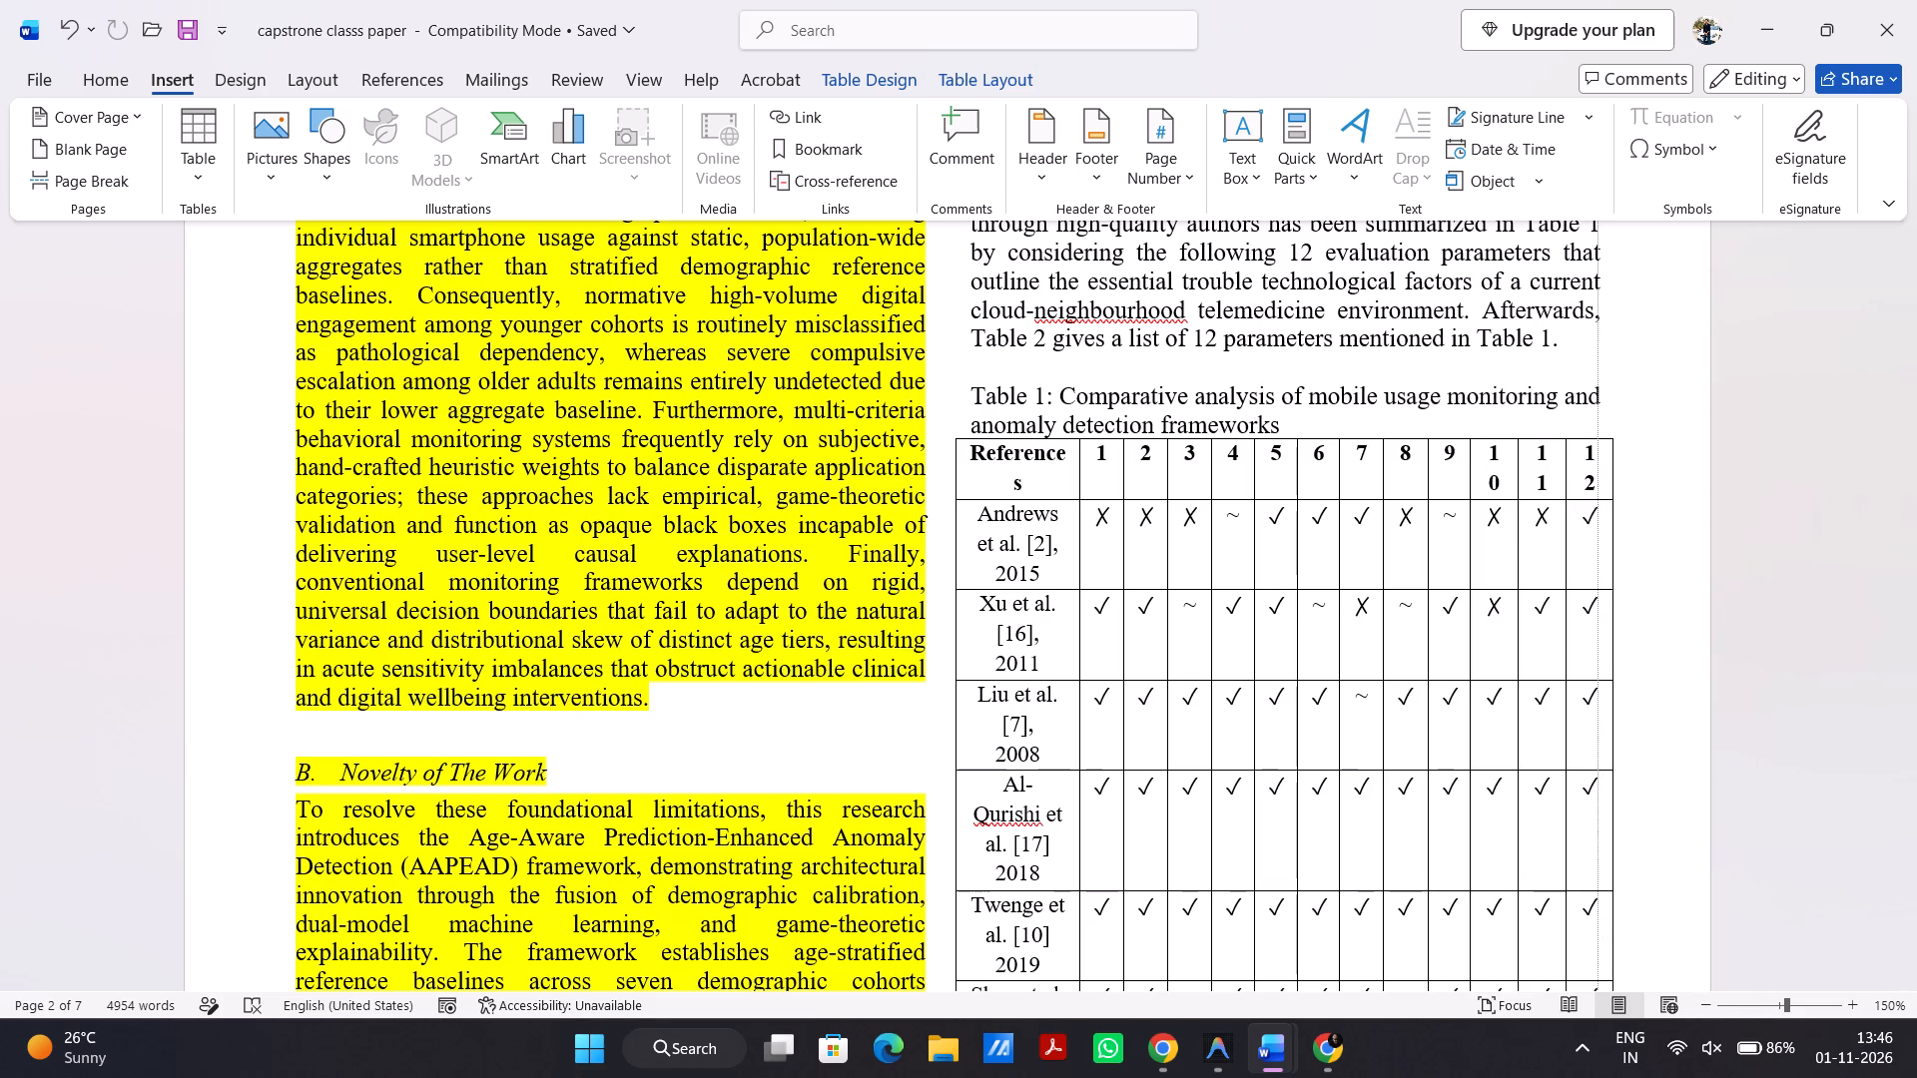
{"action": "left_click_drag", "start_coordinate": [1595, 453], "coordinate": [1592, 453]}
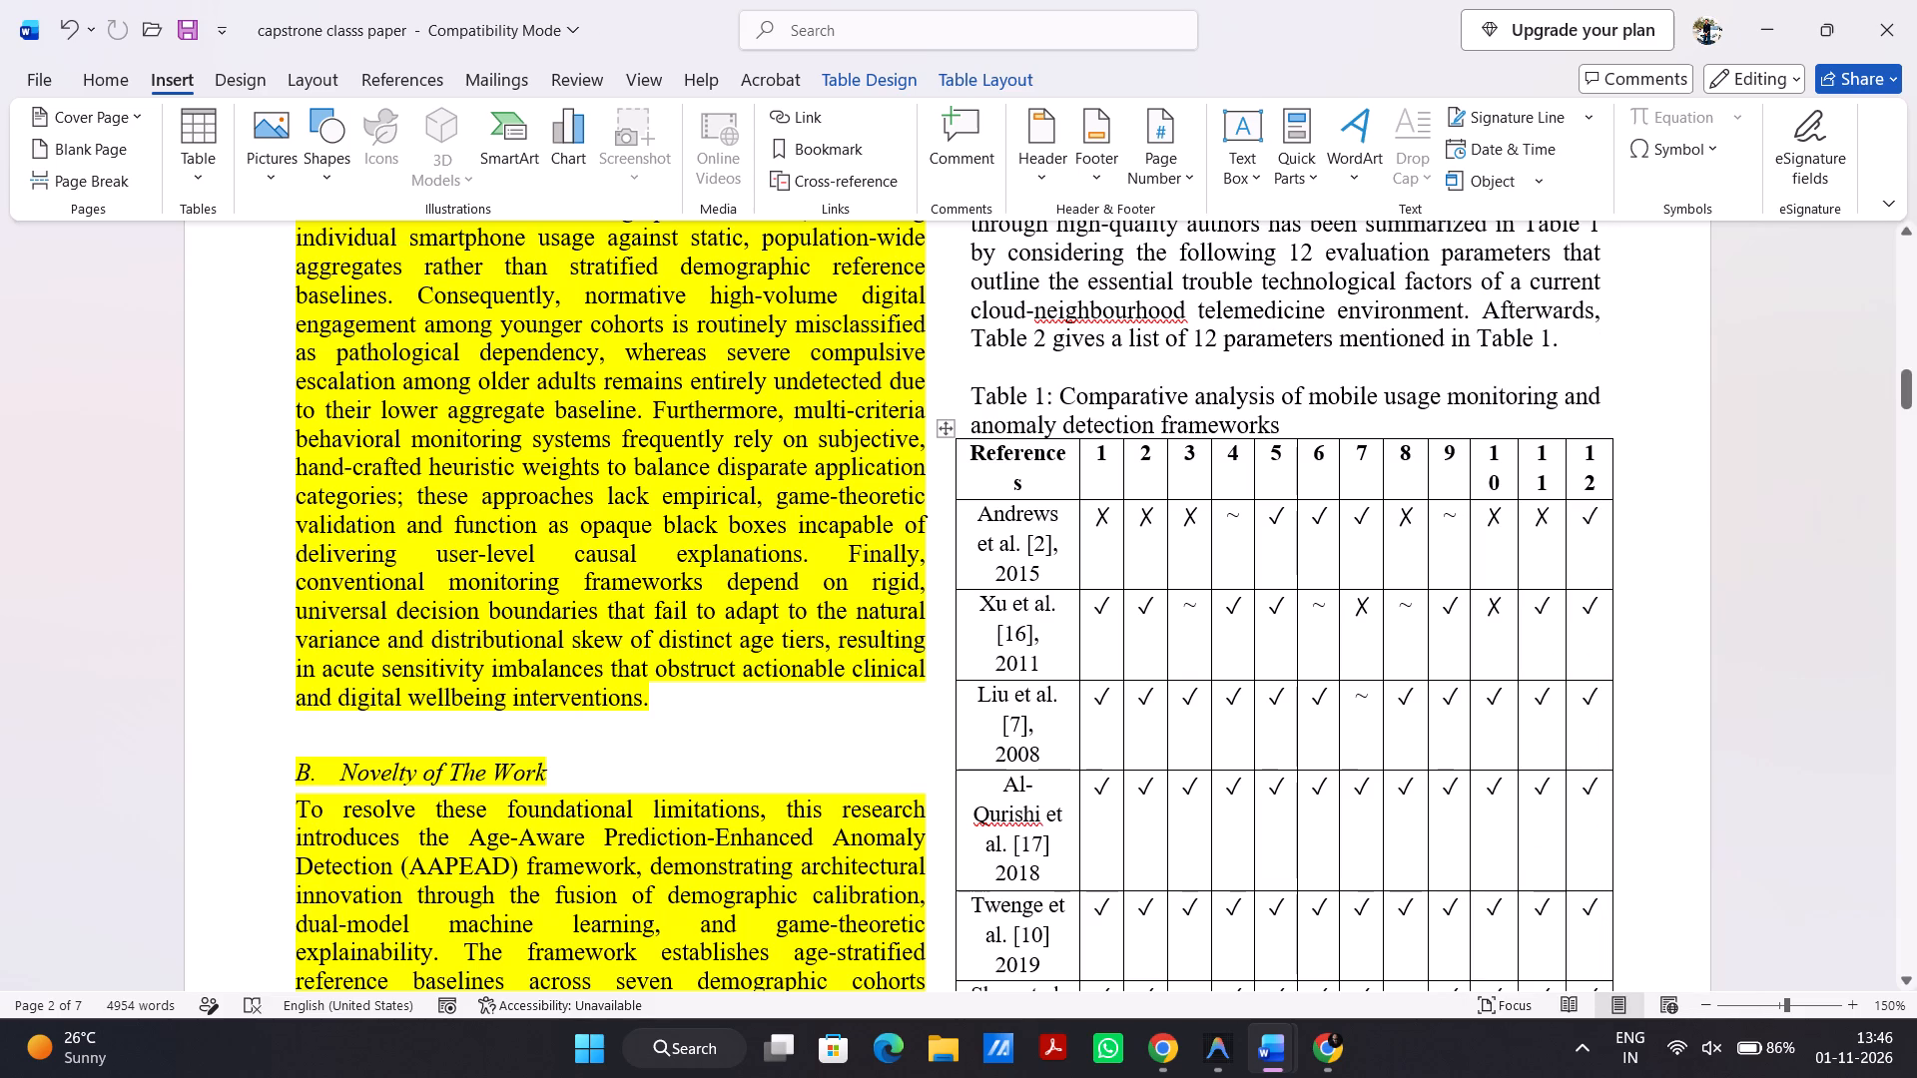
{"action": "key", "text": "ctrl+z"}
Cut columns 12, 11 and 10 out of the paper's Table 1, one at a time.
{"action": "left_click", "coordinate": [1611, 440]}
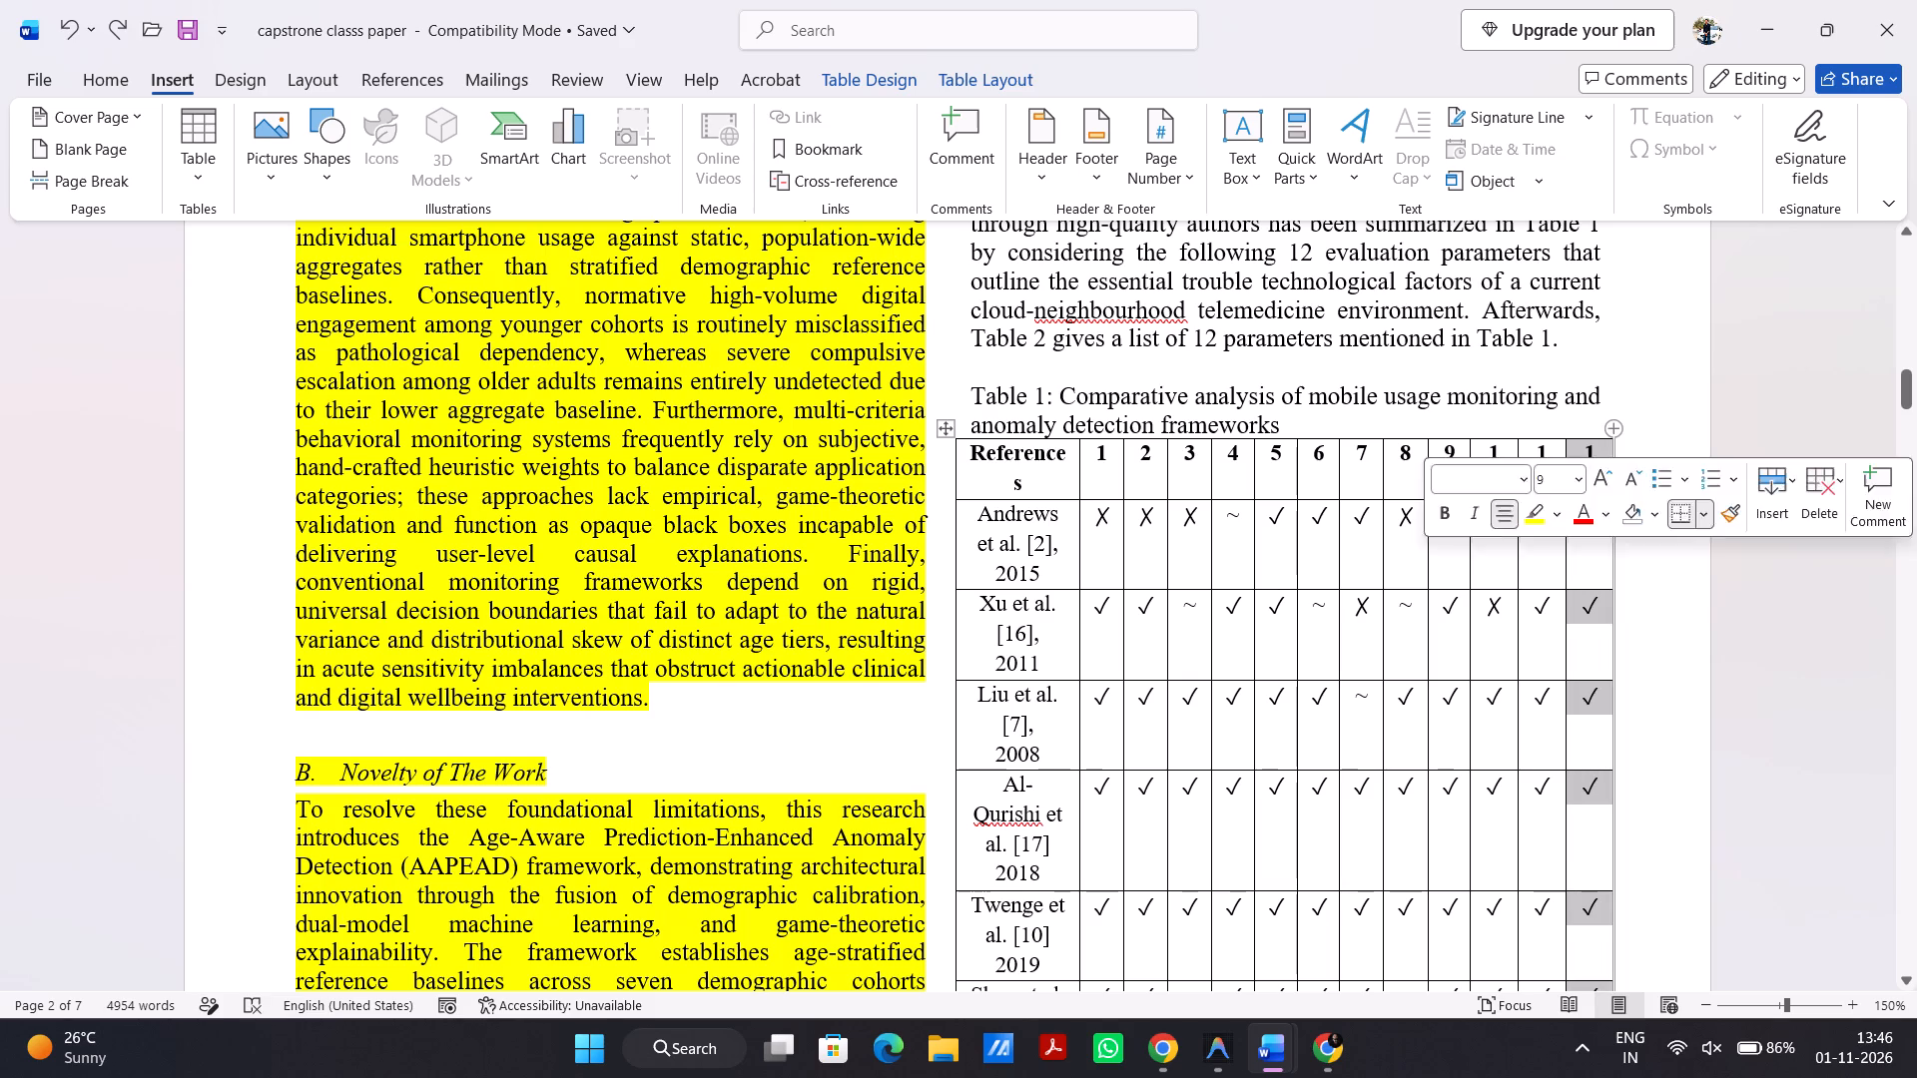
{"action": "right_click", "coordinate": [1611, 440]}
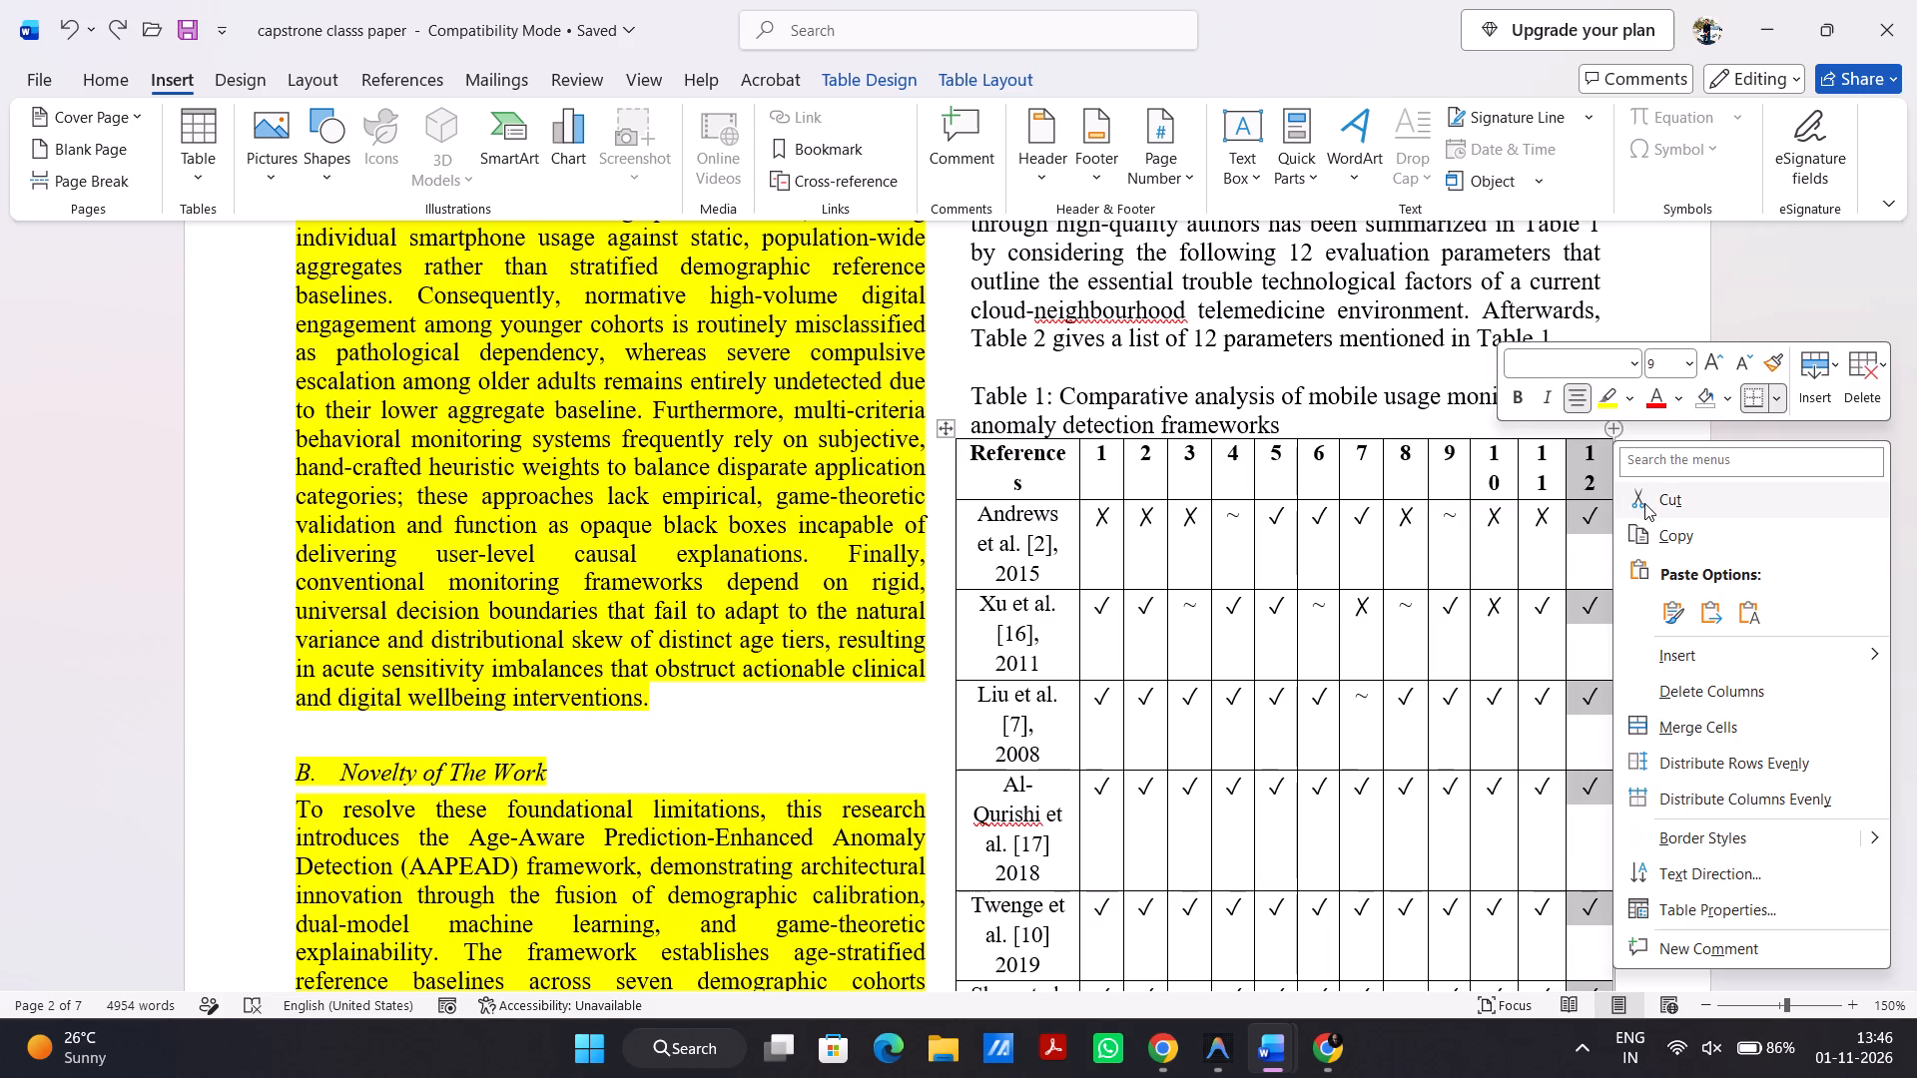
{"action": "left_click", "coordinate": [1644, 503]}
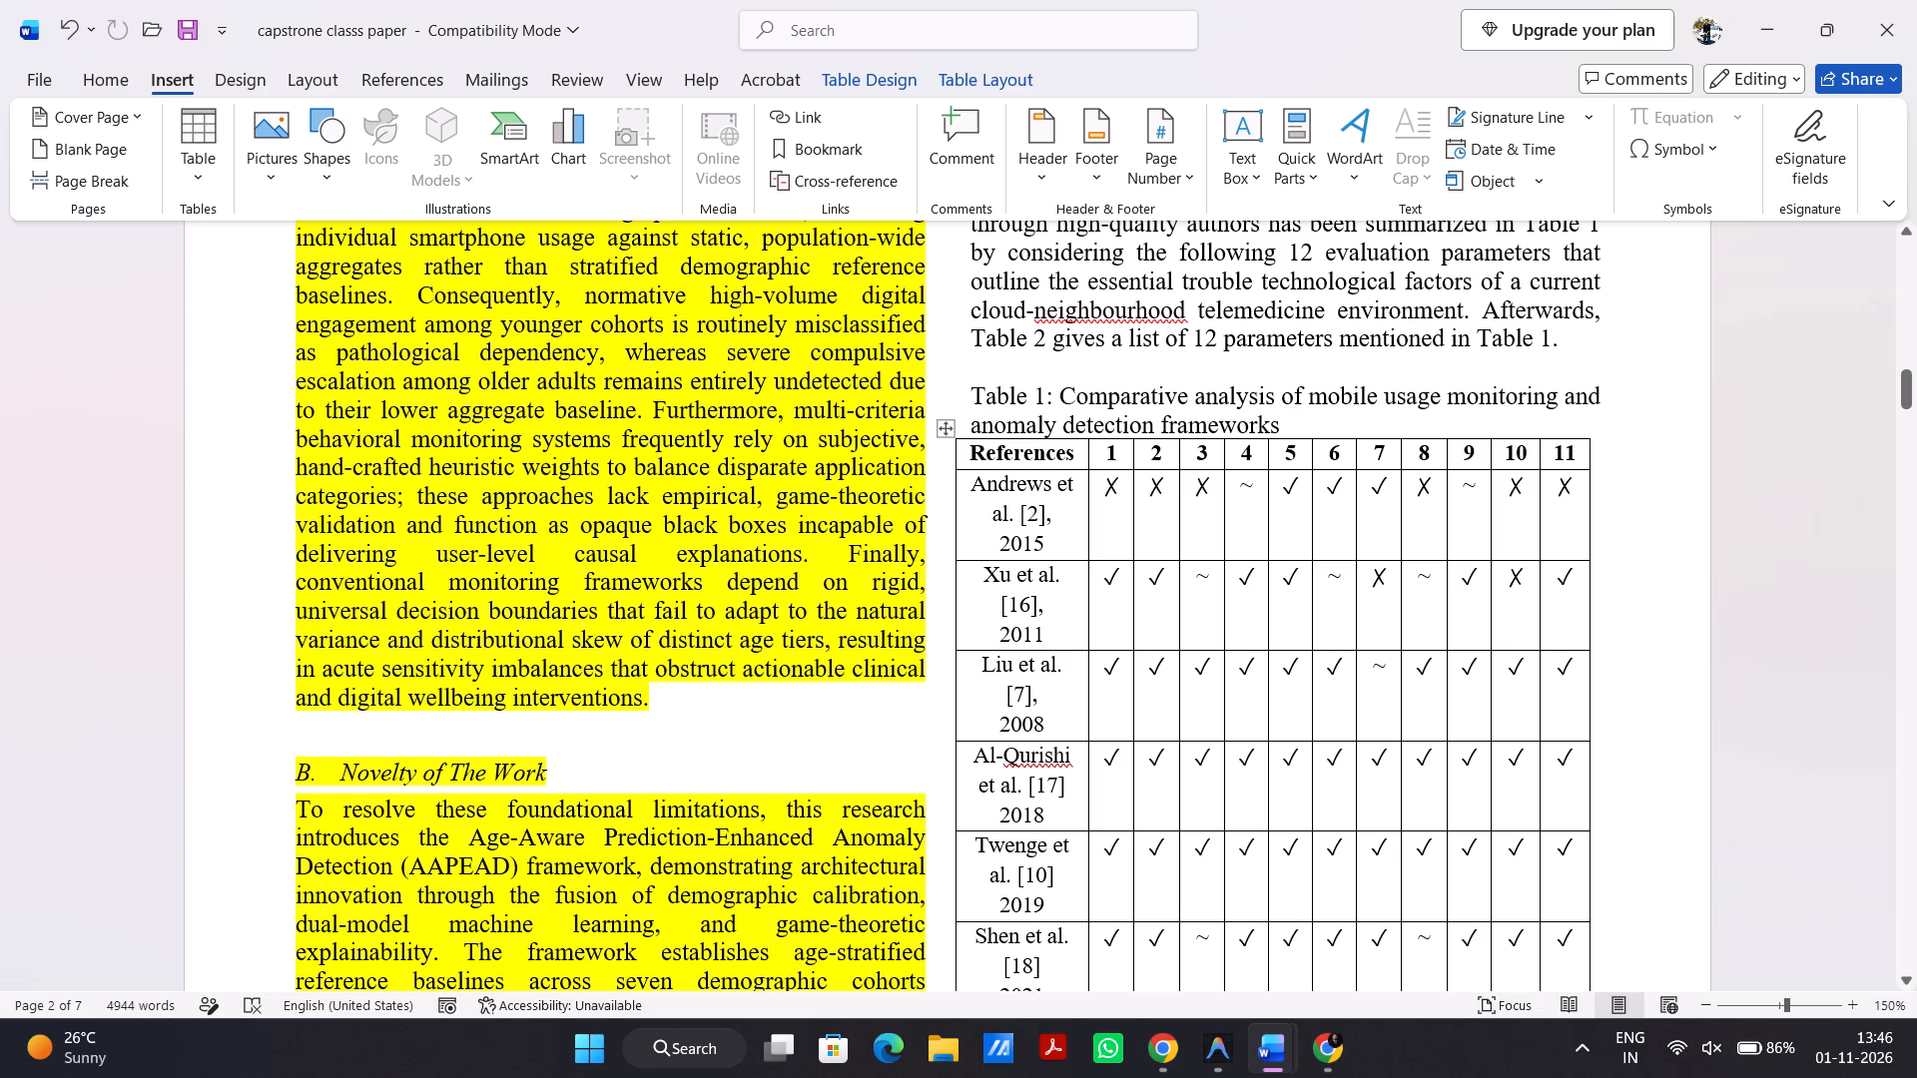
{"action": "right_click", "coordinate": [1588, 440]}
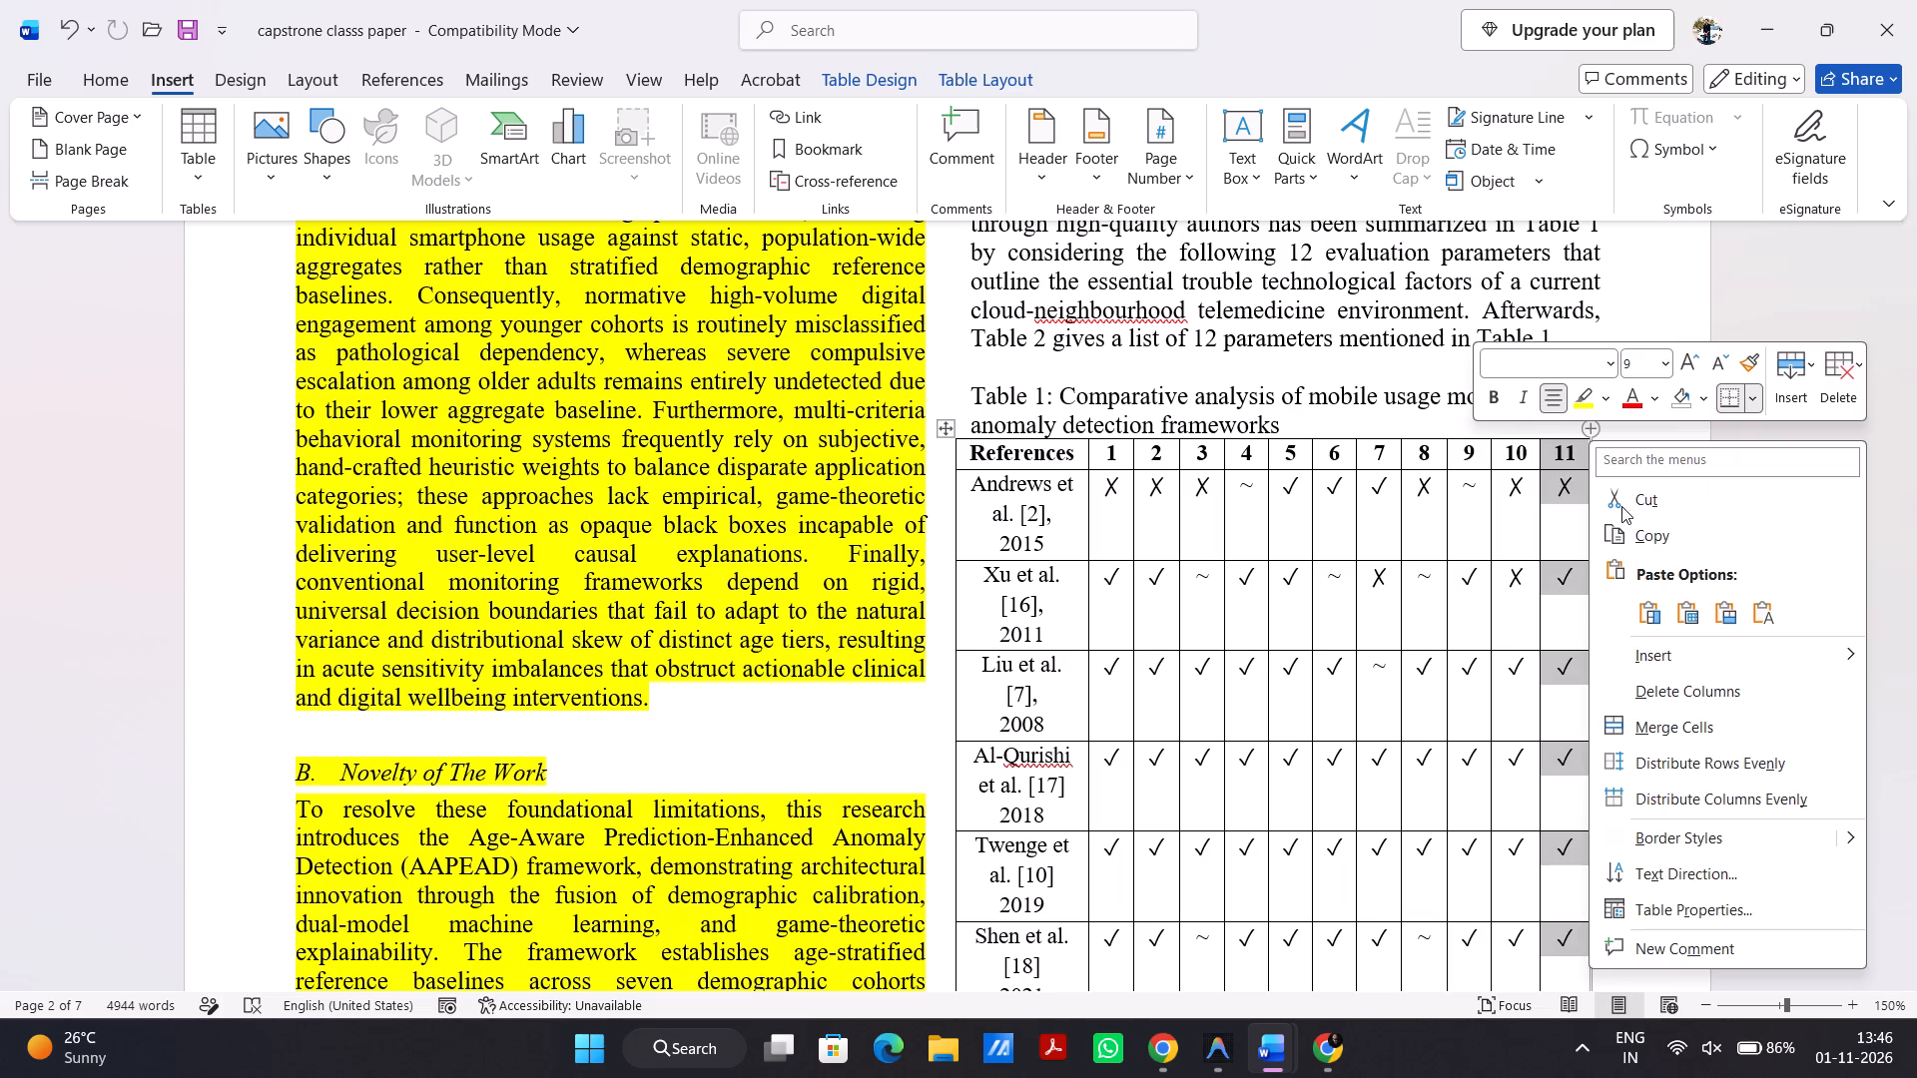
{"action": "left_click", "coordinate": [1622, 507]}
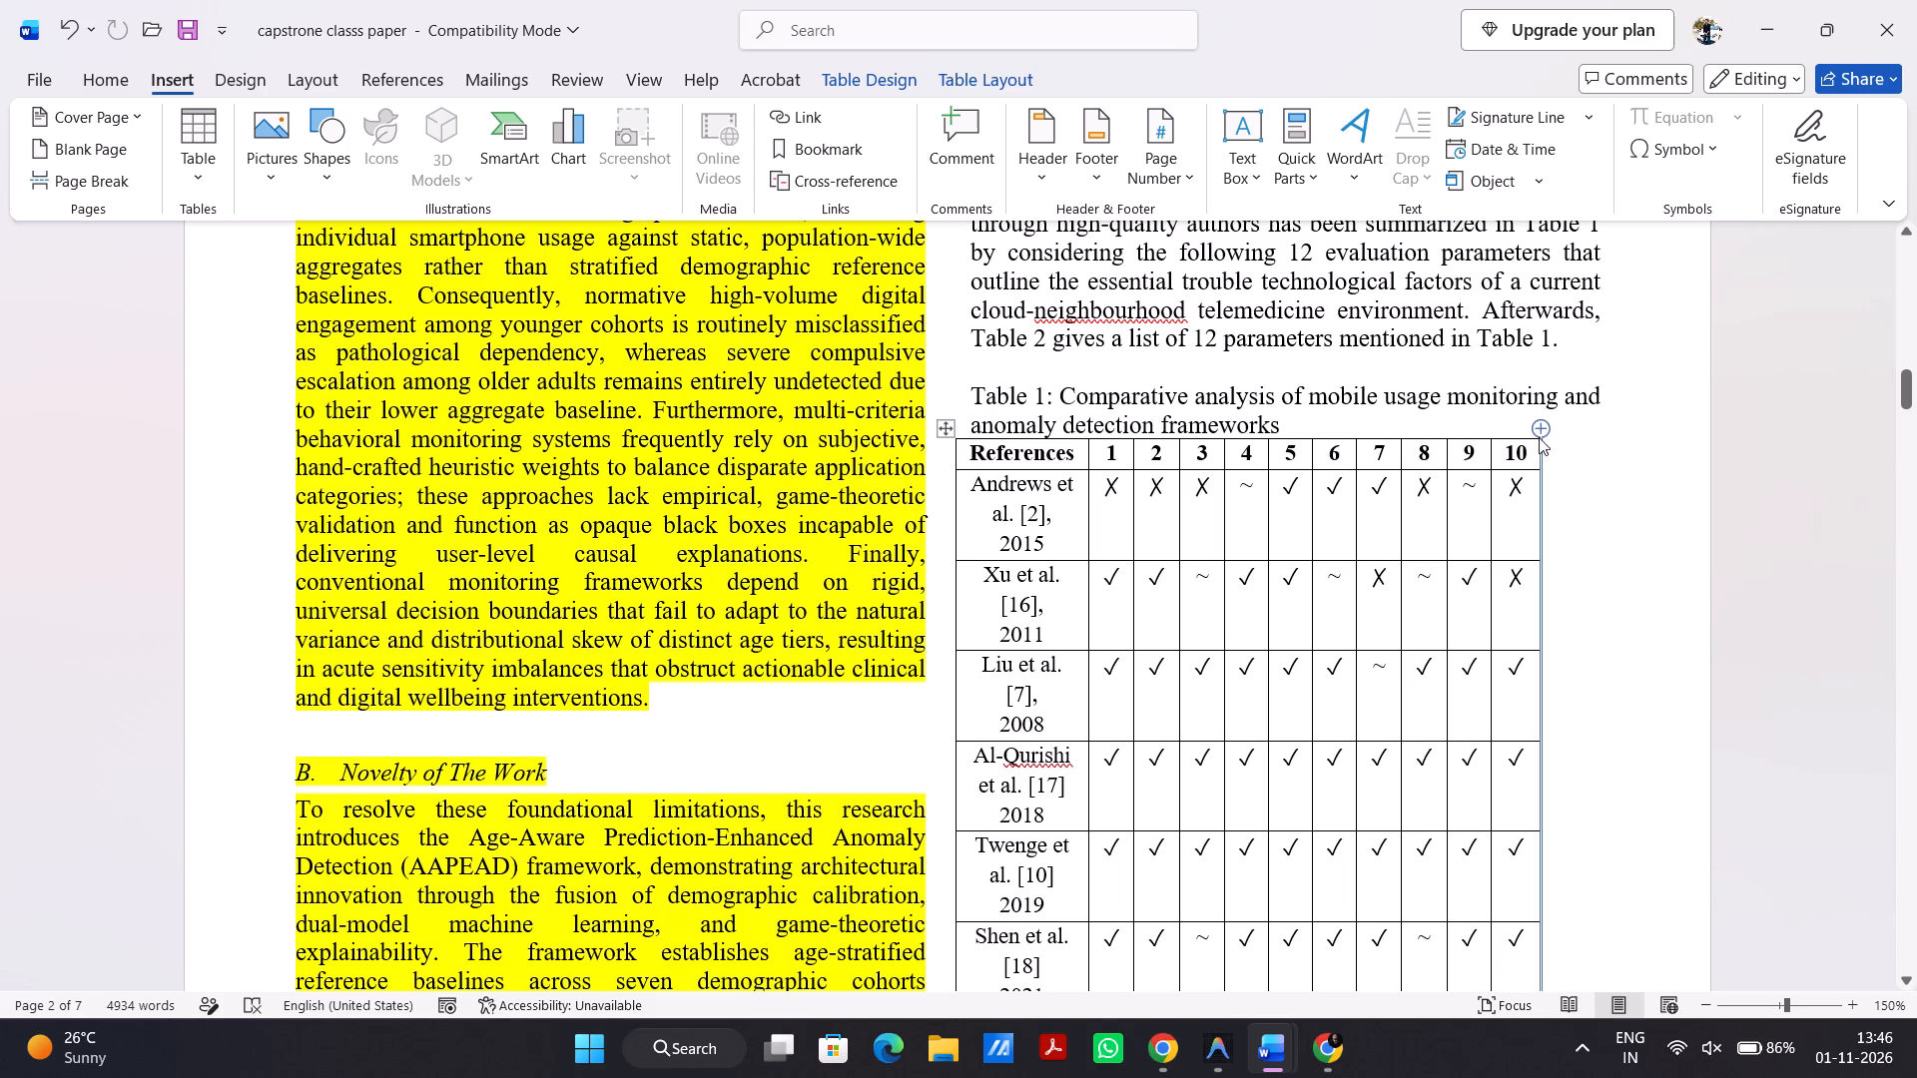
{"action": "right_click", "coordinate": [1539, 440]}
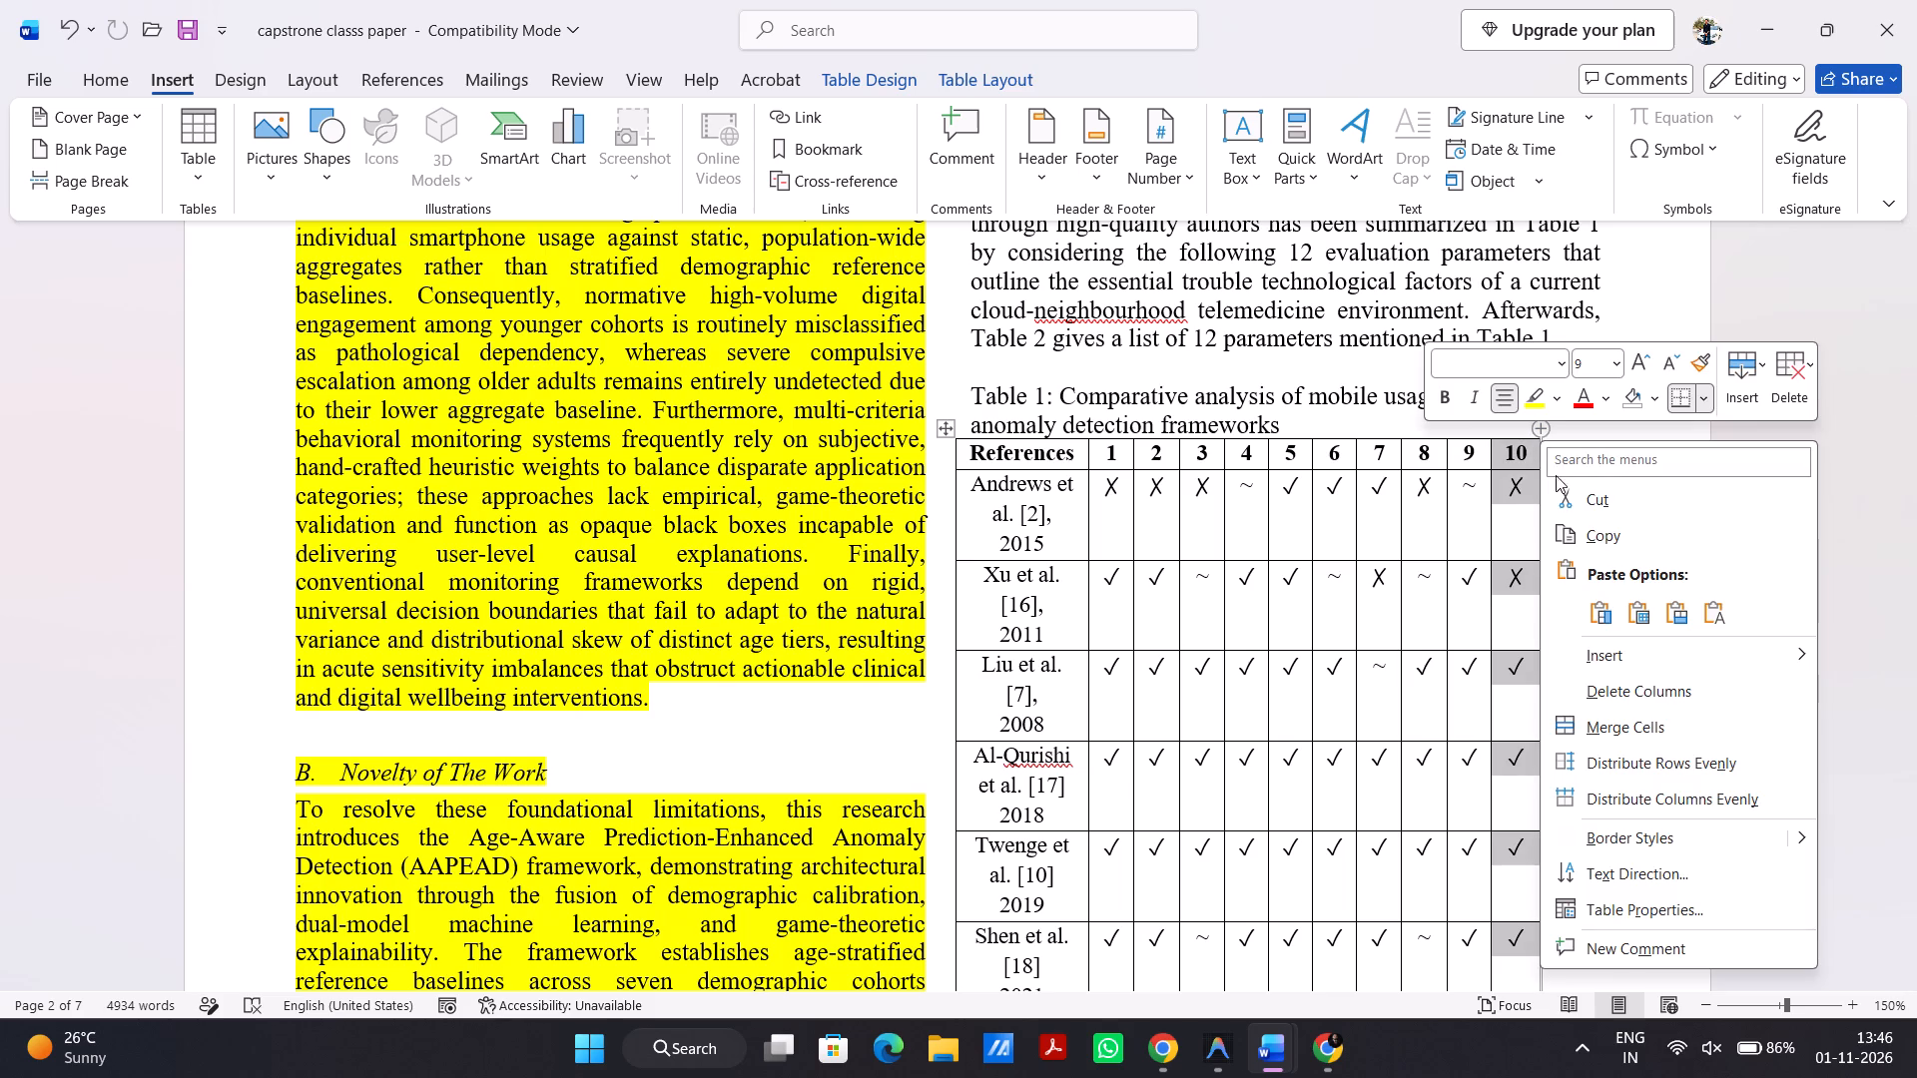
{"action": "left_click", "coordinate": [1565, 496]}
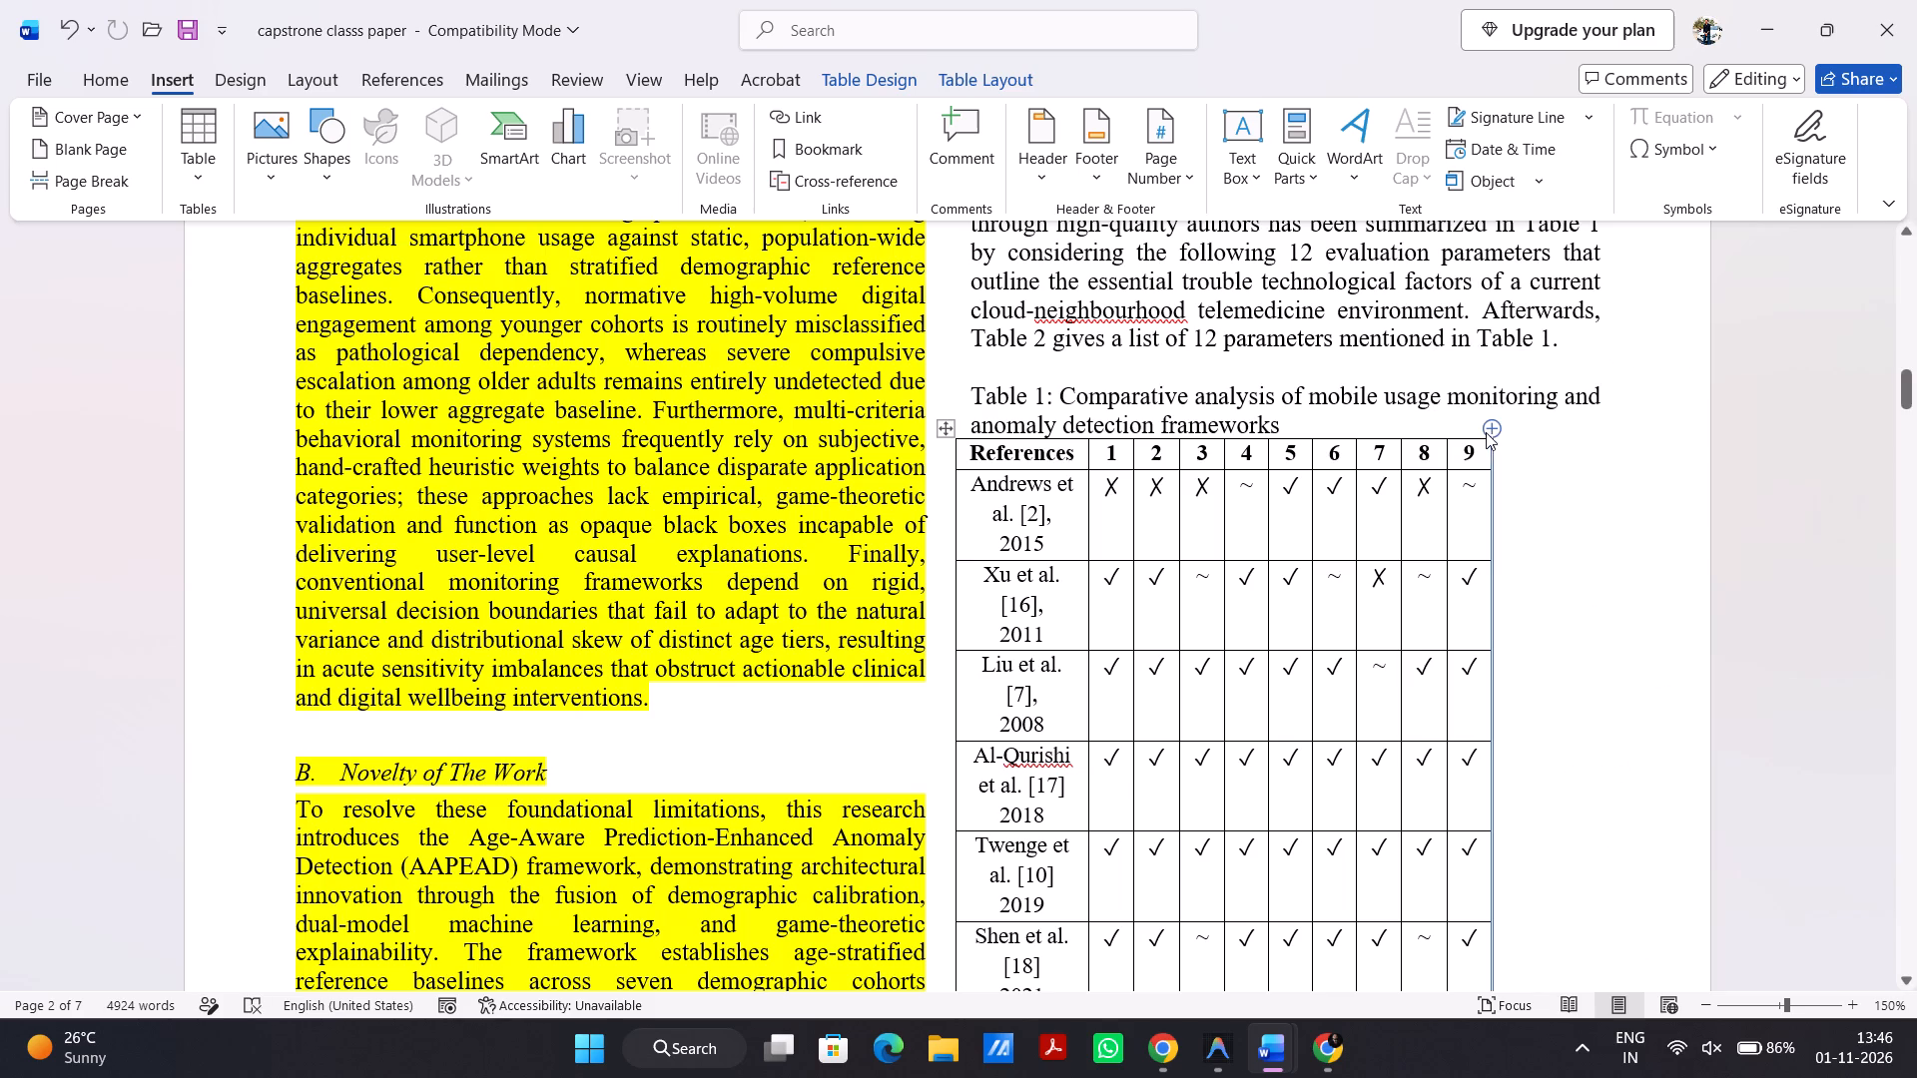
Cut column 9 out of the paper's Table 1.
{"action": "right_click", "coordinate": [1489, 436]}
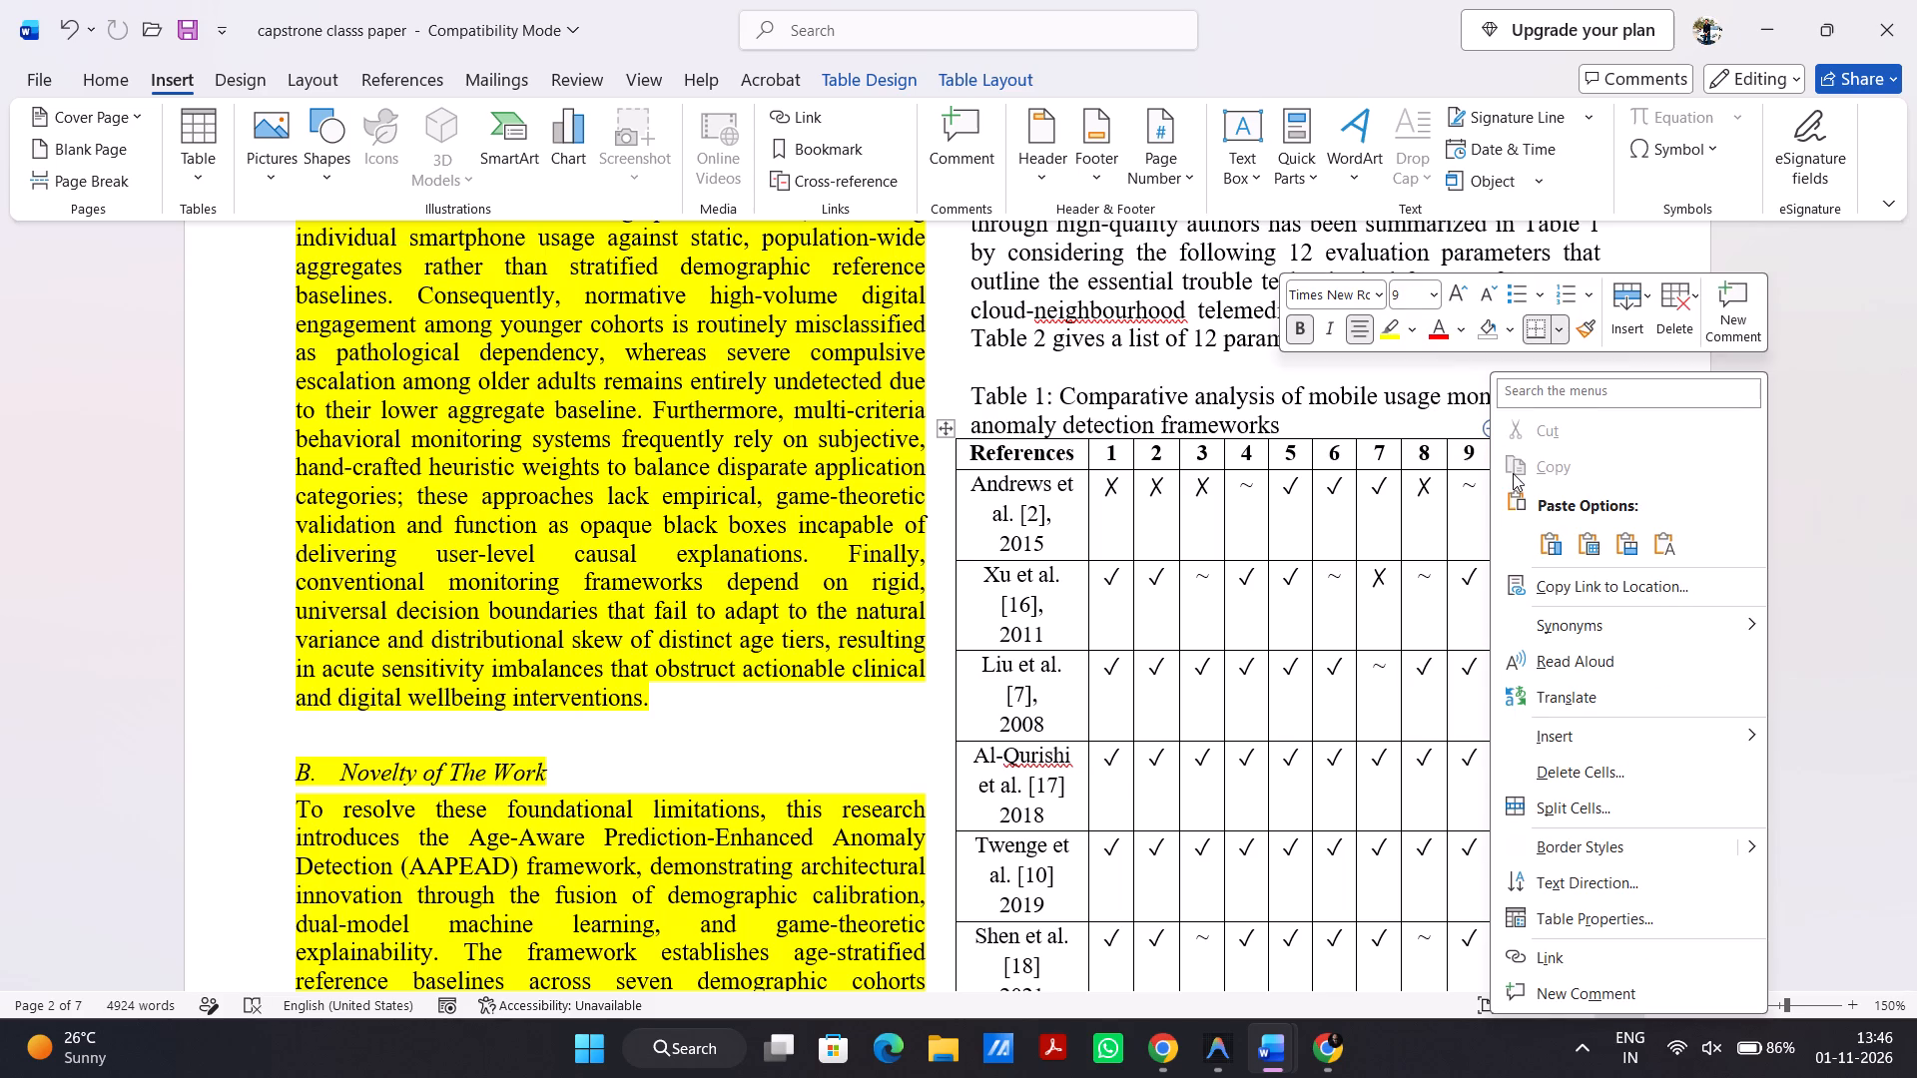
{"action": "left_click", "coordinate": [1473, 484]}
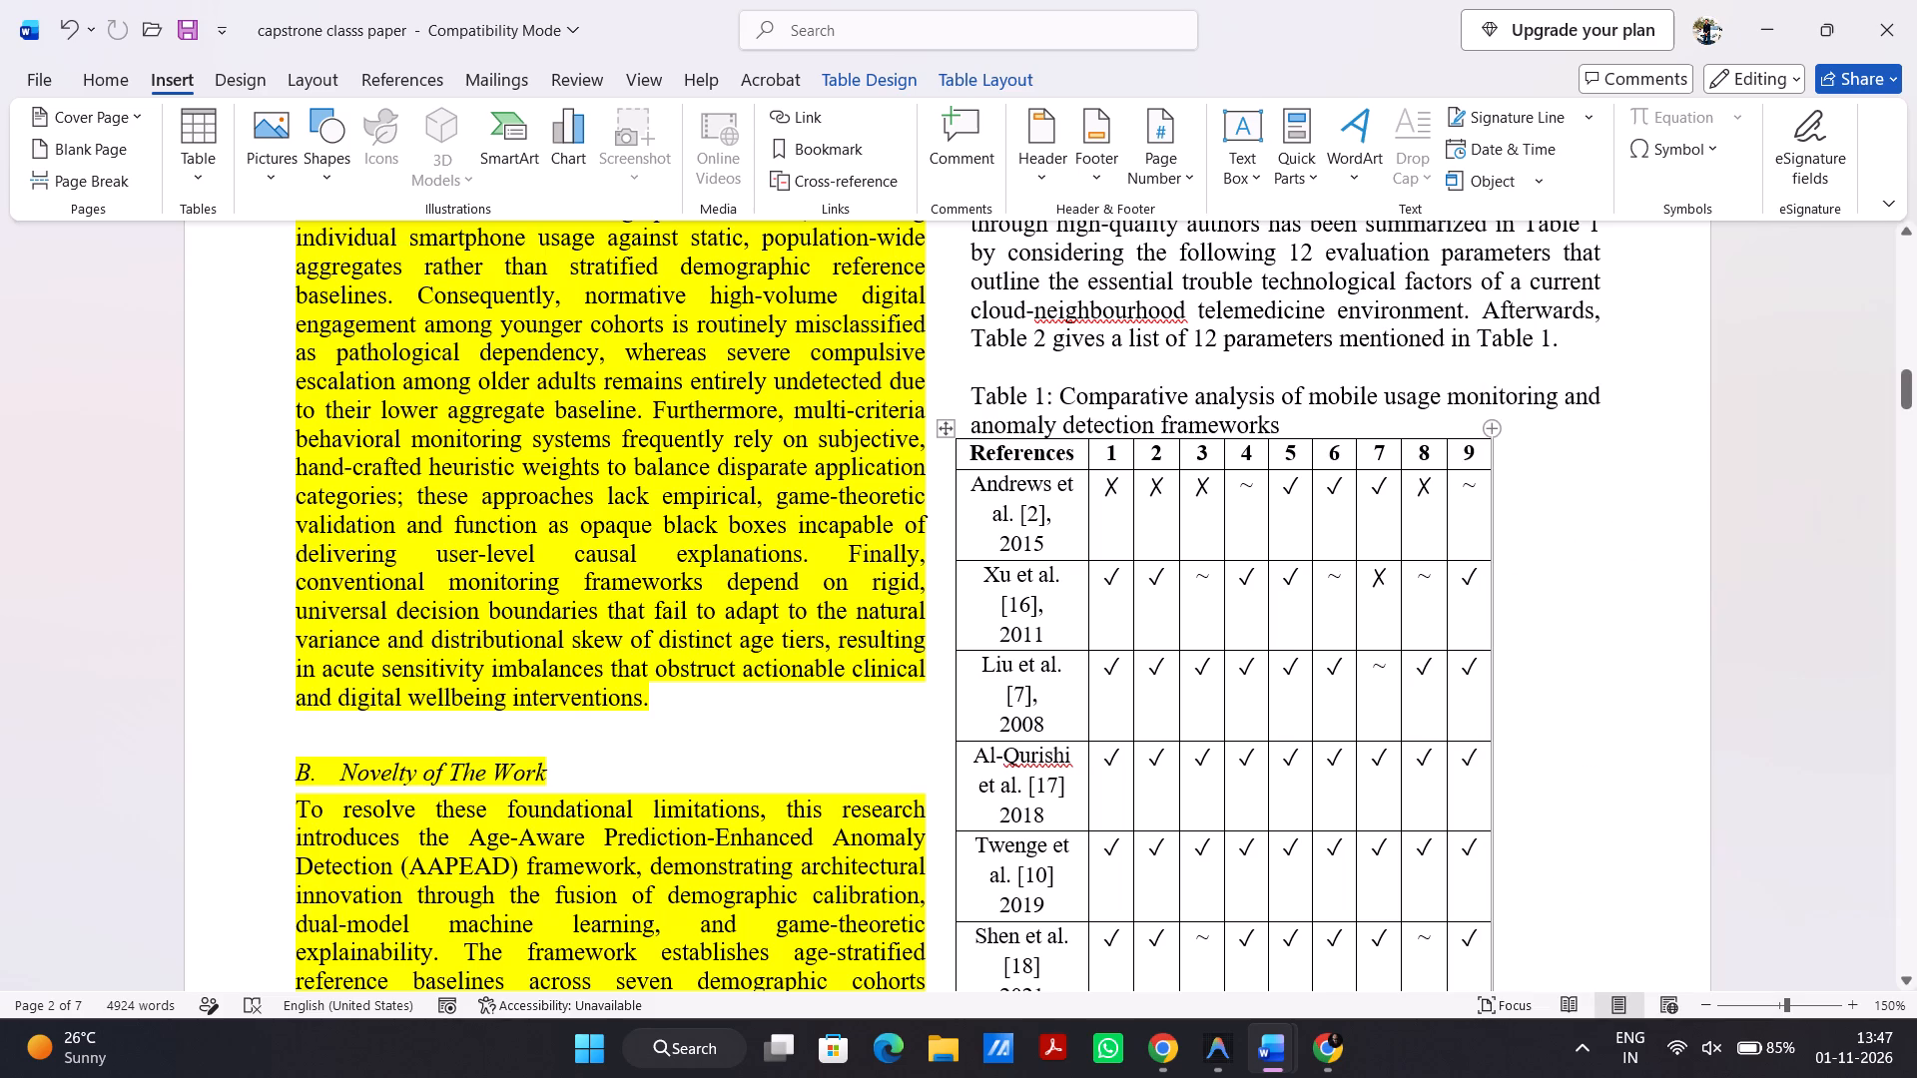
{"action": "right_click", "coordinate": [1492, 437]}
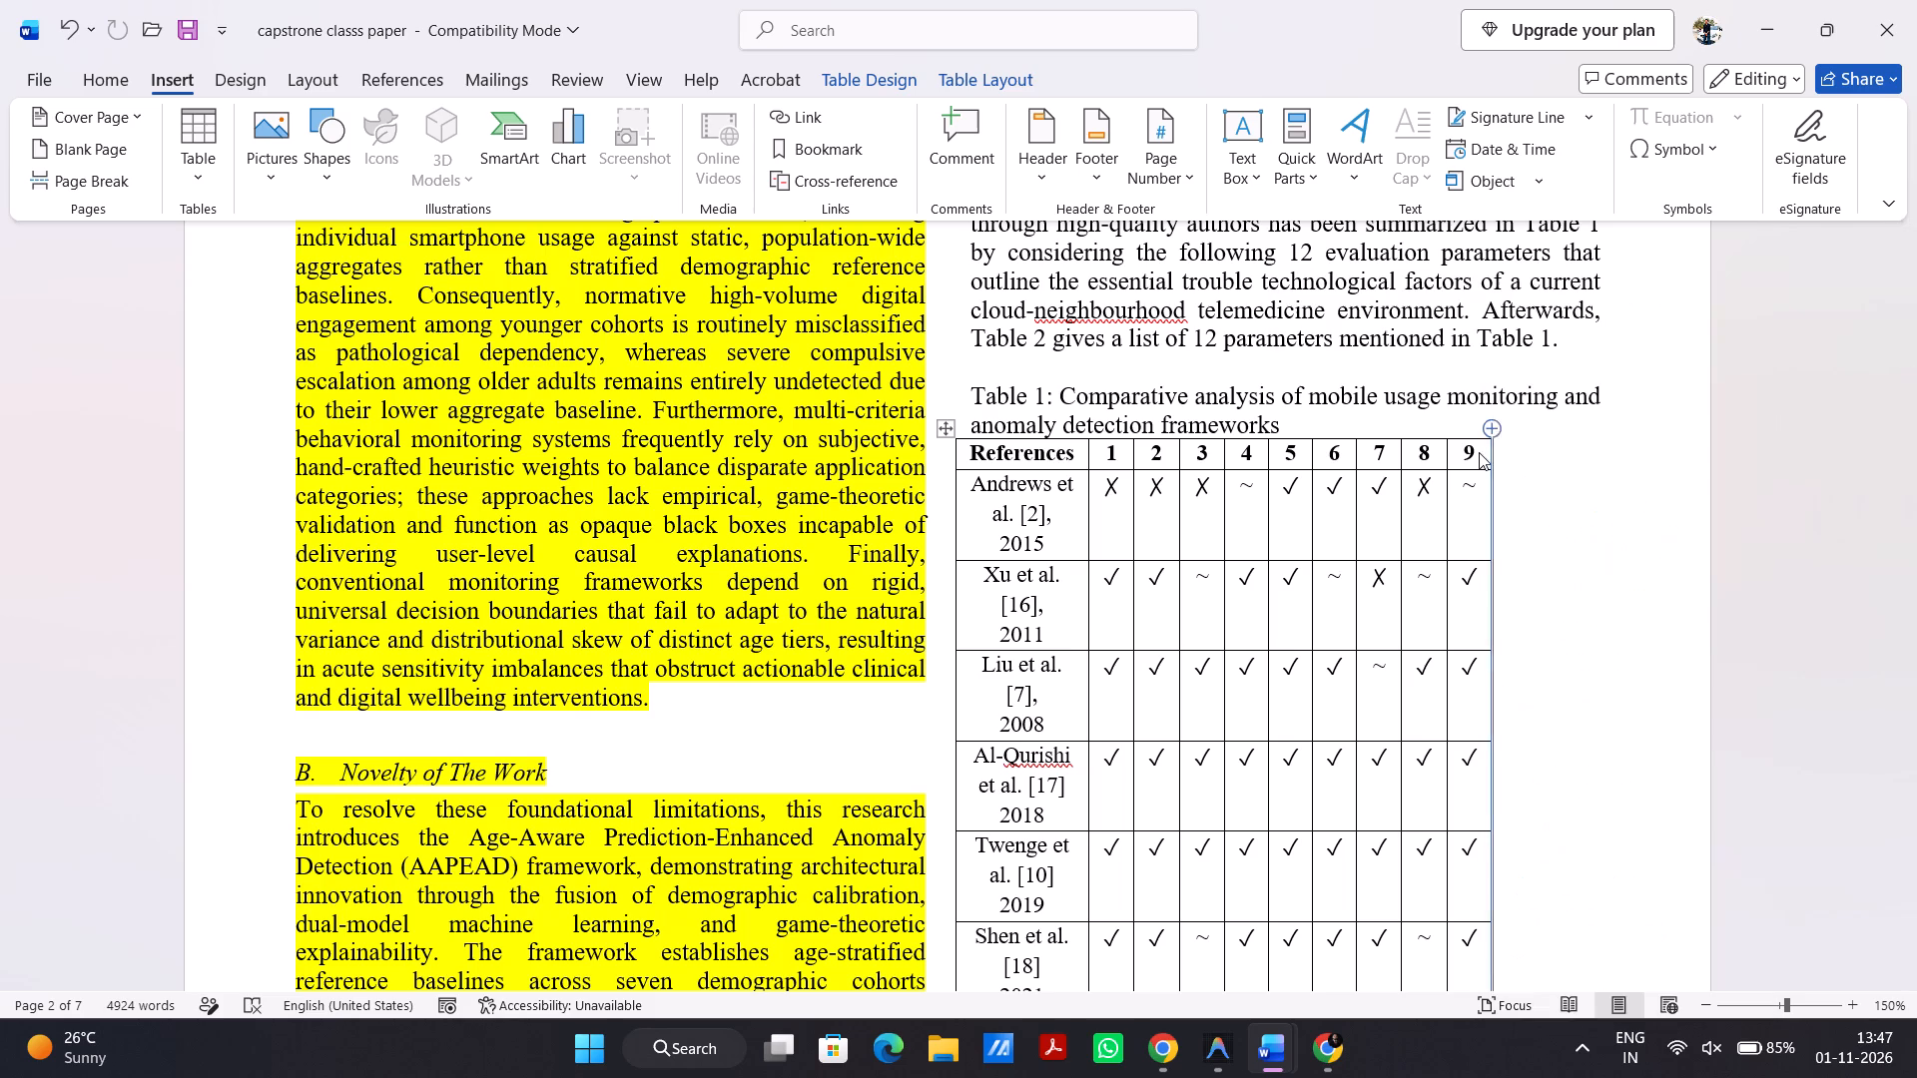
{"action": "left_click", "coordinate": [1479, 452]}
{"action": "left_click", "coordinate": [1491, 439]}
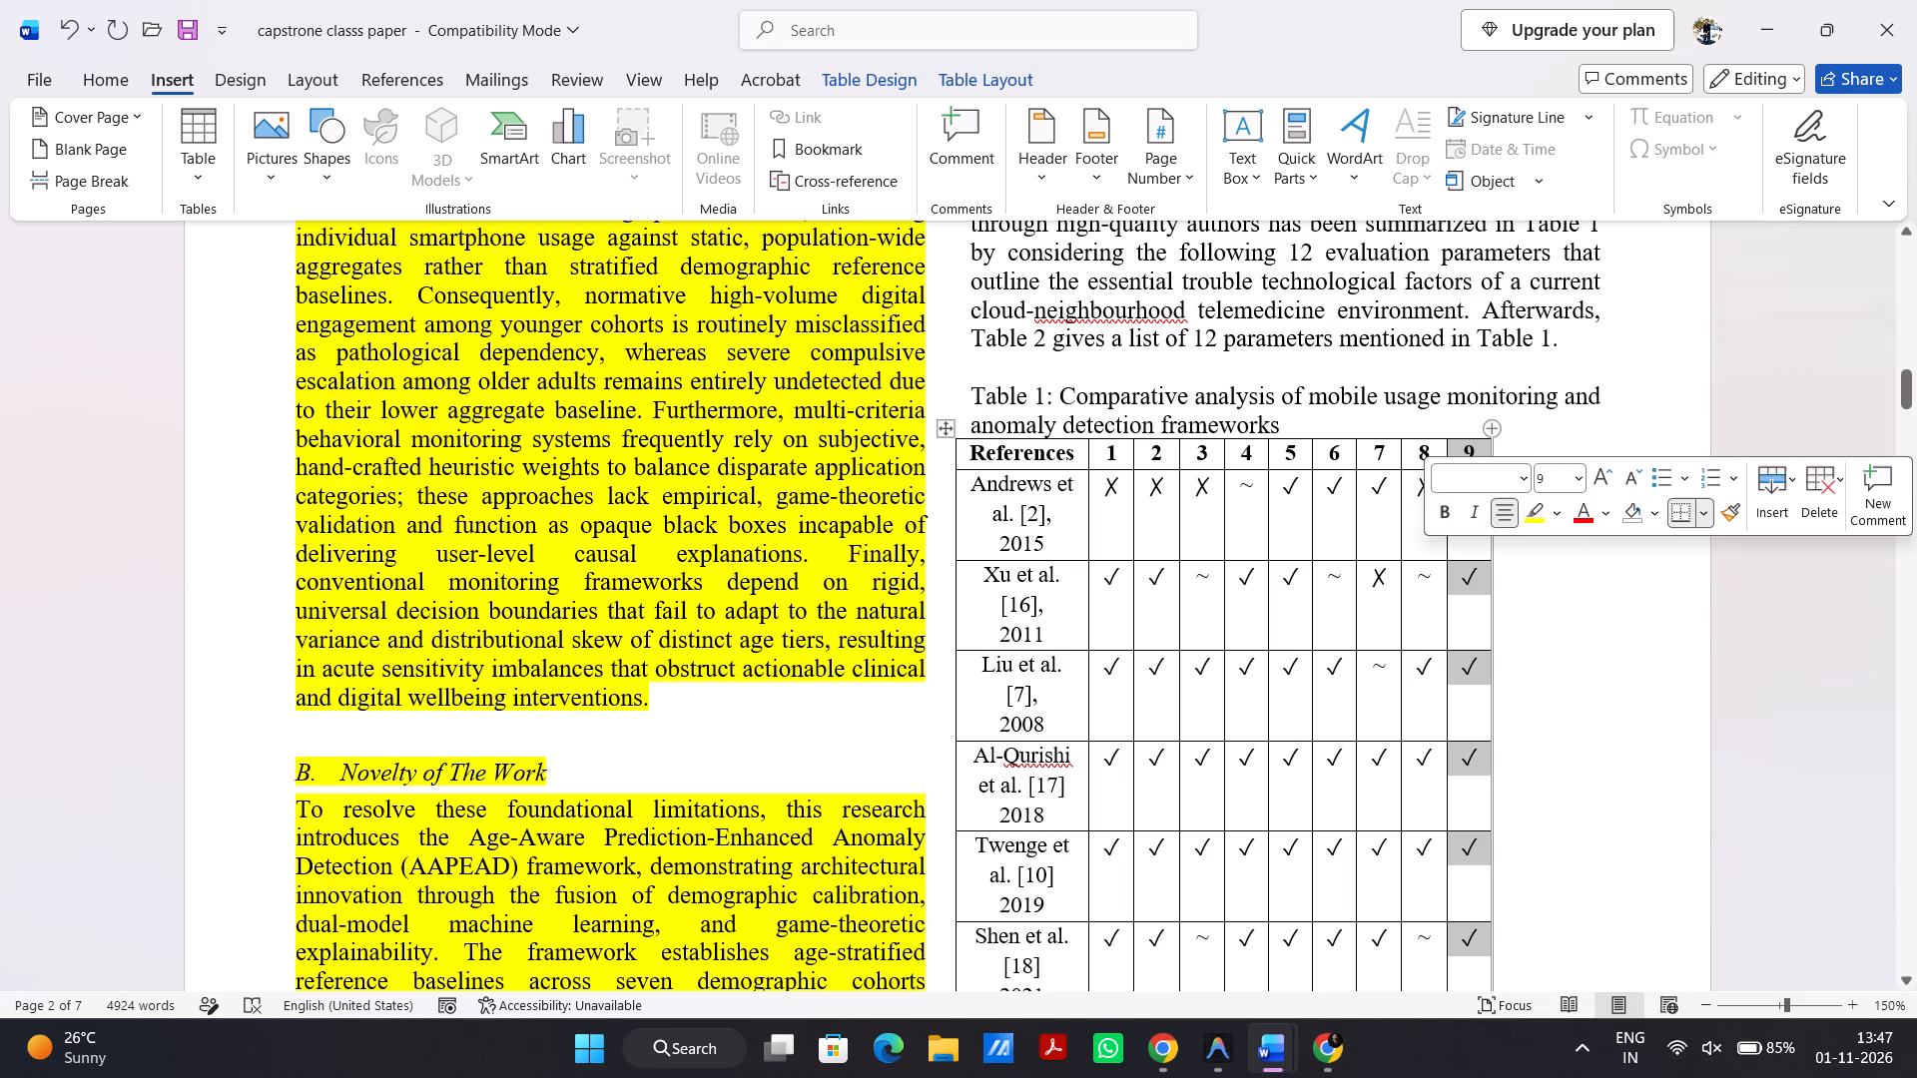
{"action": "right_click", "coordinate": [1491, 439]}
{"action": "left_click", "coordinate": [1526, 499]}
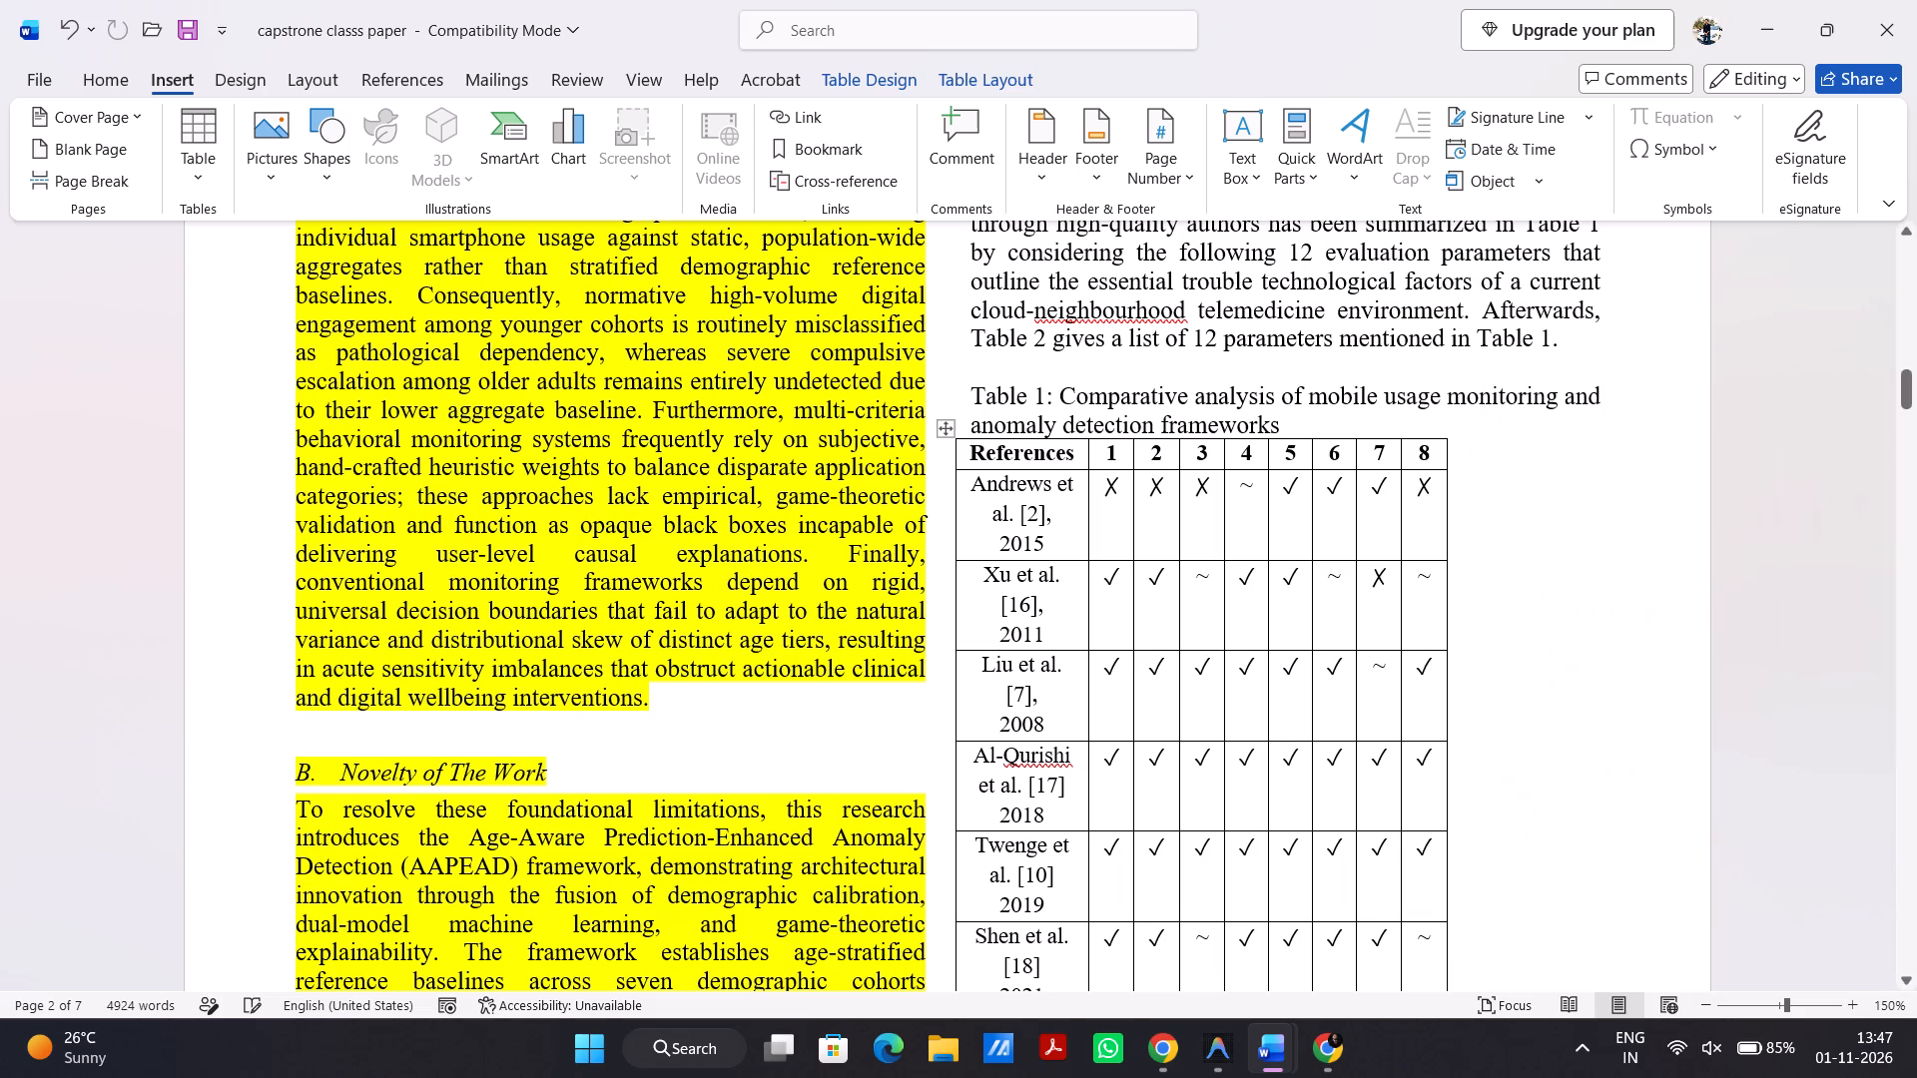
{"action": "left_click", "coordinate": [1504, 523]}
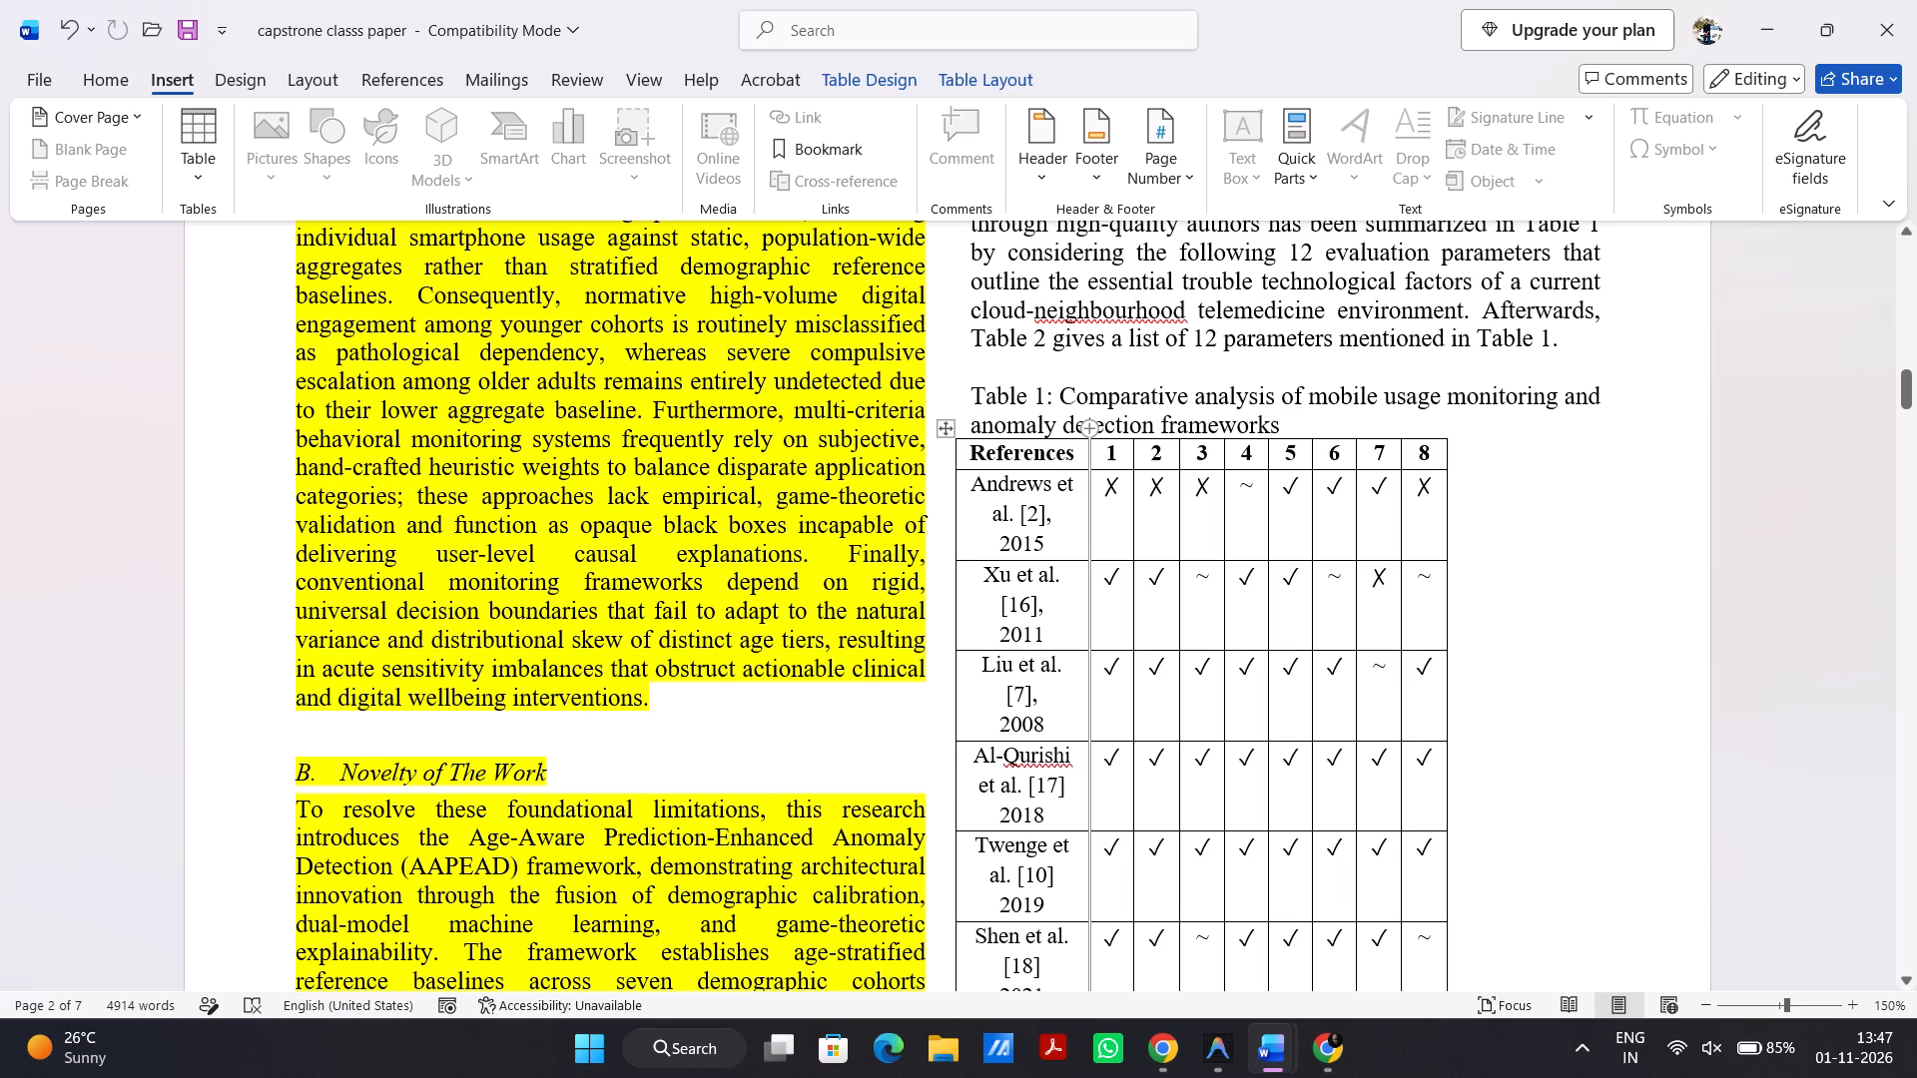
{"action": "left_click", "coordinate": [1497, 566]}
Widen Table 1 to about the text column's width by moving column 8's outer border outward.
{"action": "scroll", "coordinate": [1497, 566], "scroll_direction": "down", "scroll_amount": 1}
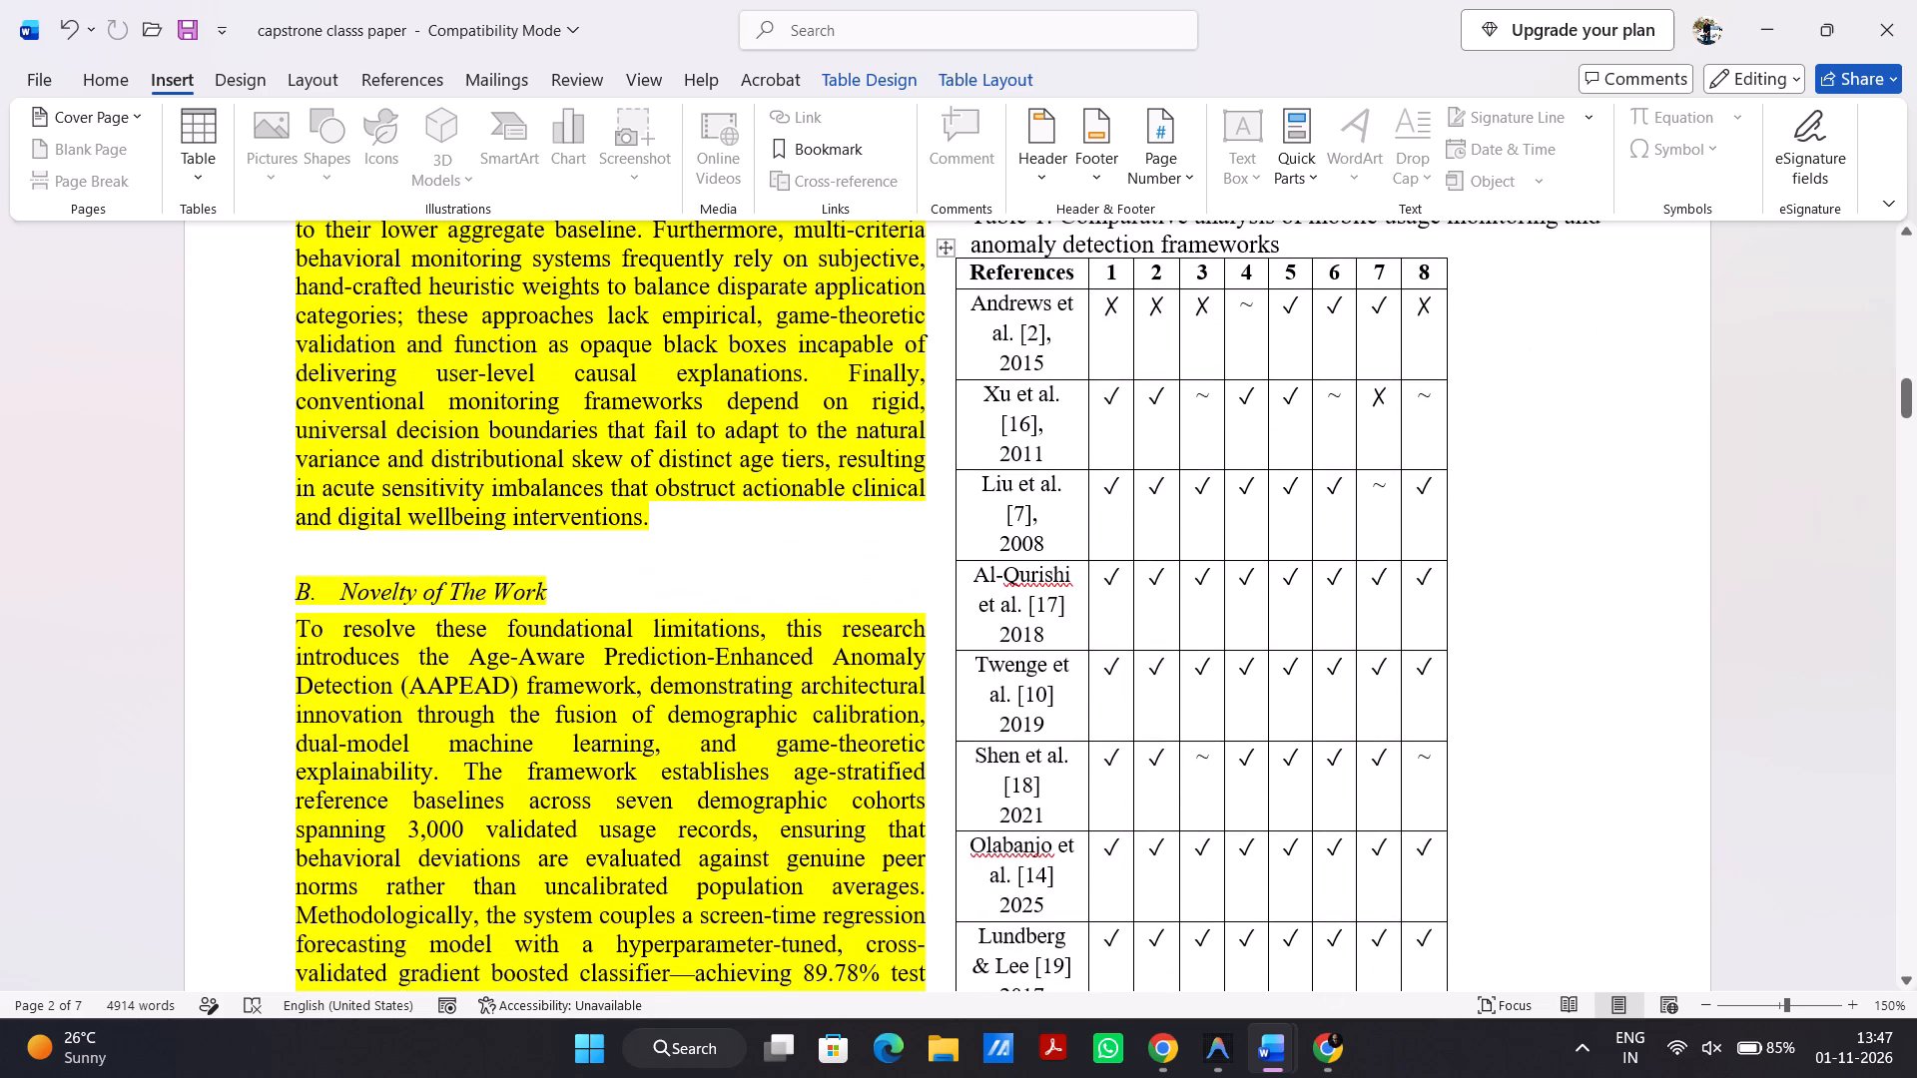
{"action": "scroll", "coordinate": [1497, 566], "scroll_direction": "up", "scroll_amount": 1}
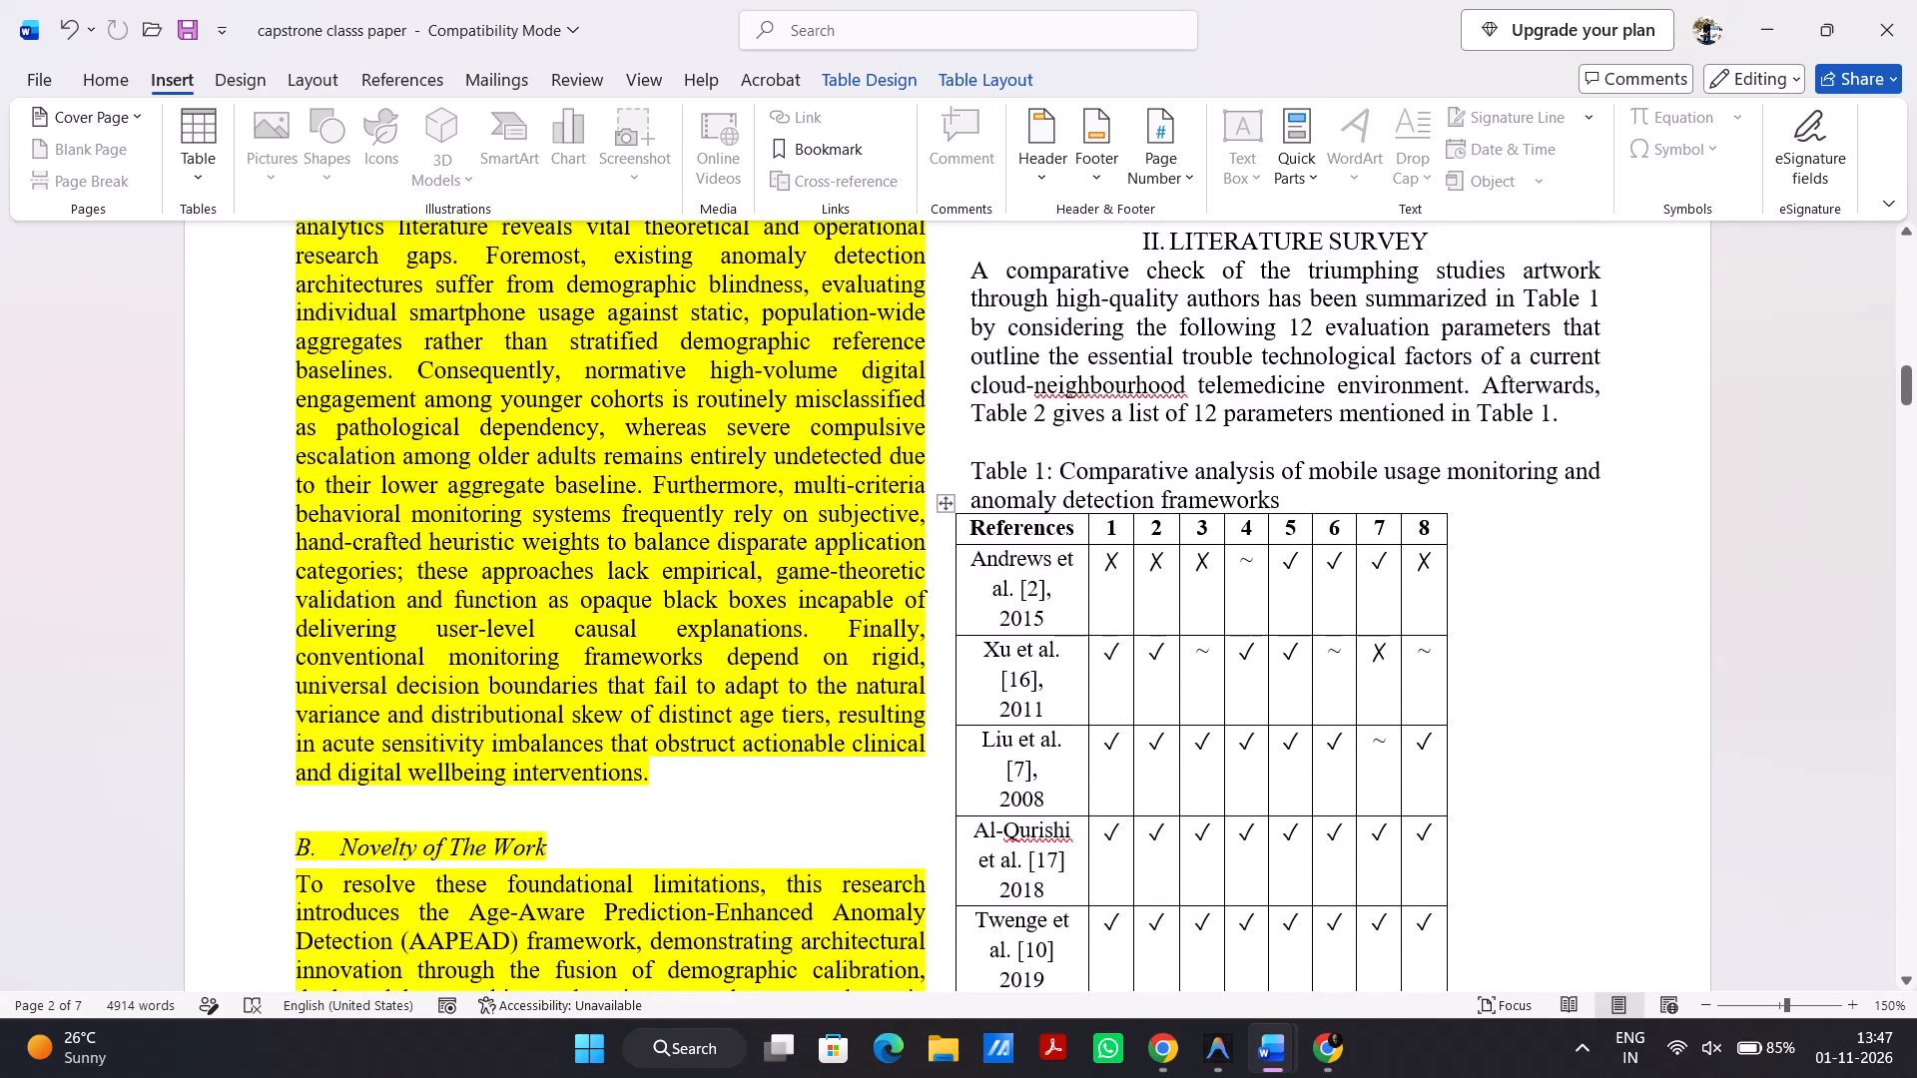
{"action": "left_click", "coordinate": [1448, 525]}
{"action": "left_click", "coordinate": [1448, 525]}
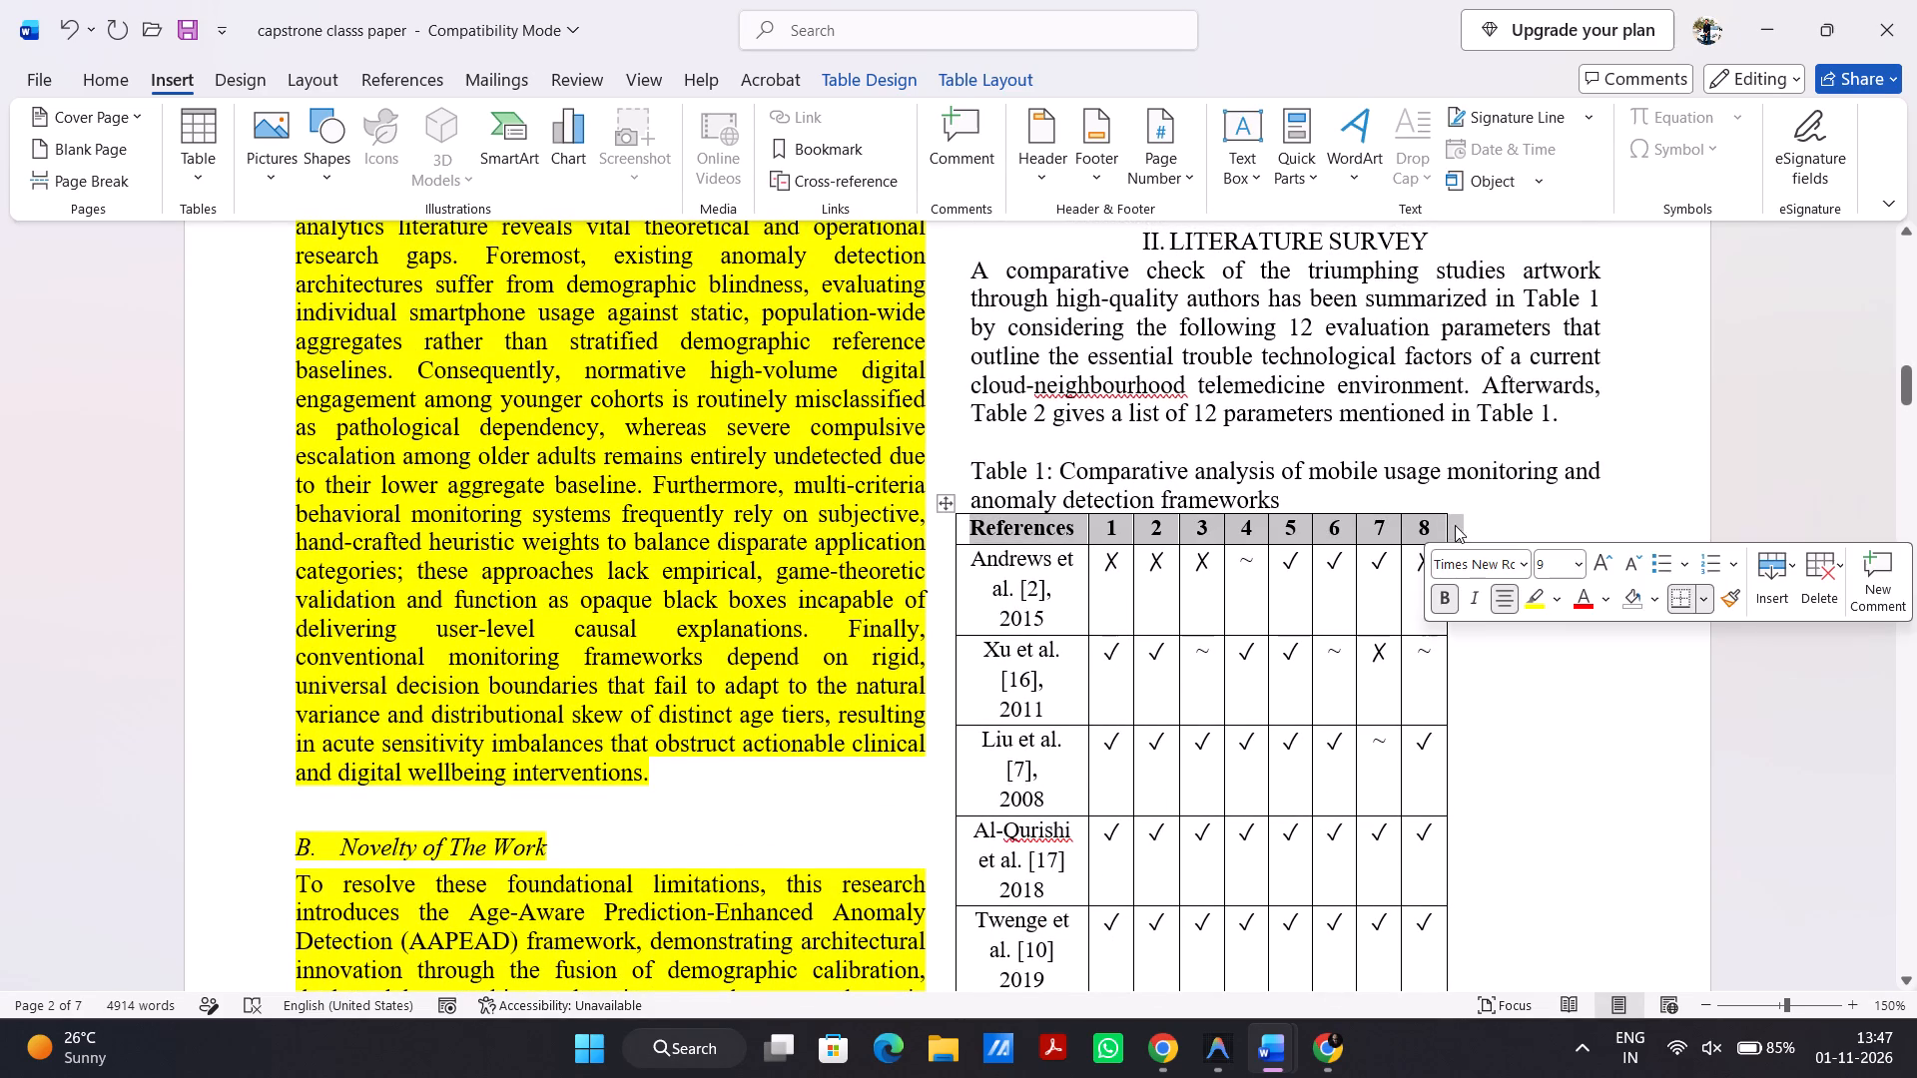
{"action": "left_click", "coordinate": [1487, 522]}
{"action": "left_click_drag", "start_coordinate": [1447, 525], "coordinate": [1601, 526]}
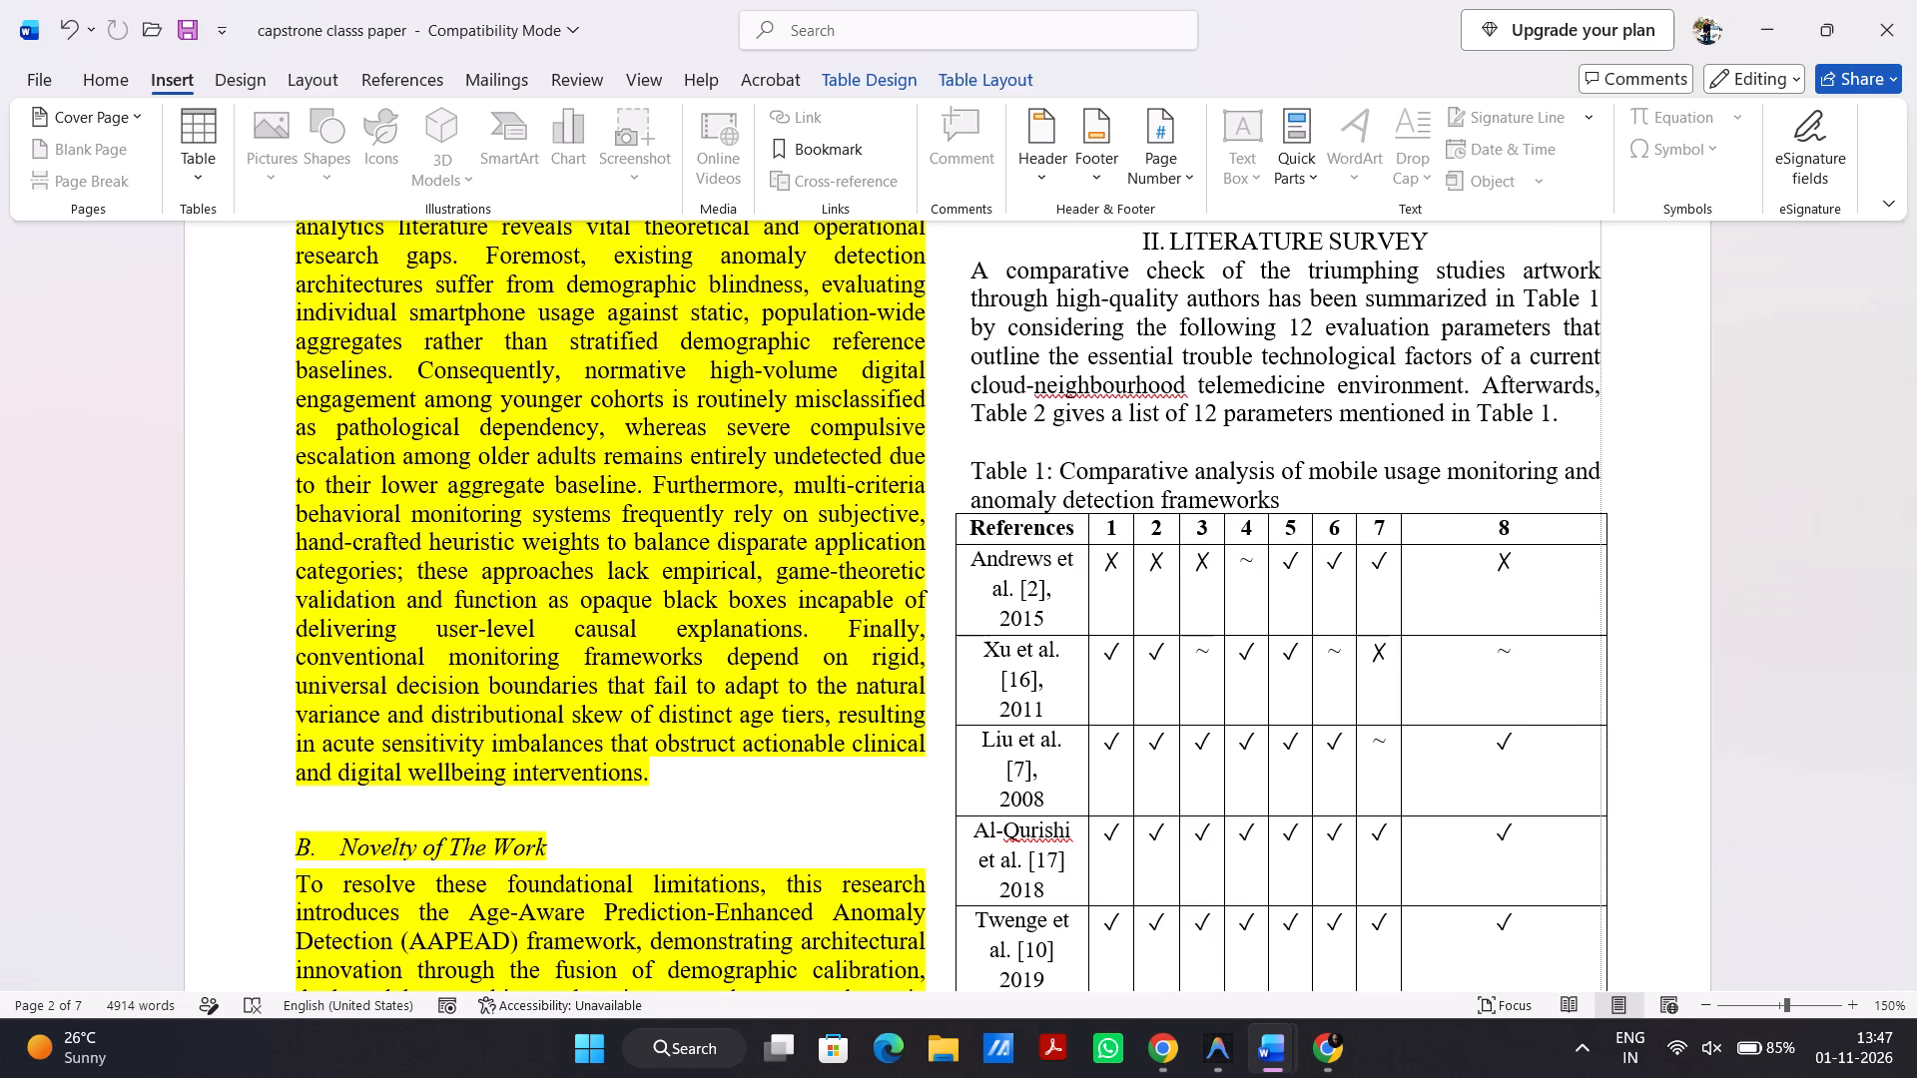
{"action": "left_click_drag", "start_coordinate": [1601, 526], "coordinate": [1596, 528]}
{"action": "left_click", "coordinate": [1520, 563]}
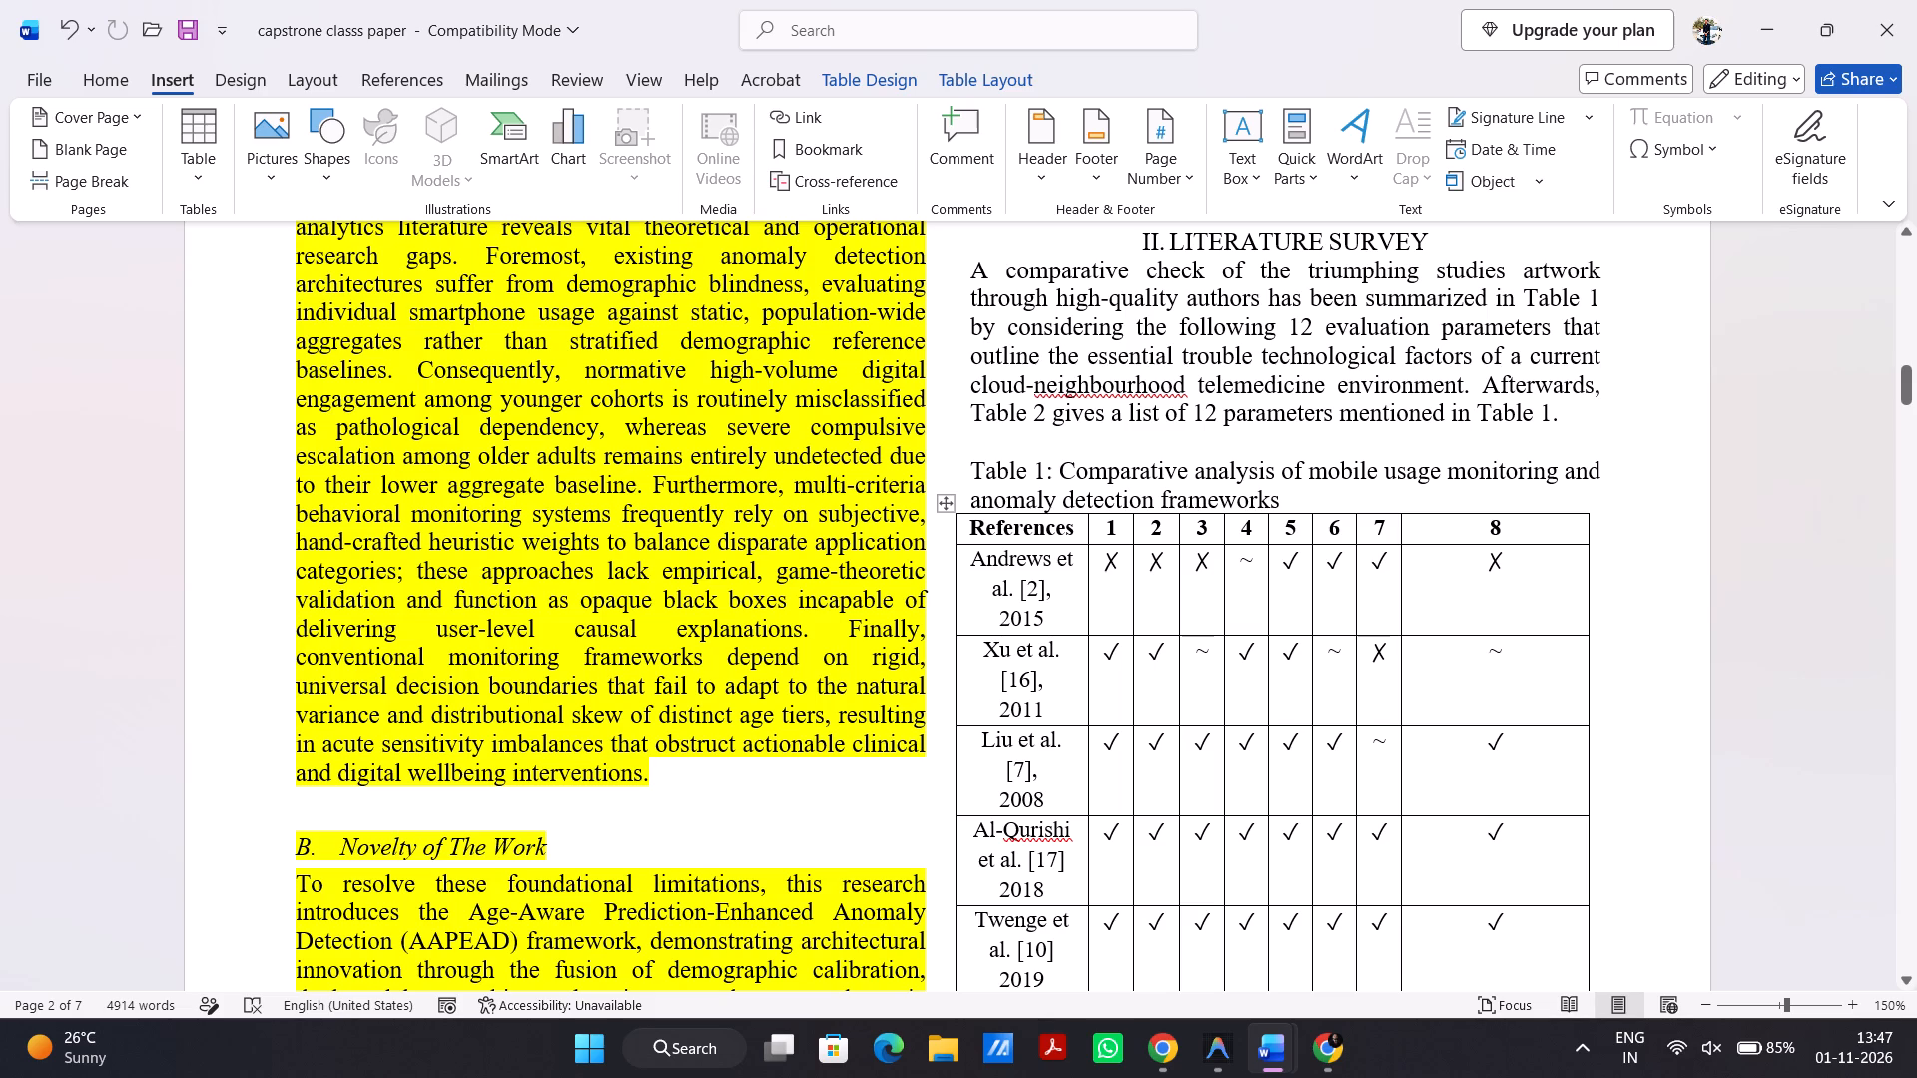
Redistribute Table 1's extra width by shifting the borders between columns 7 and 8, 6 and 7, and 5 and 6 toward column 8.
{"action": "left_click_drag", "start_coordinate": [1401, 553], "coordinate": [1429, 553]}
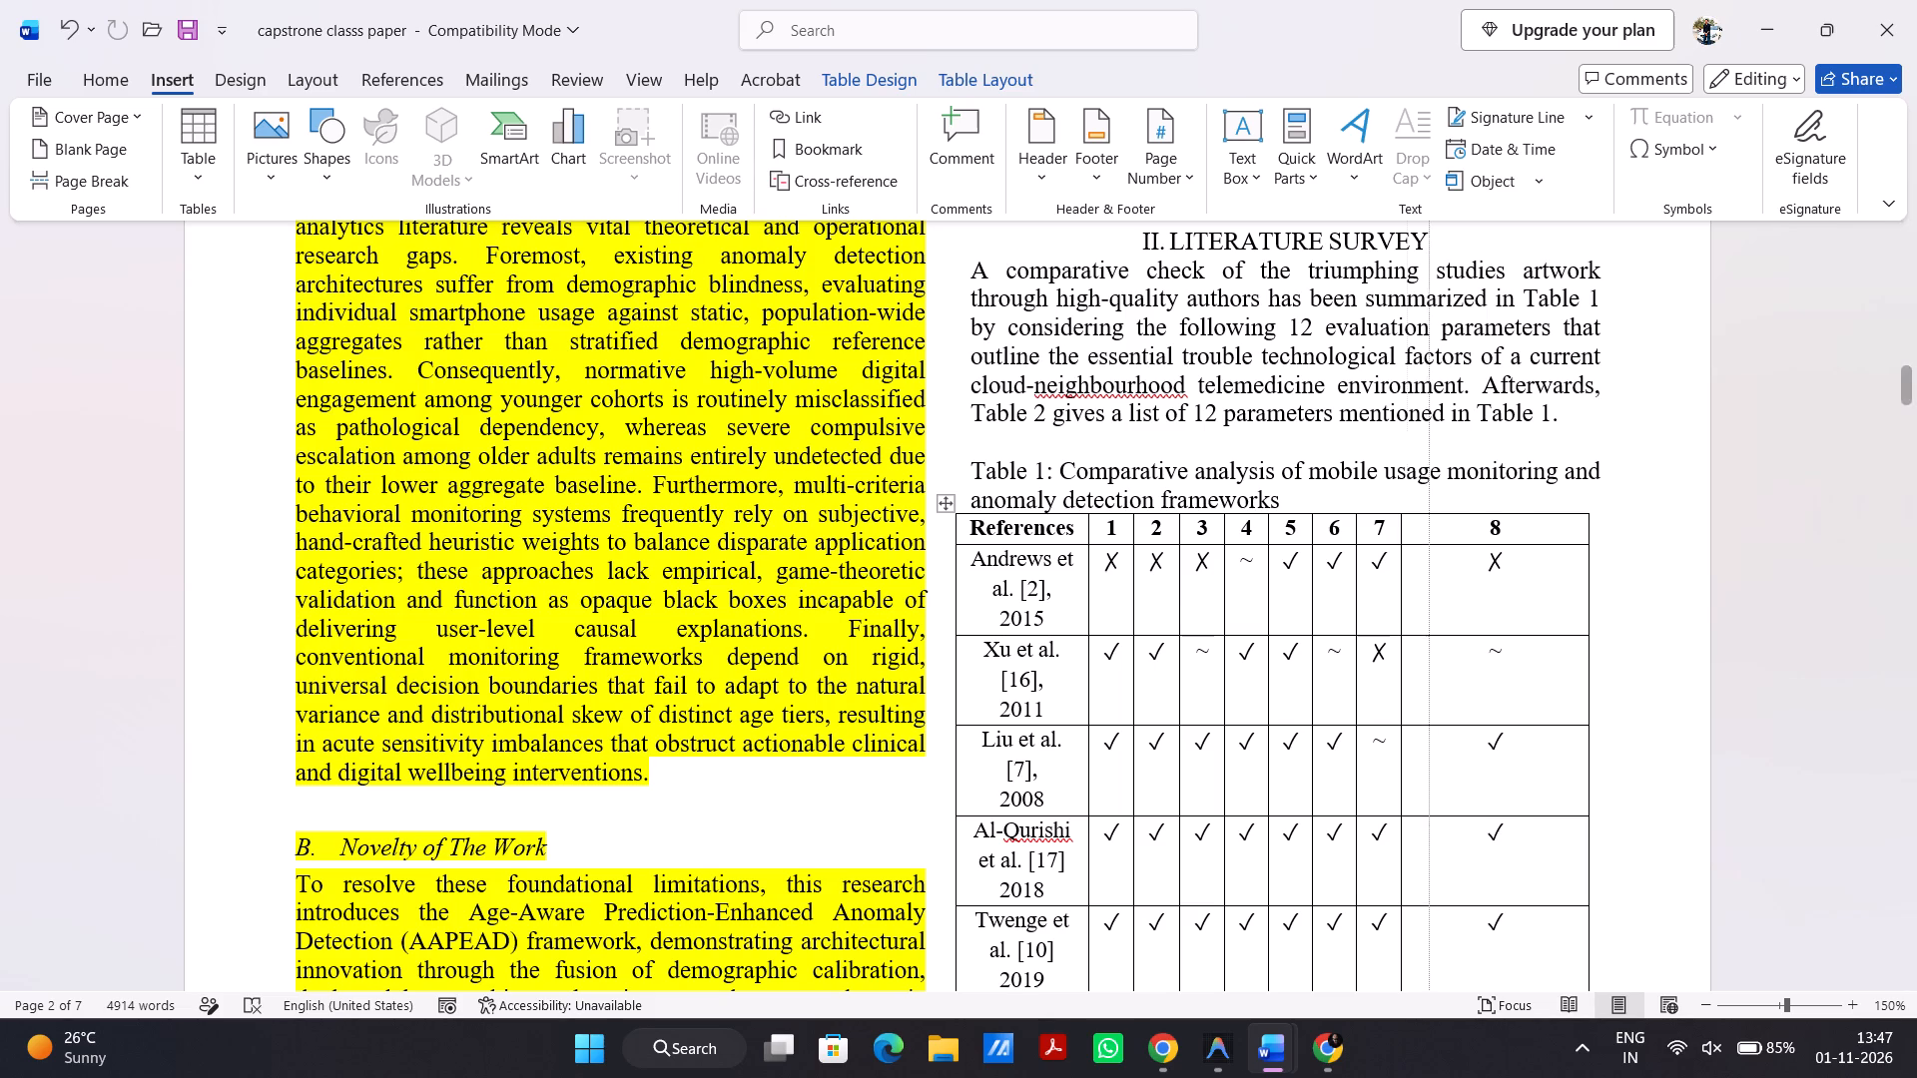
{"action": "left_click_drag", "start_coordinate": [1429, 553], "coordinate": [1496, 555]}
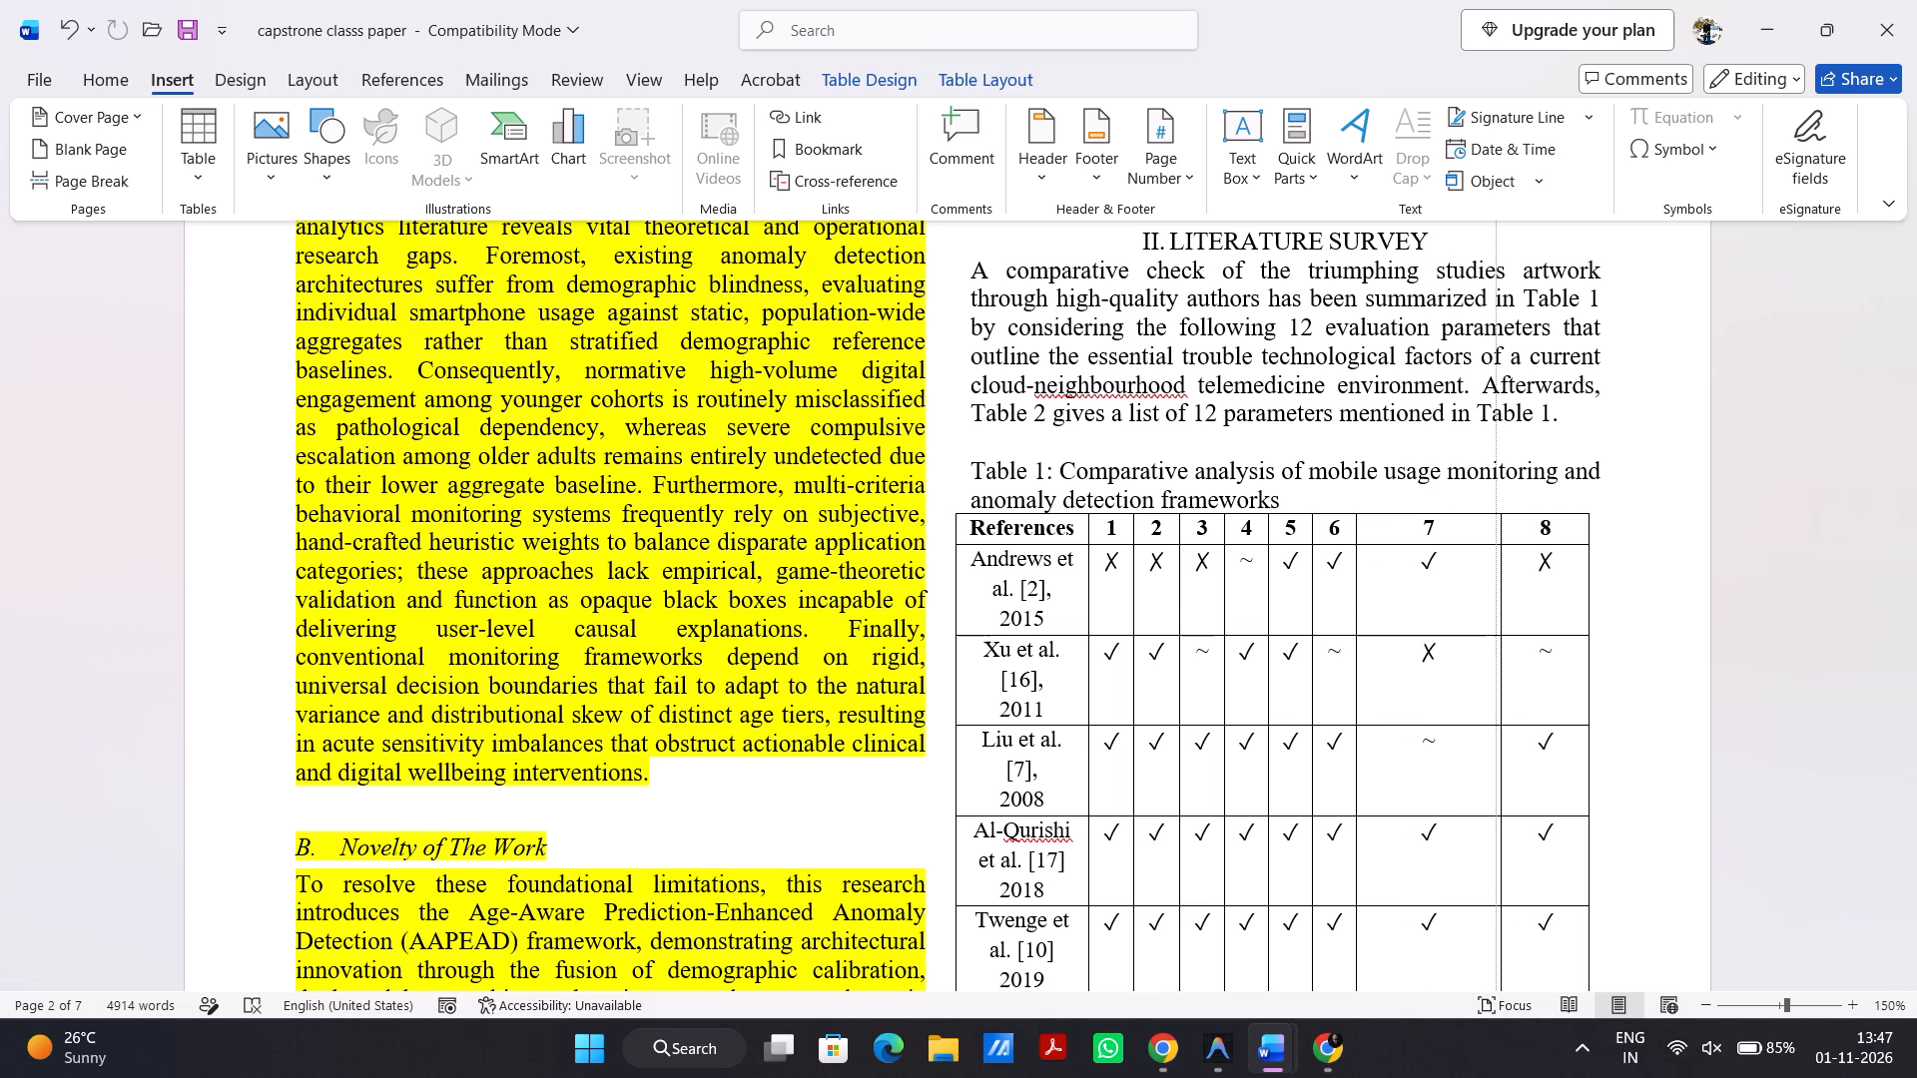
{"action": "left_click_drag", "start_coordinate": [1496, 555], "coordinate": [1506, 558]}
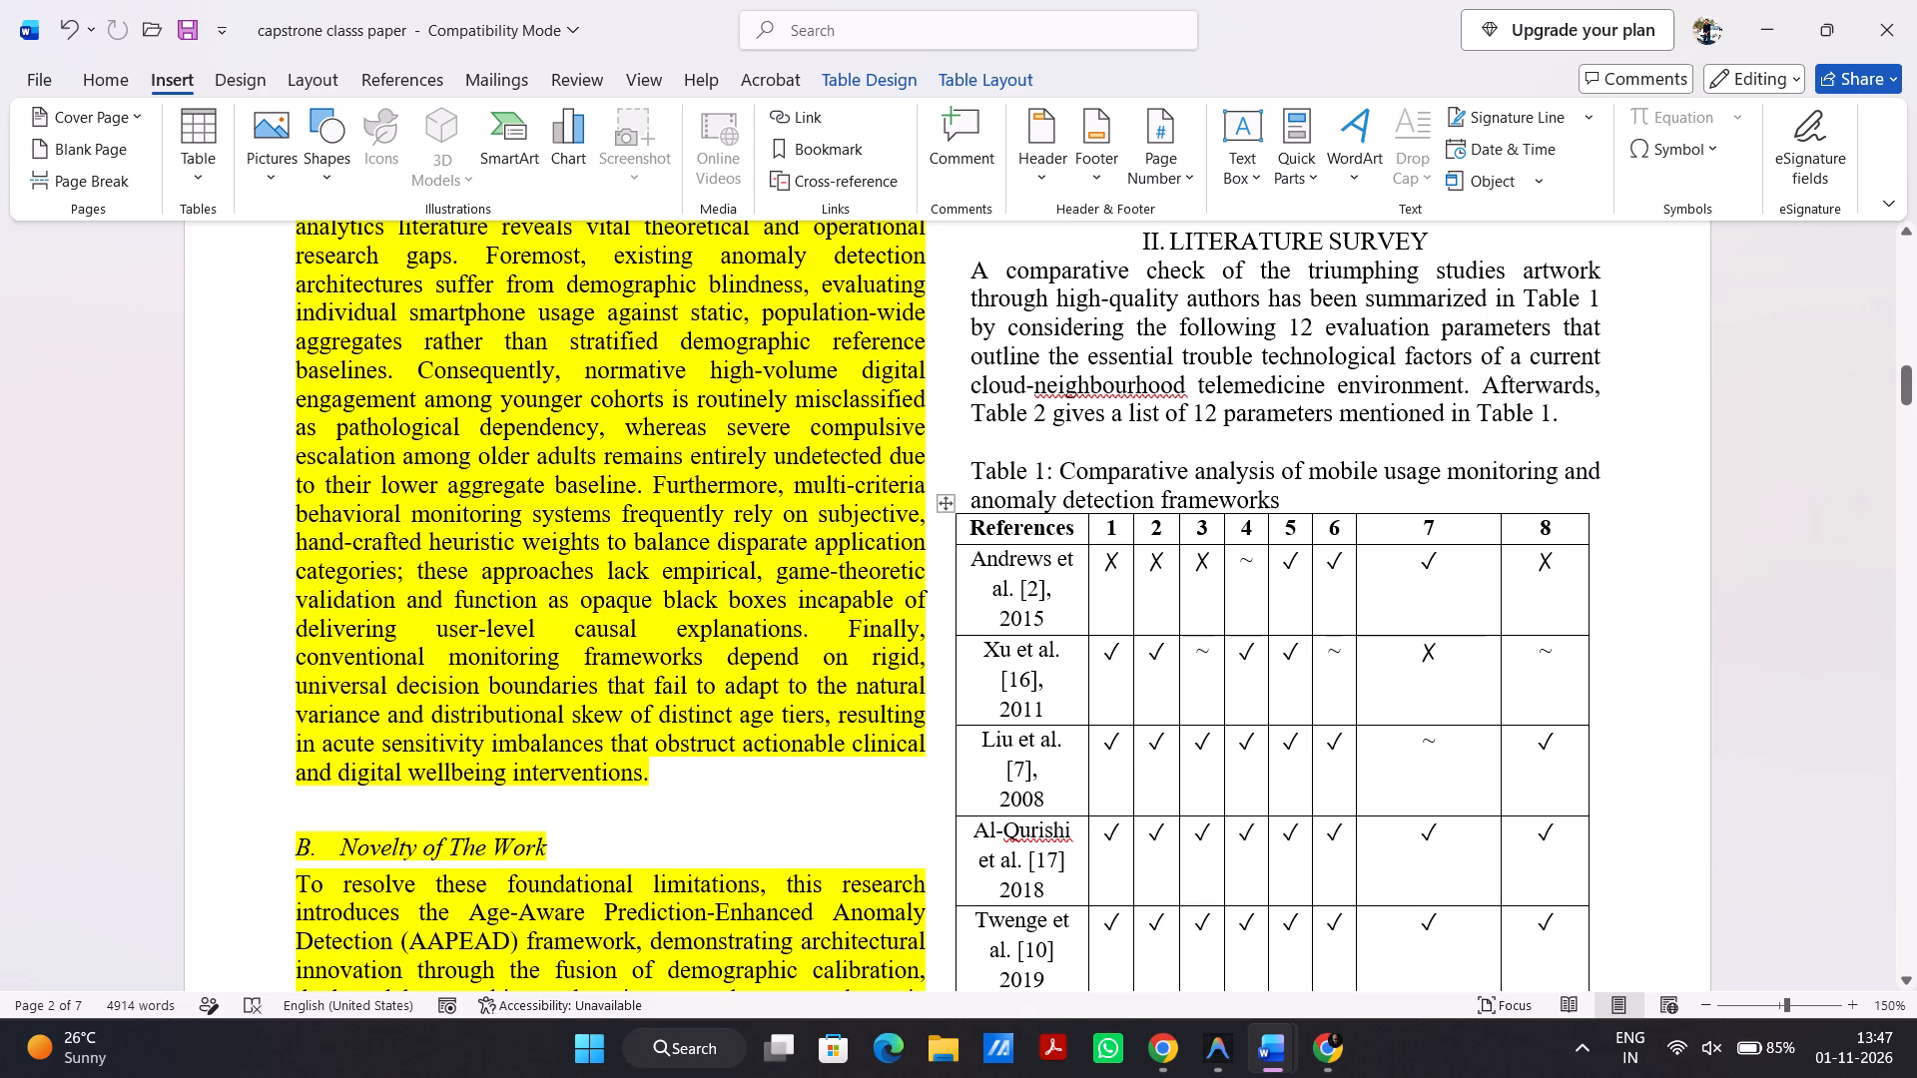
{"action": "left_click_drag", "start_coordinate": [1356, 529], "coordinate": [1411, 525]}
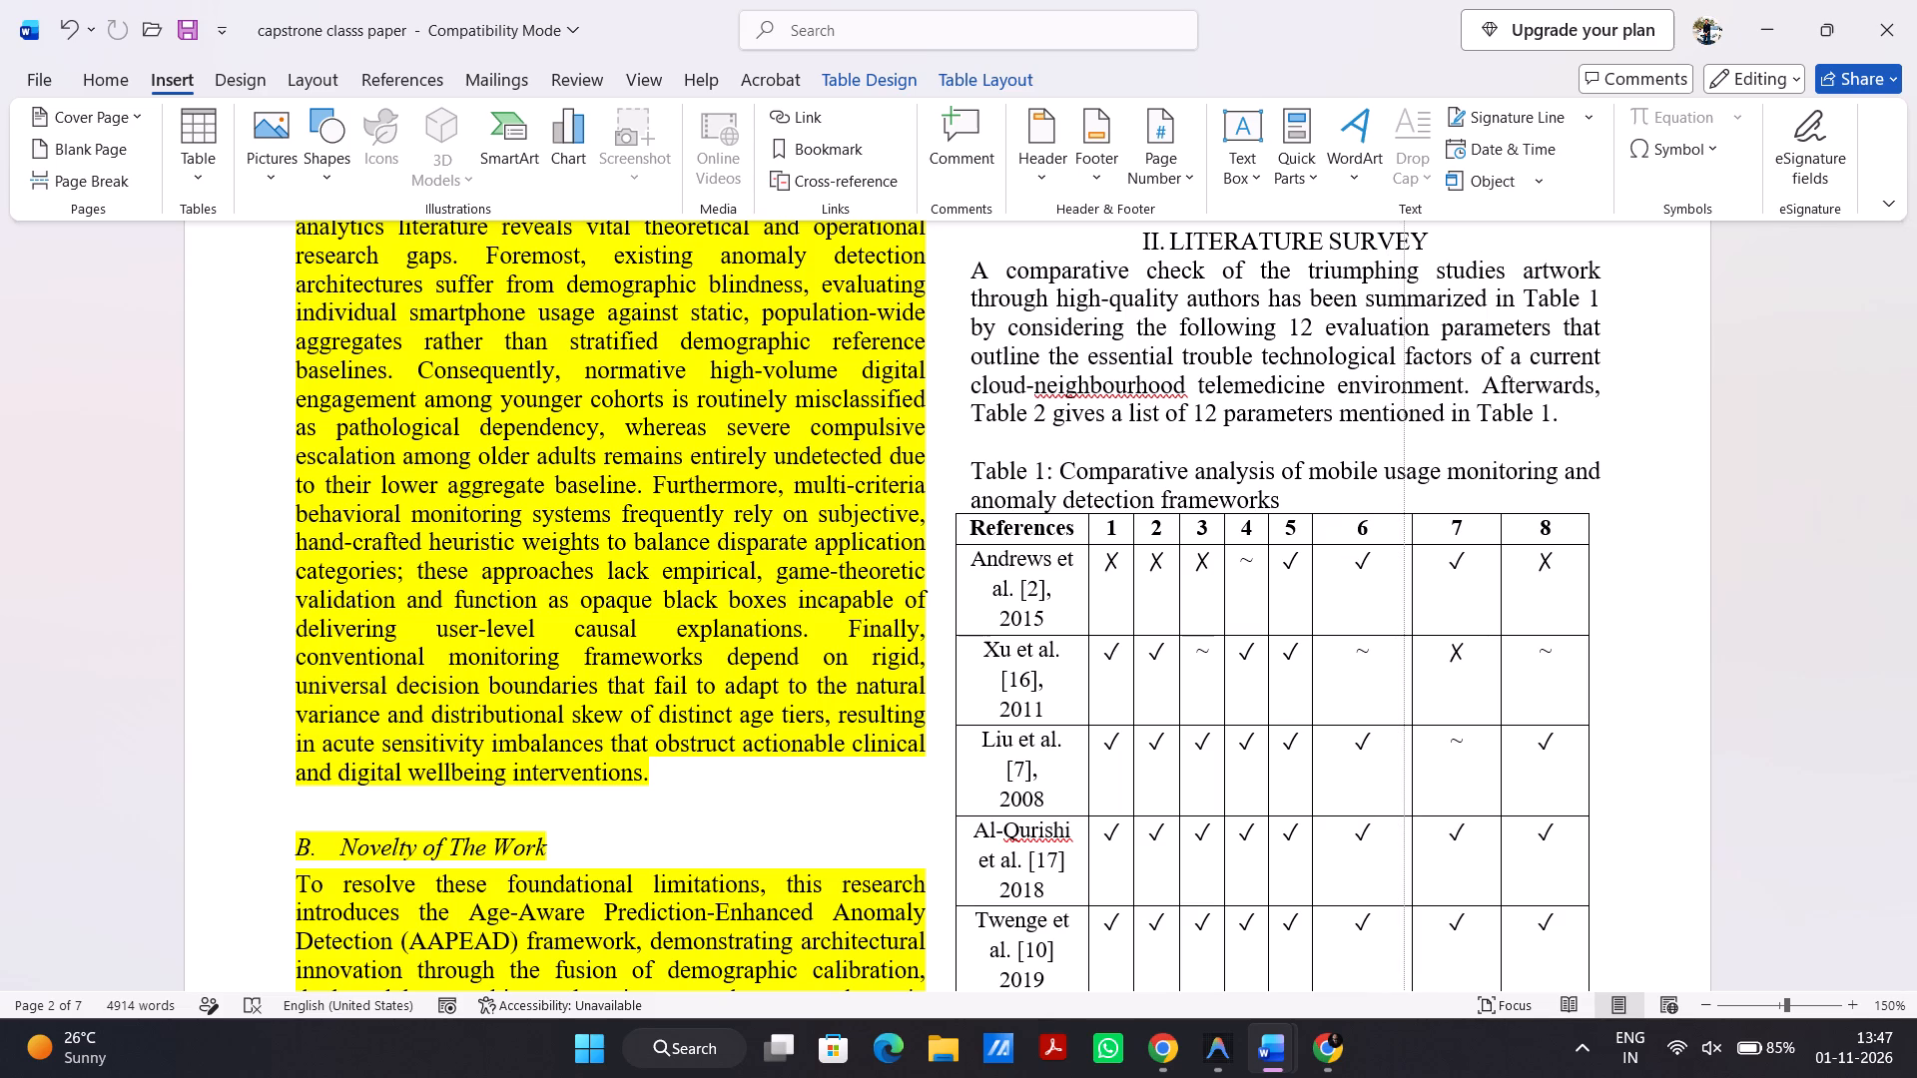
{"action": "left_click_drag", "start_coordinate": [1411, 525], "coordinate": [1428, 525]}
{"action": "left_click_drag", "start_coordinate": [1428, 525], "coordinate": [1427, 525]}
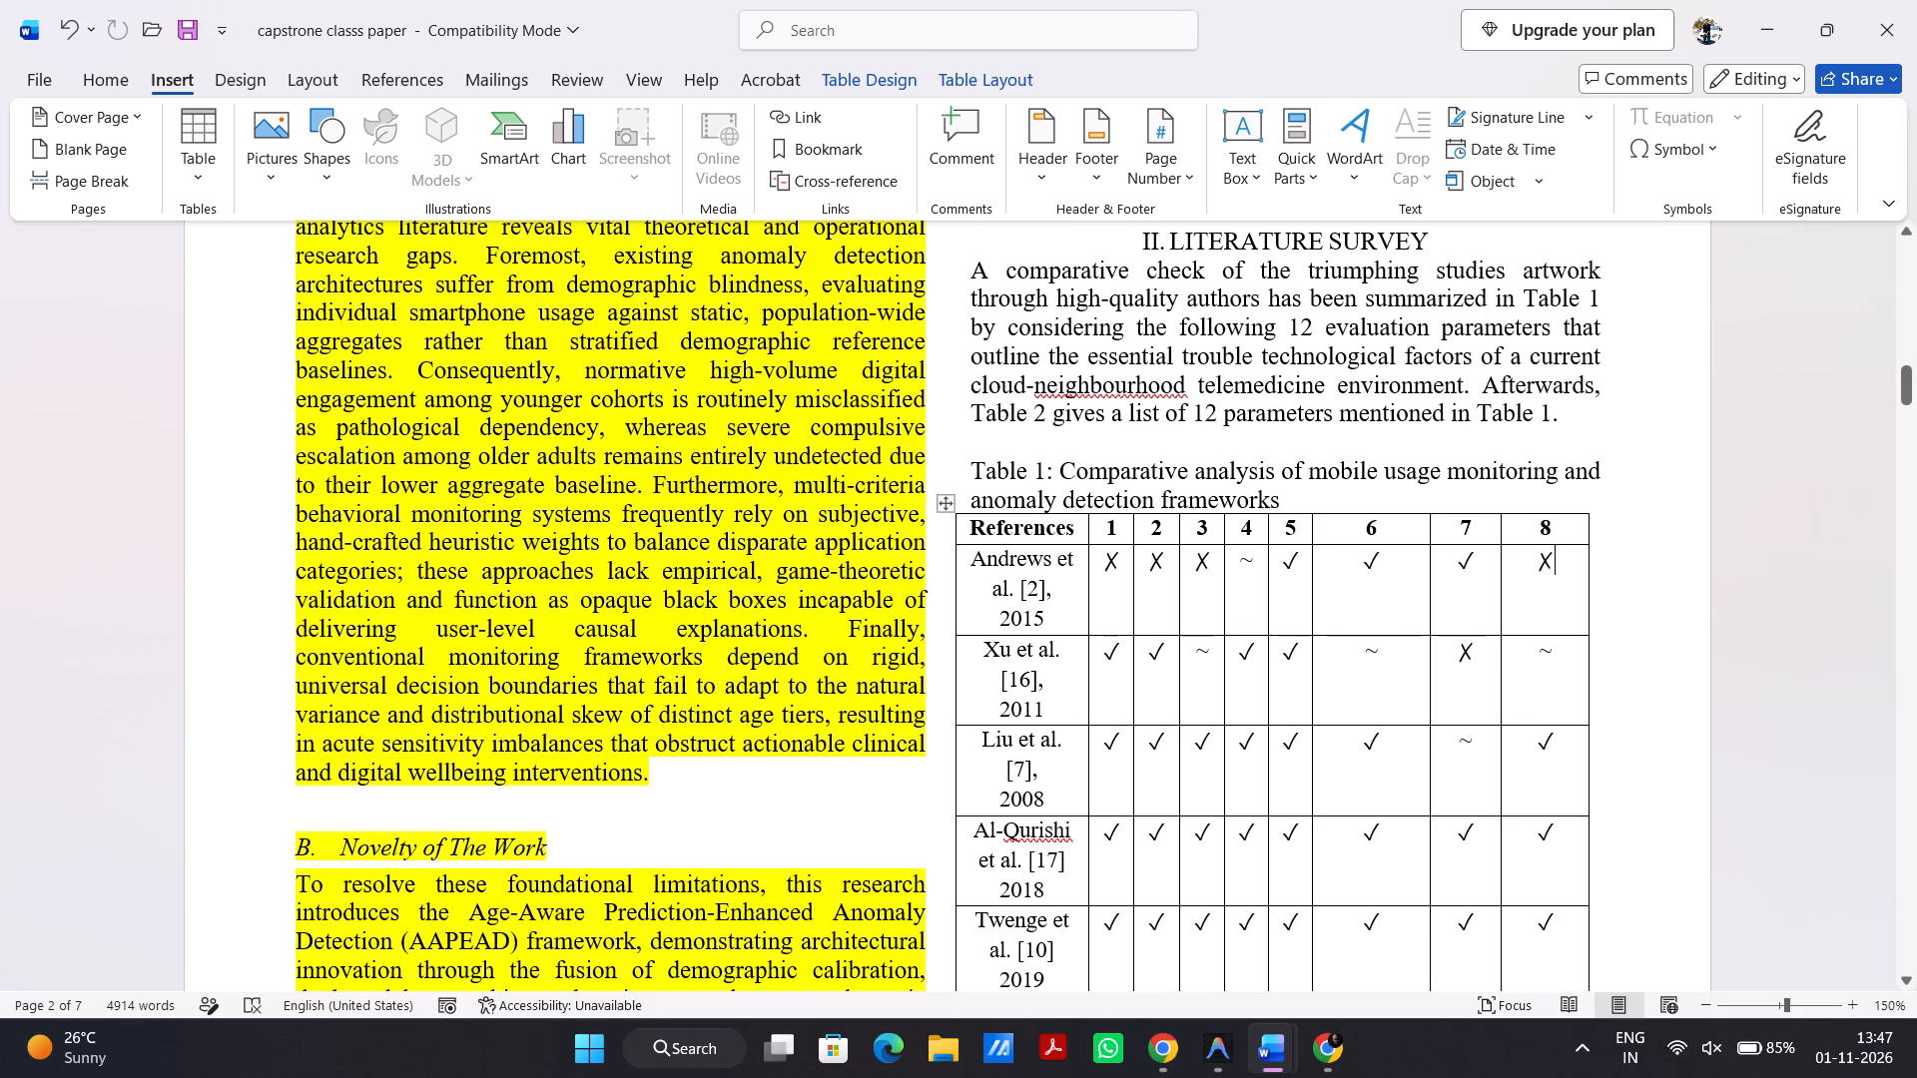
{"action": "left_click", "coordinate": [1310, 532]}
{"action": "left_click_drag", "start_coordinate": [1312, 530], "coordinate": [1351, 532]}
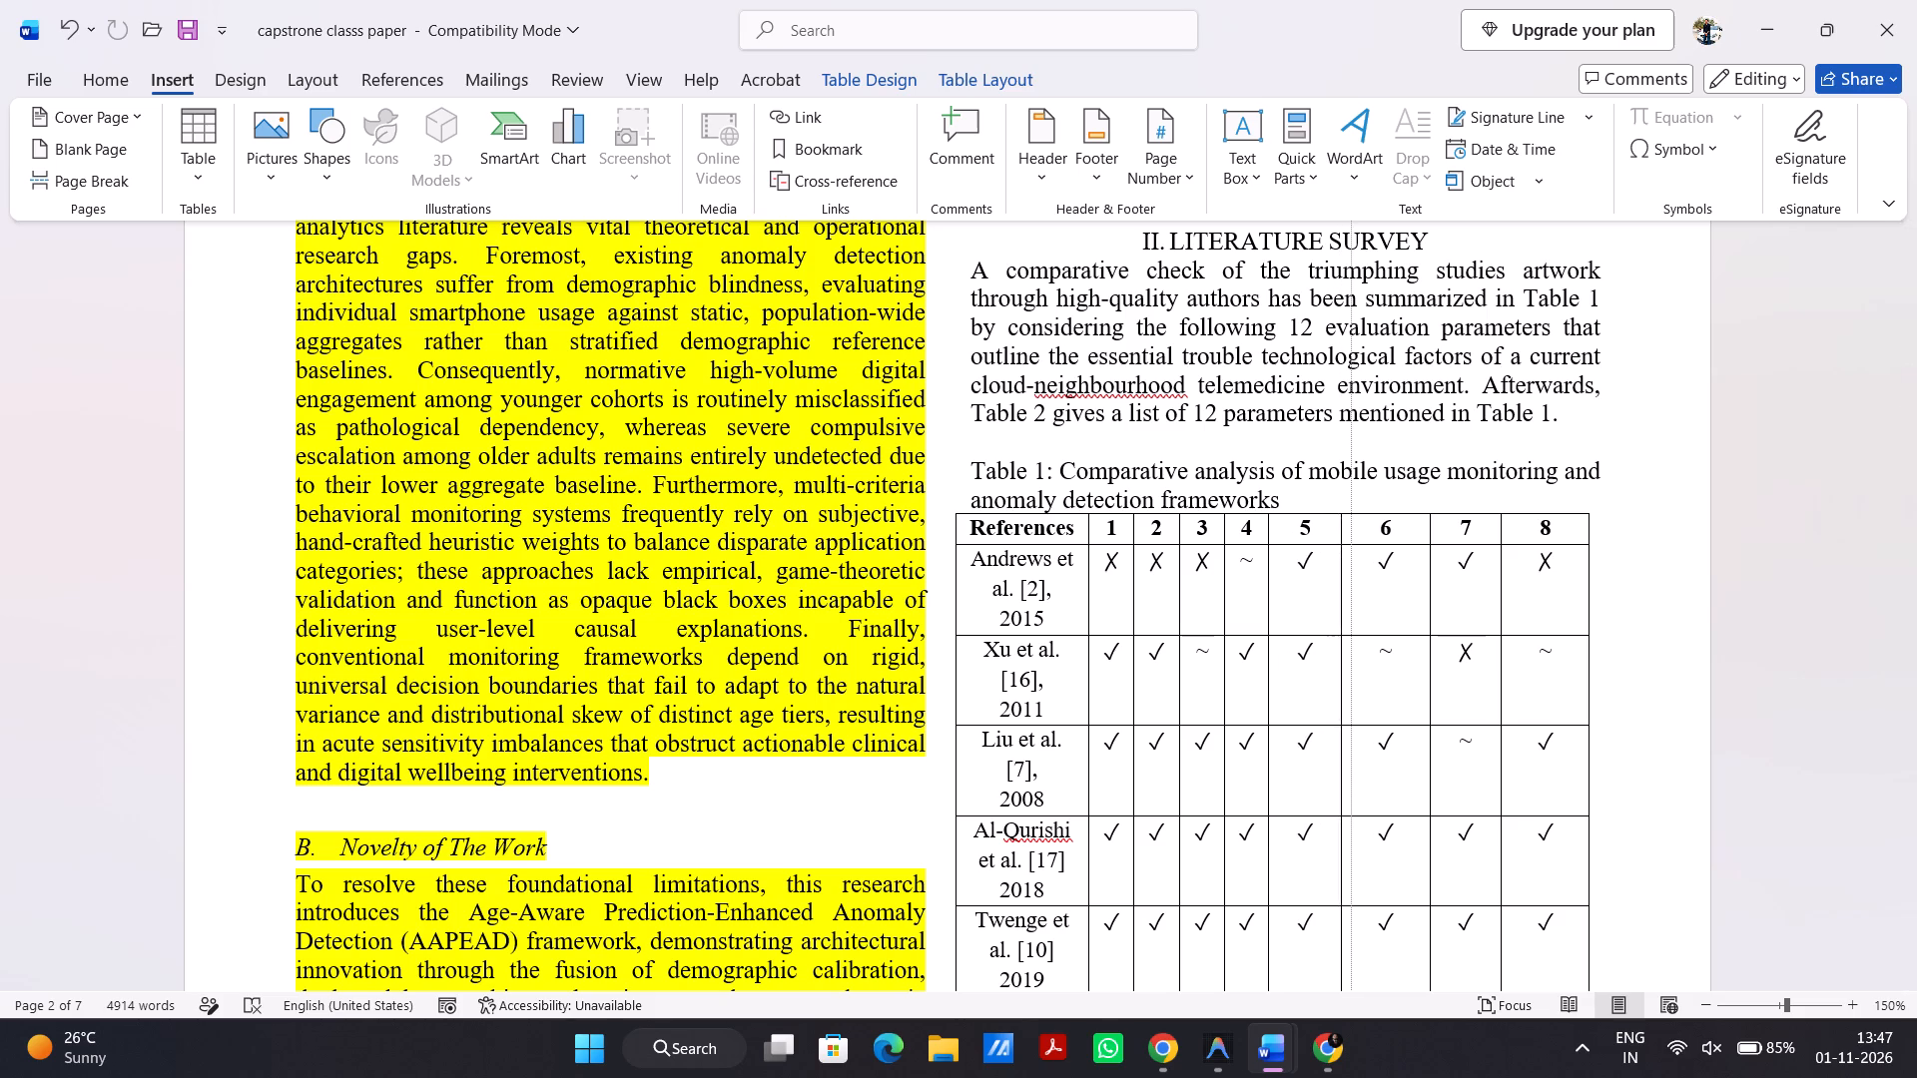
{"action": "left_click_drag", "start_coordinate": [1351, 532], "coordinate": [1361, 533]}
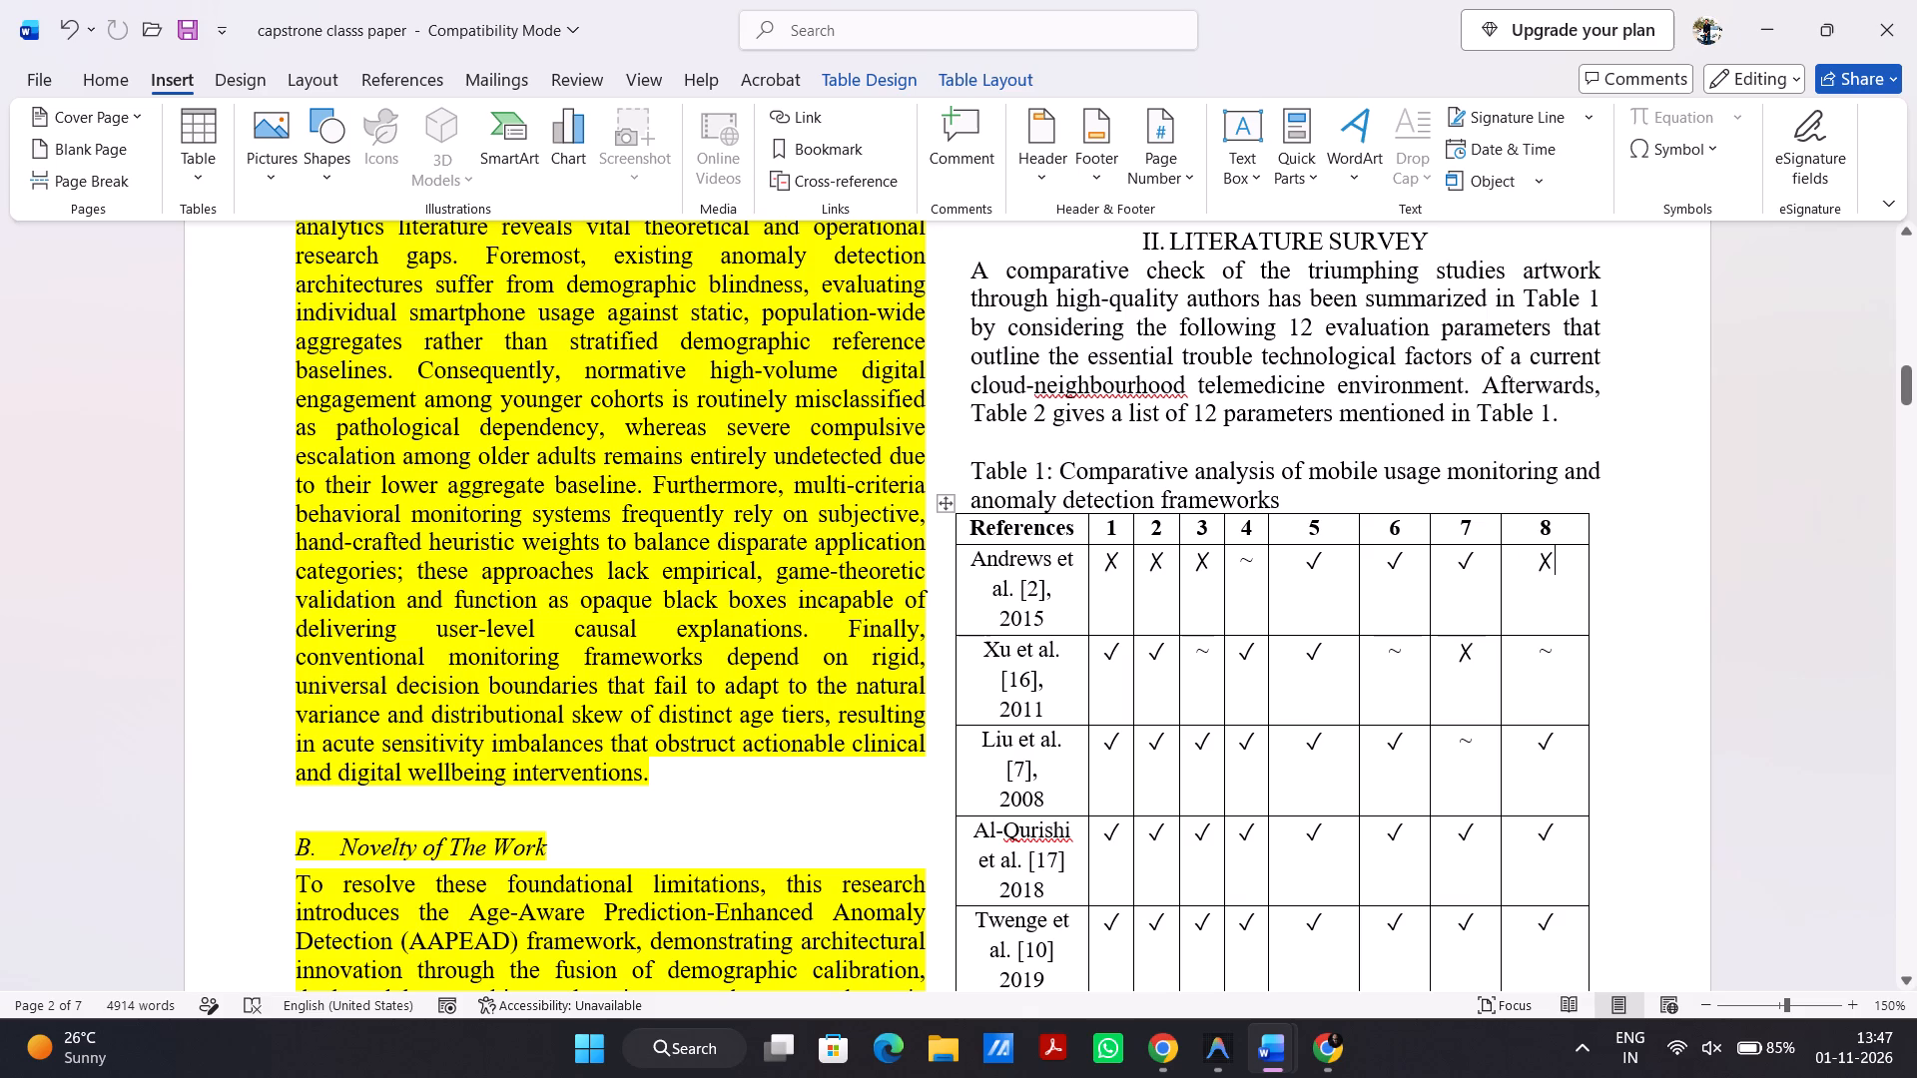
Even out the widths of Table 1's columns 3 to 8 by shifting the borders between them toward column 8.
{"action": "left_click_drag", "start_coordinate": [1501, 531], "coordinate": [1513, 528]}
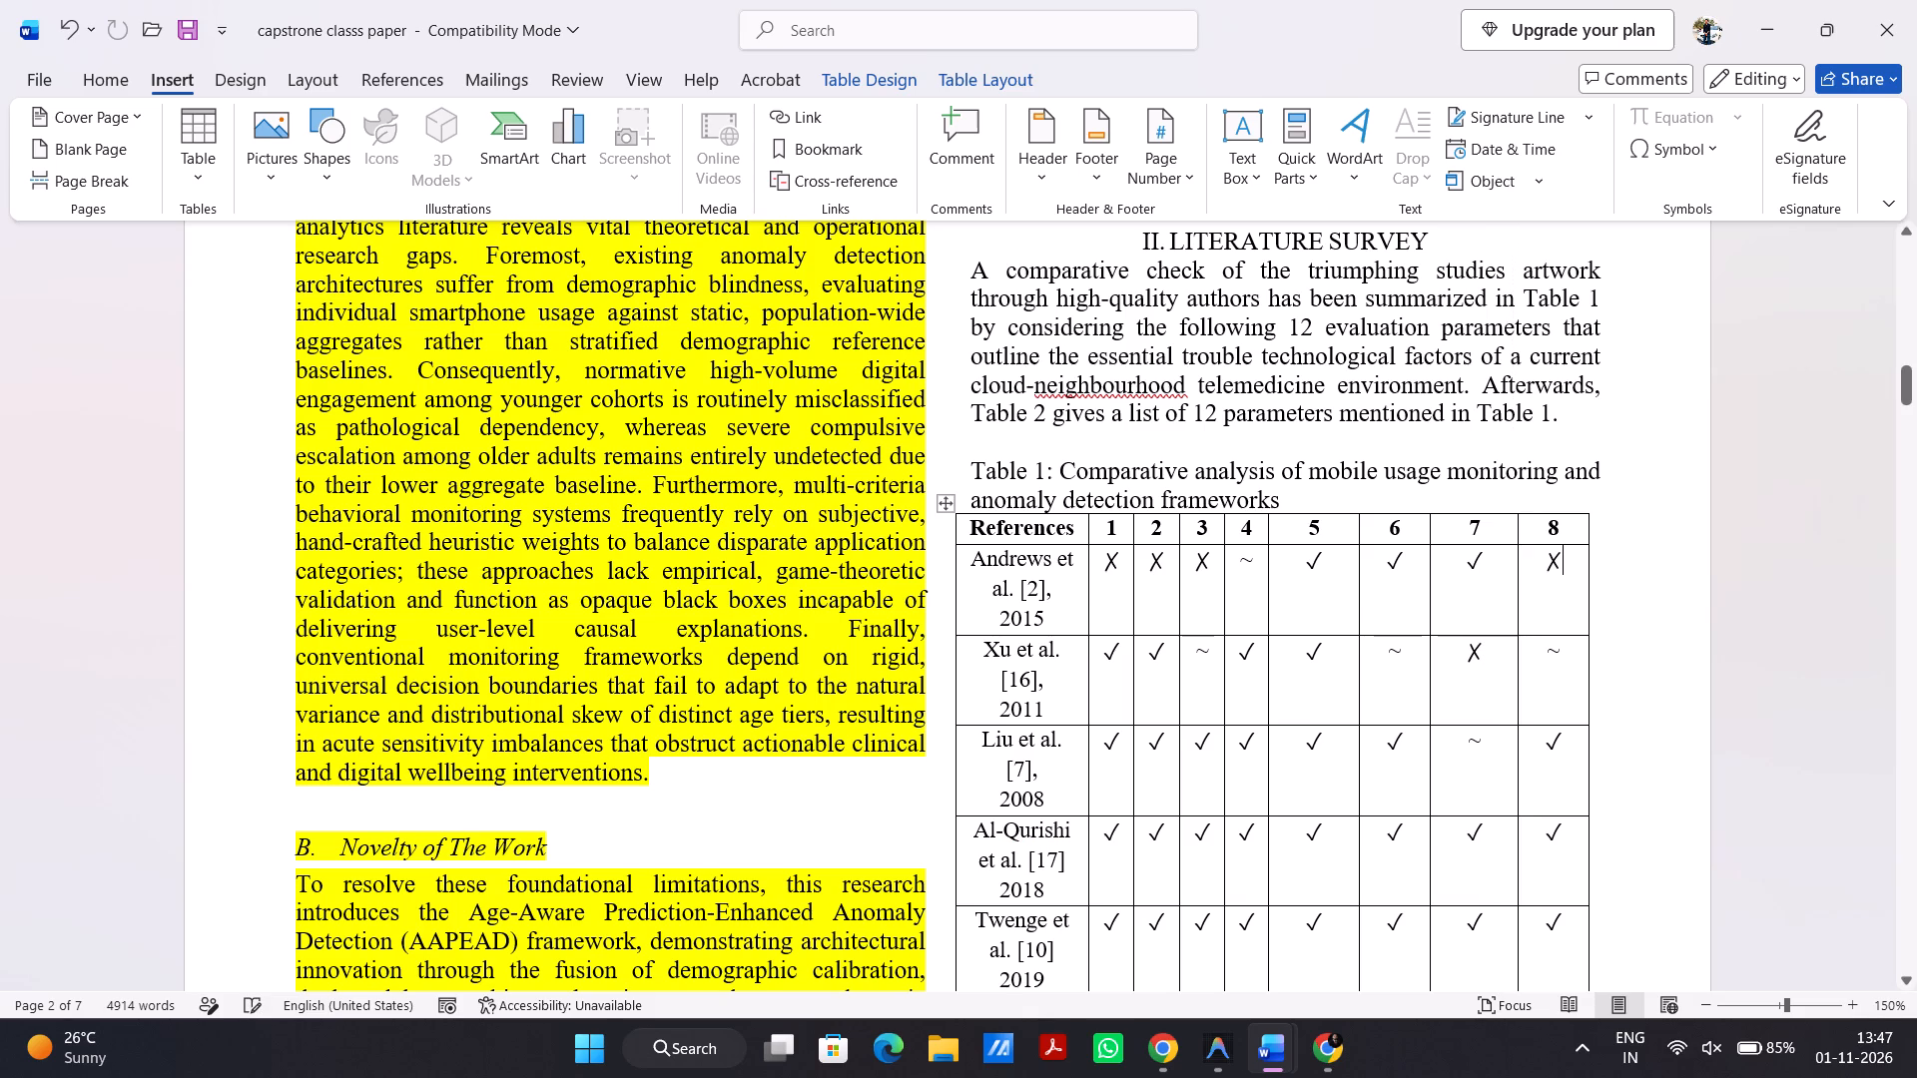
{"action": "double_click", "coordinate": [1431, 533]}
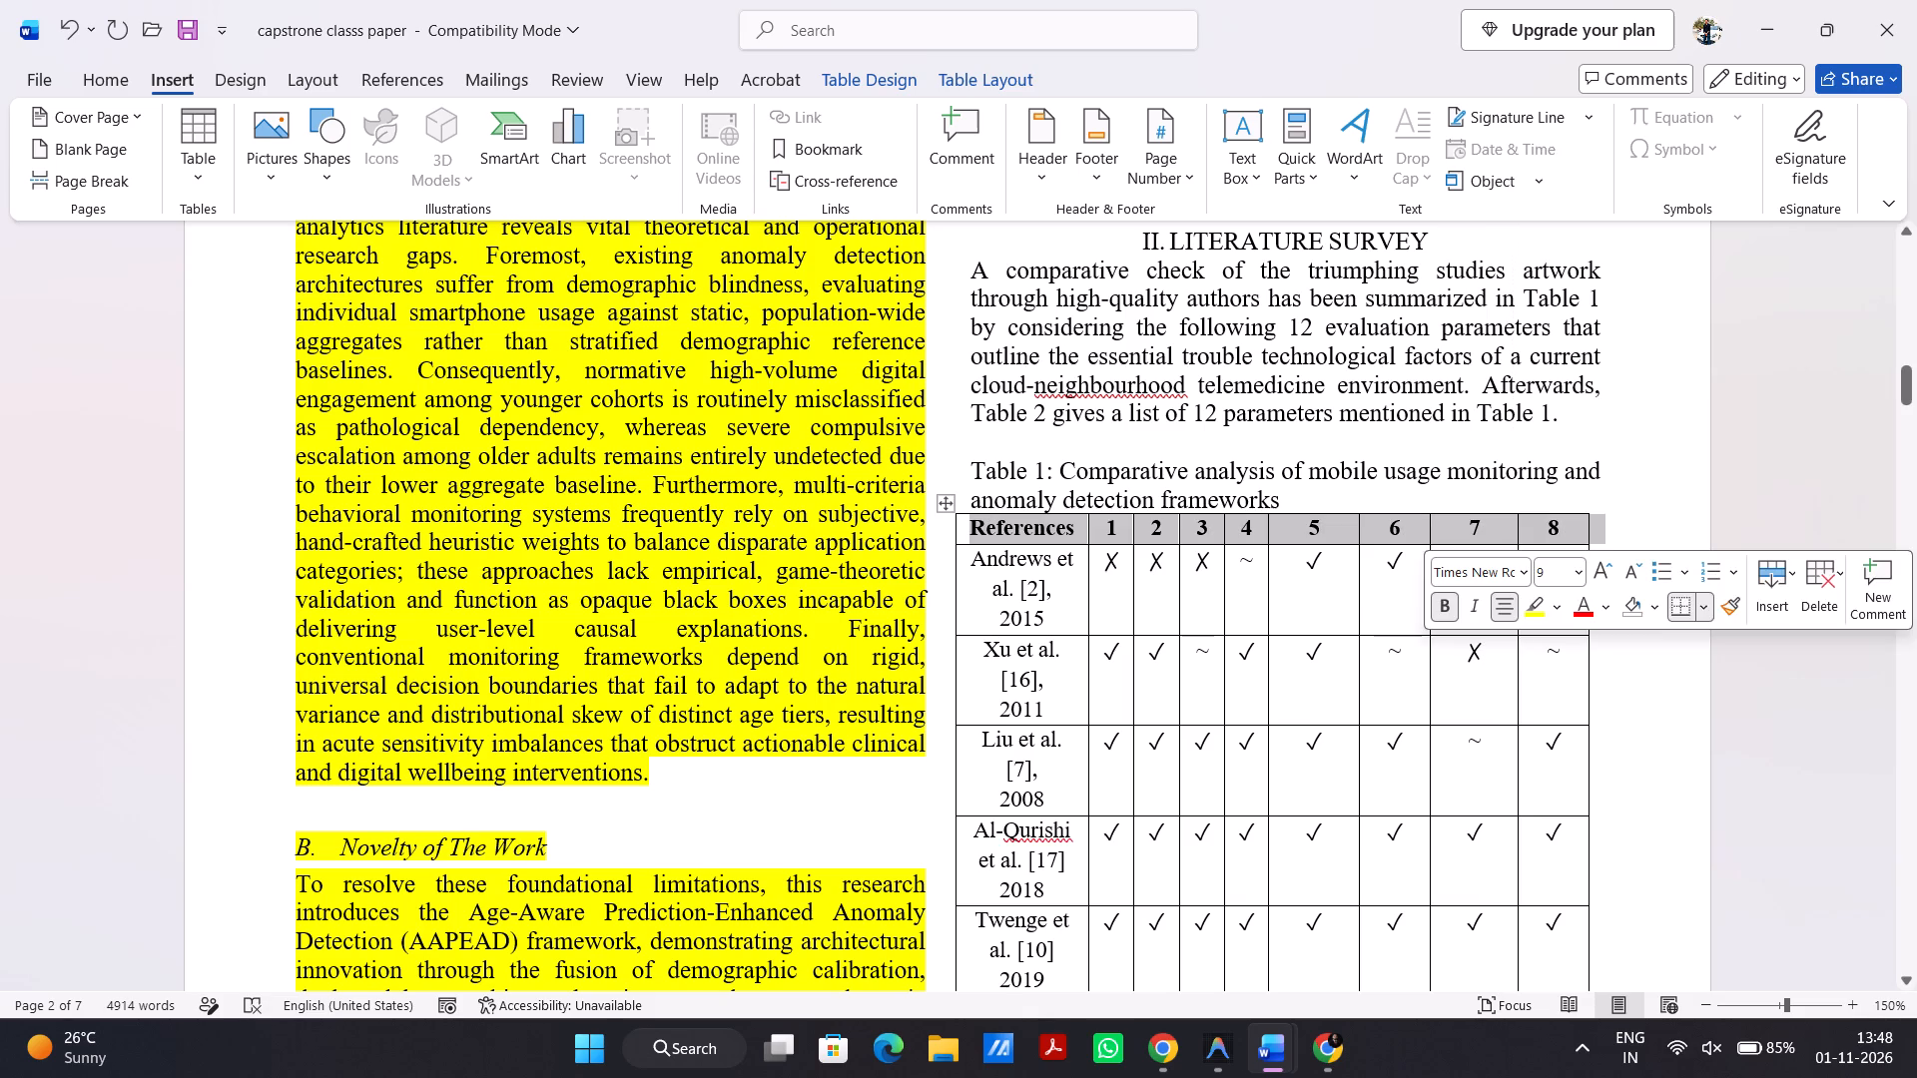
{"action": "left_click", "coordinate": [1431, 533]}
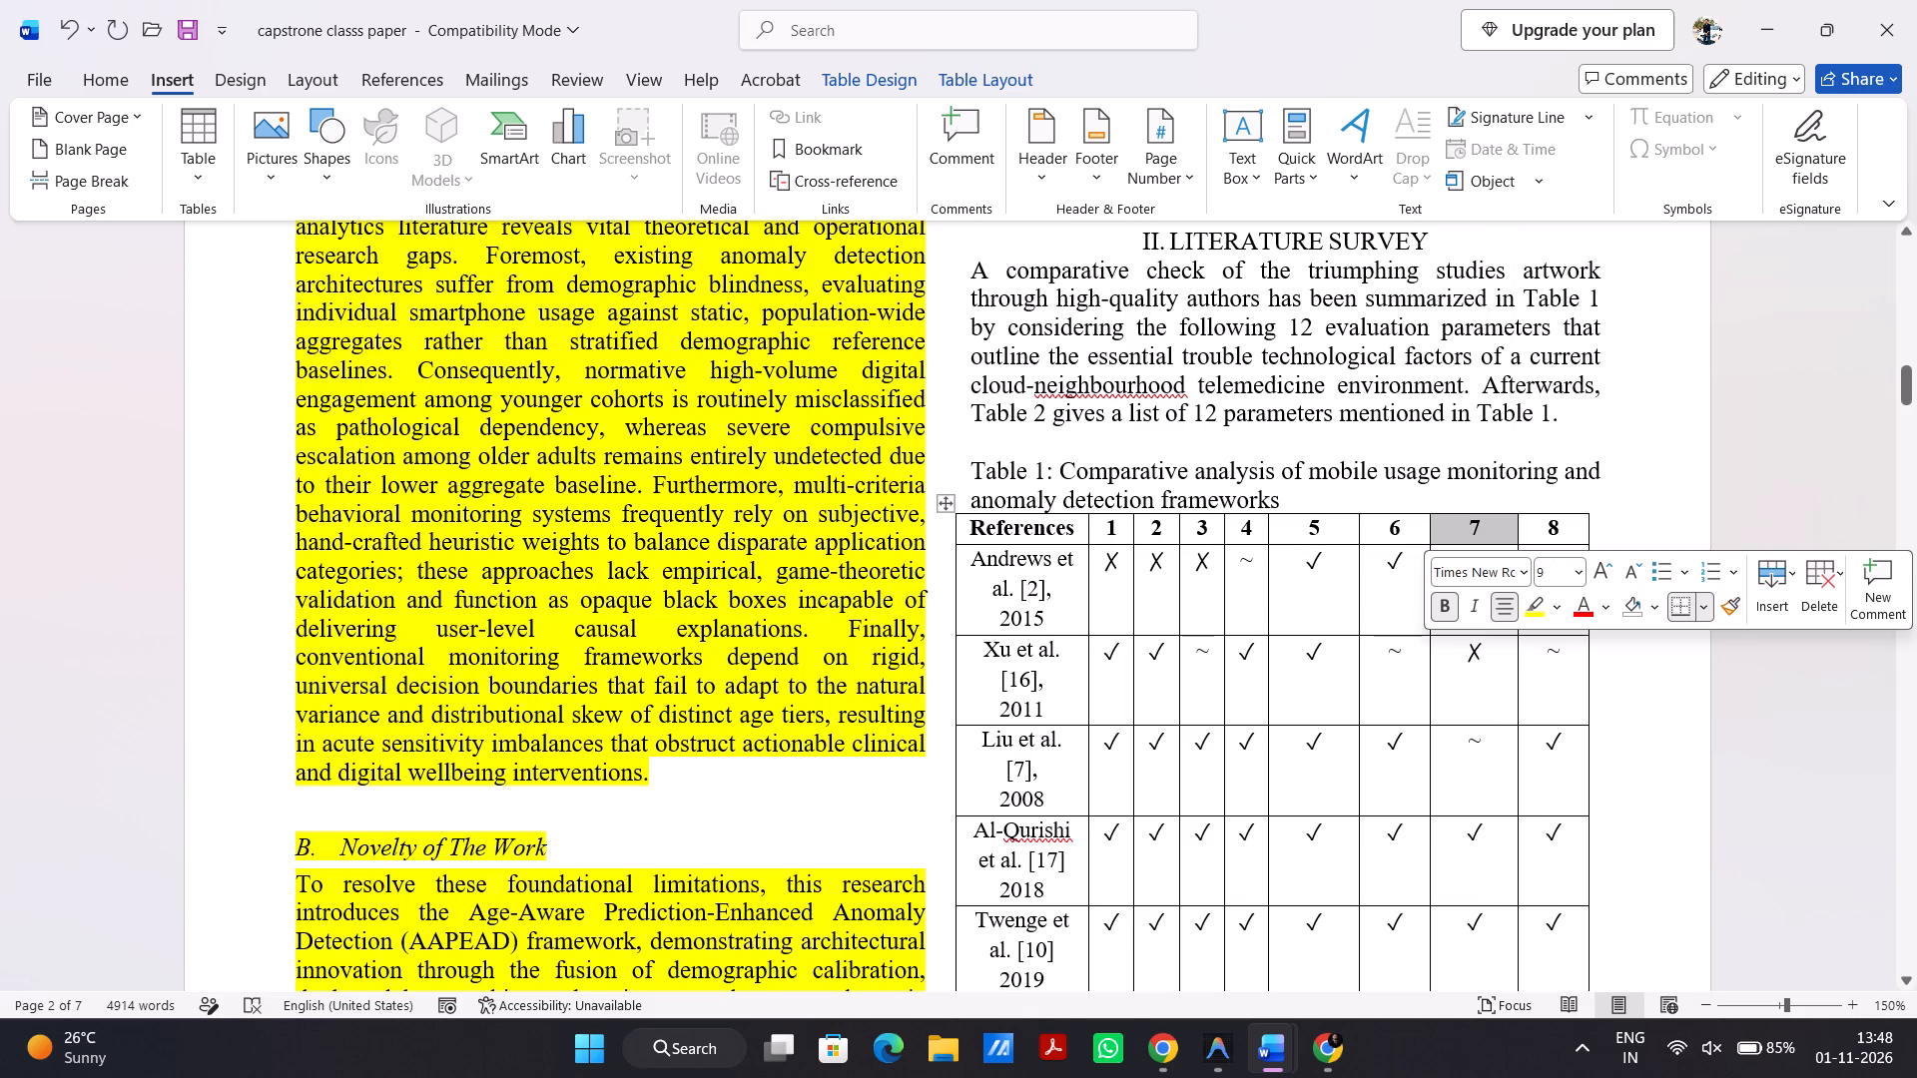
{"action": "left_click", "coordinate": [1416, 556]}
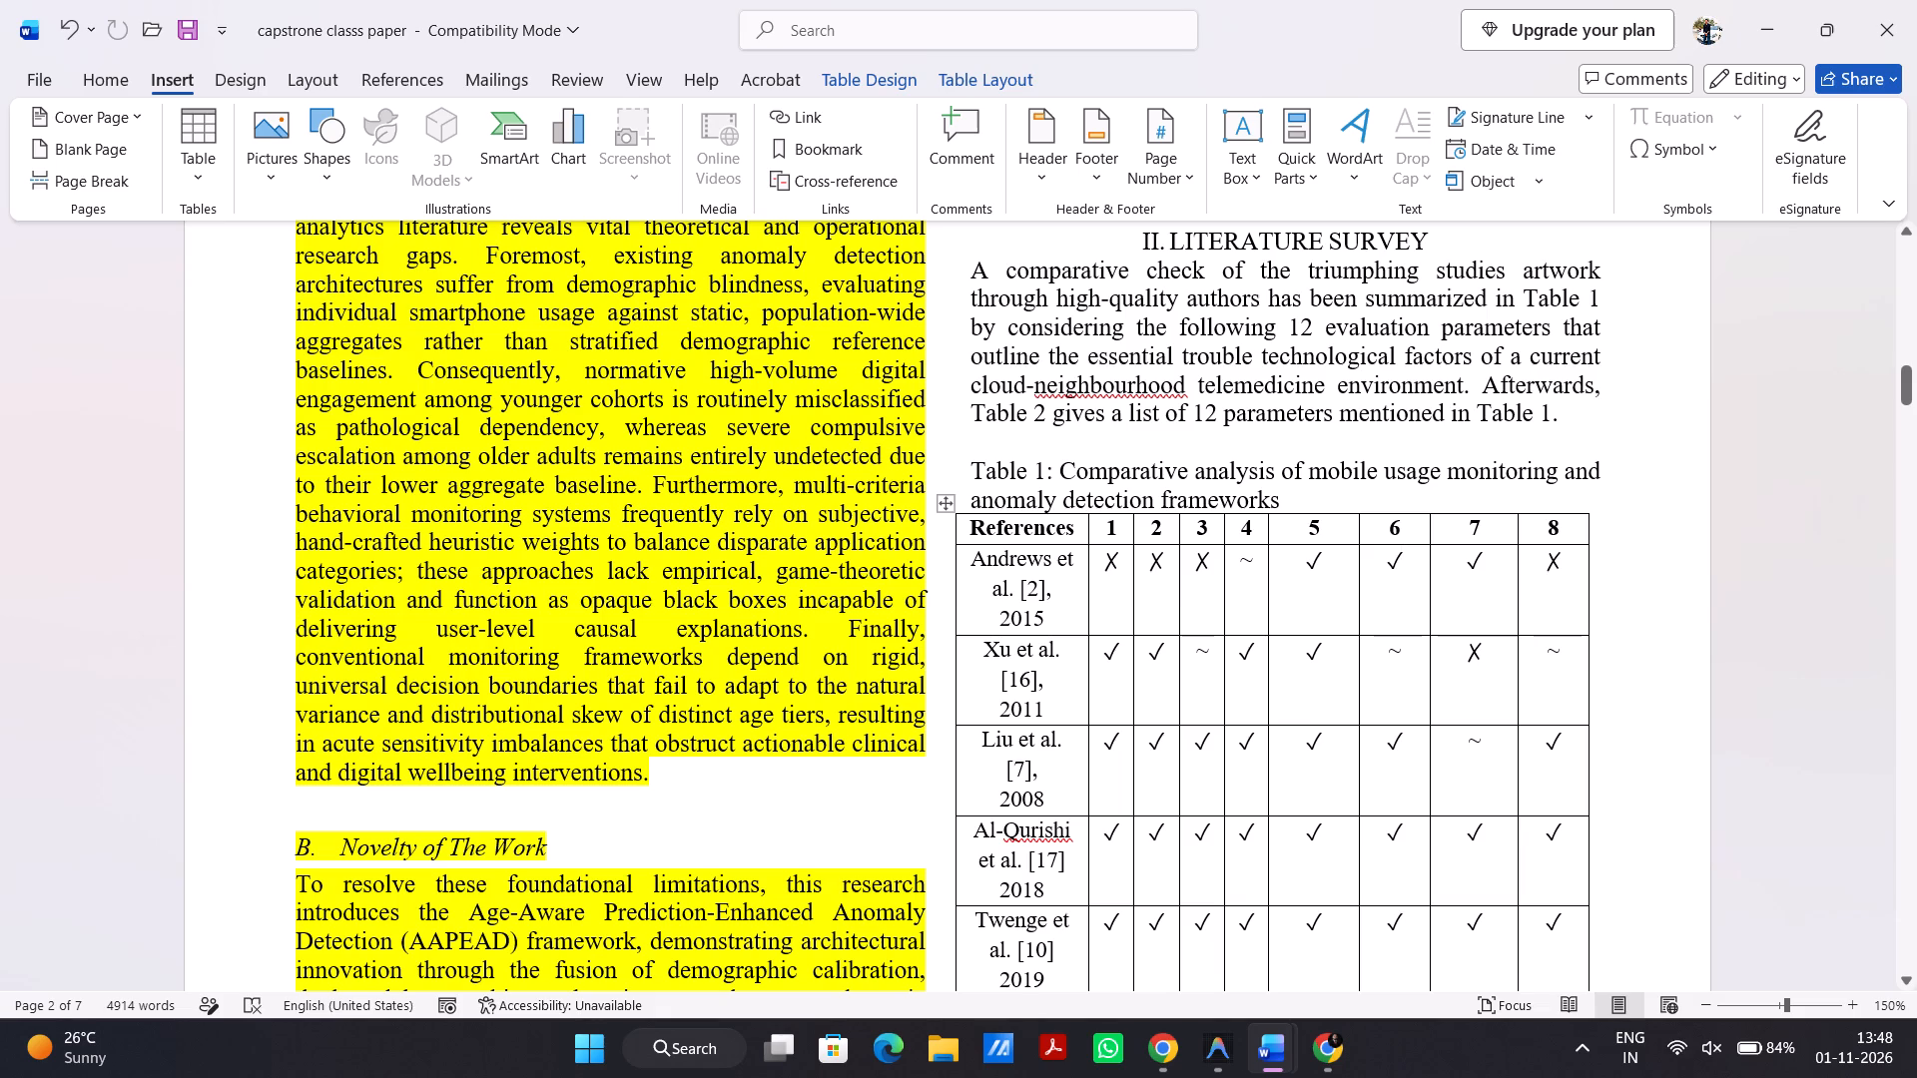
{"action": "left_click_drag", "start_coordinate": [1427, 539], "coordinate": [1448, 538]}
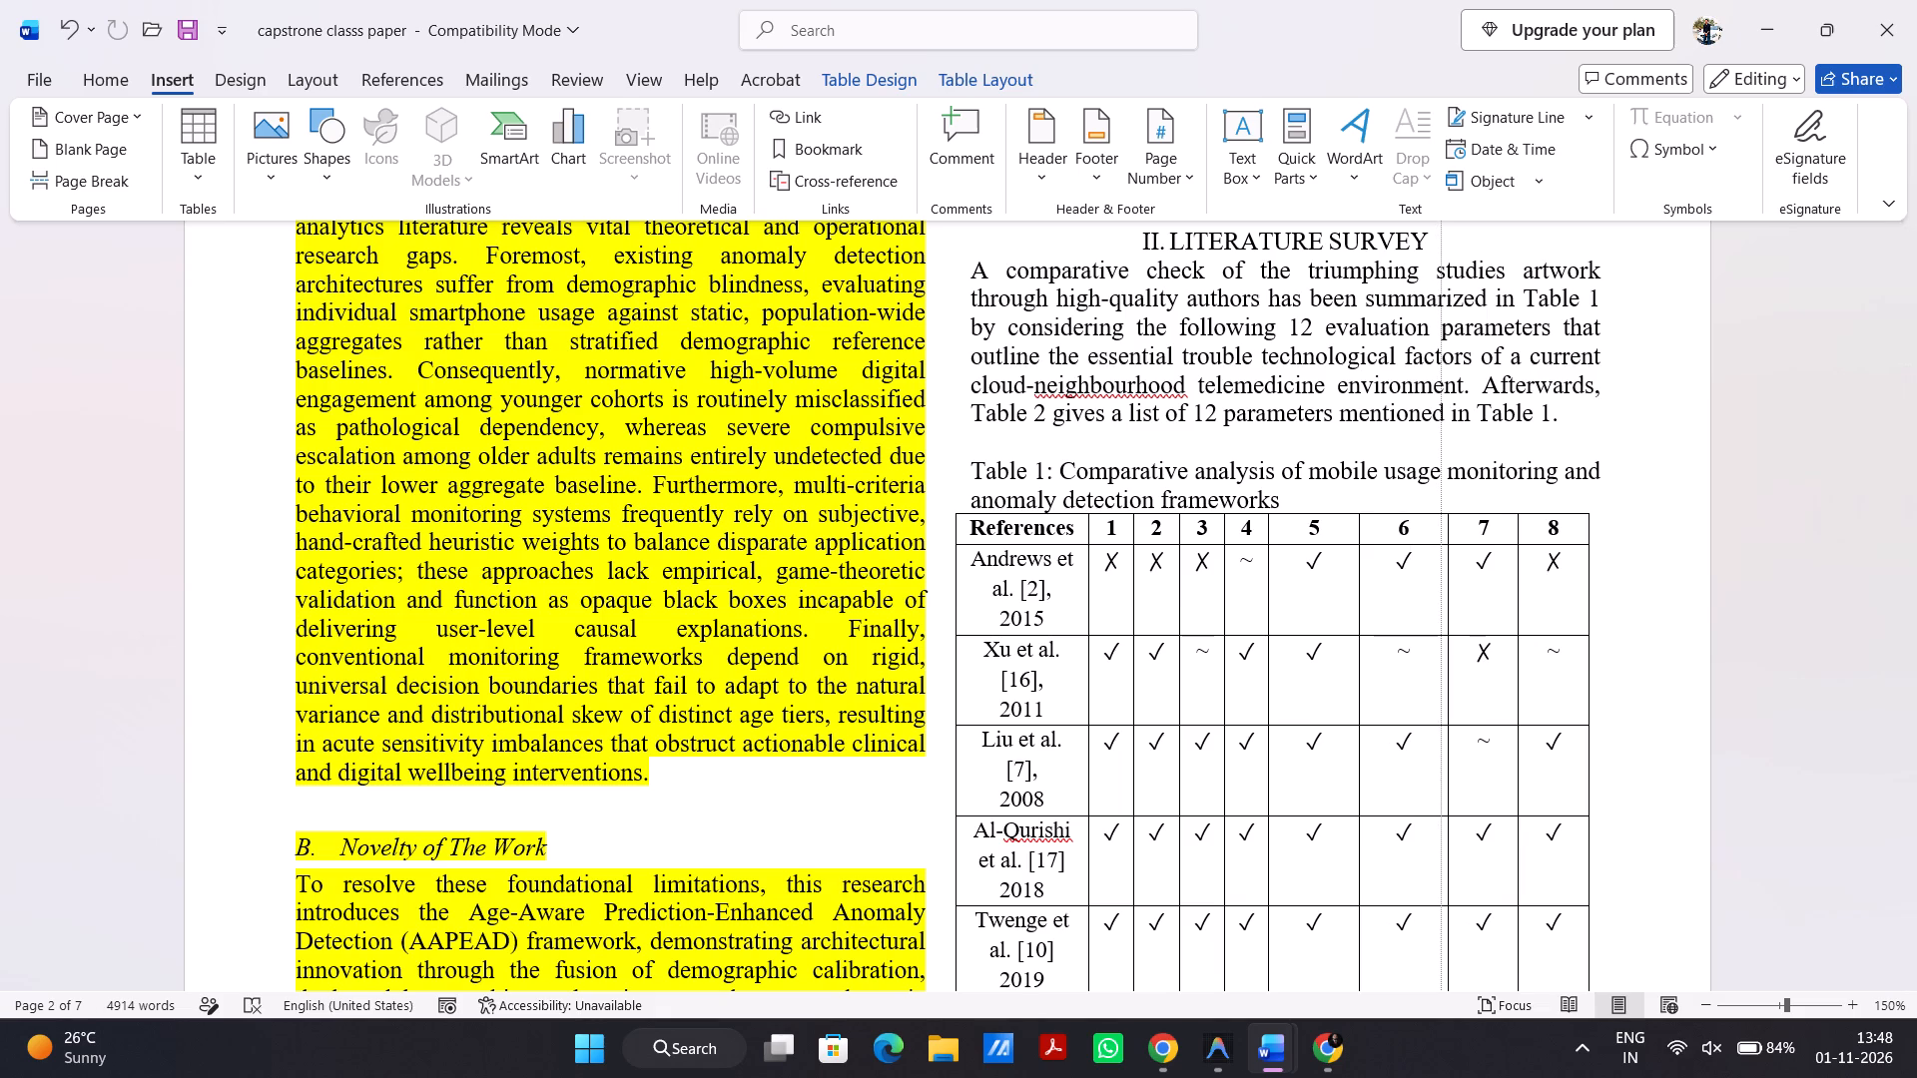
{"action": "left_click_drag", "start_coordinate": [1448, 538], "coordinate": [1446, 538]}
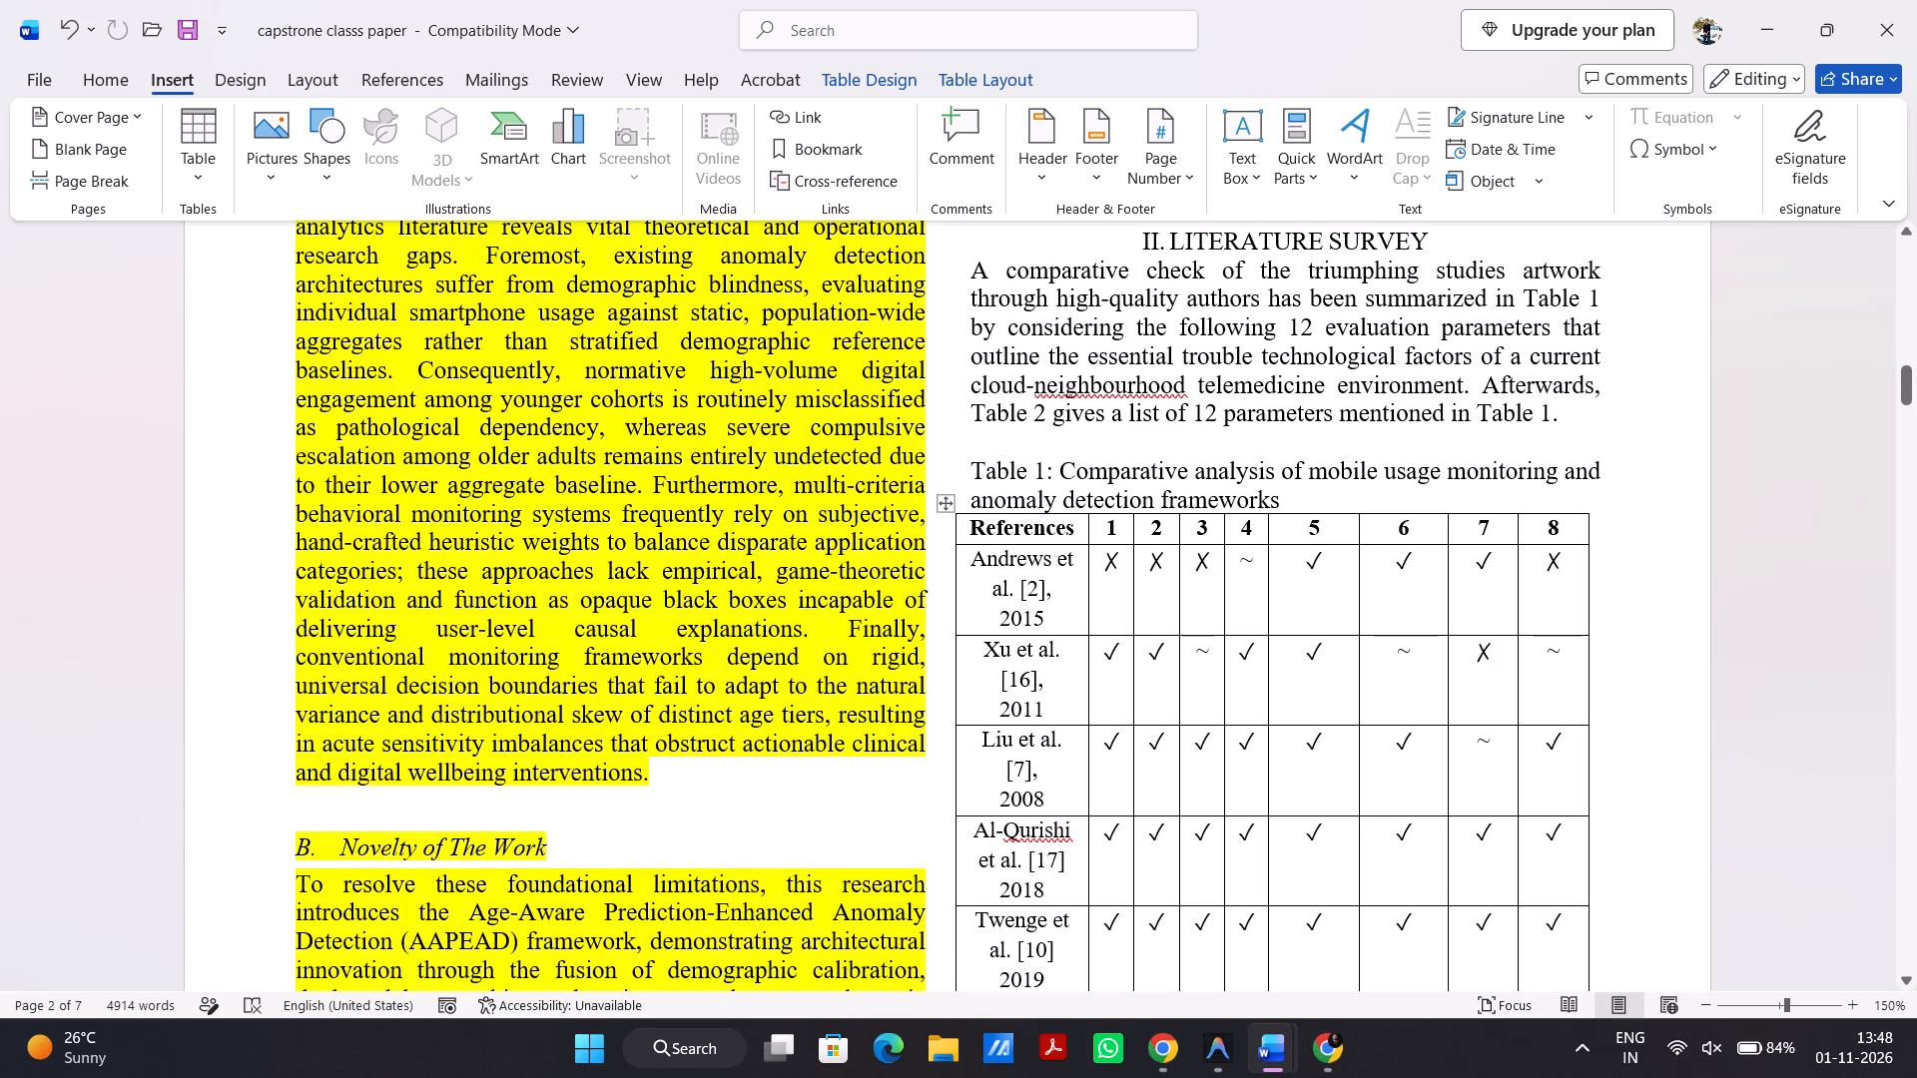
{"action": "left_click_drag", "start_coordinate": [1359, 529], "coordinate": [1374, 529]}
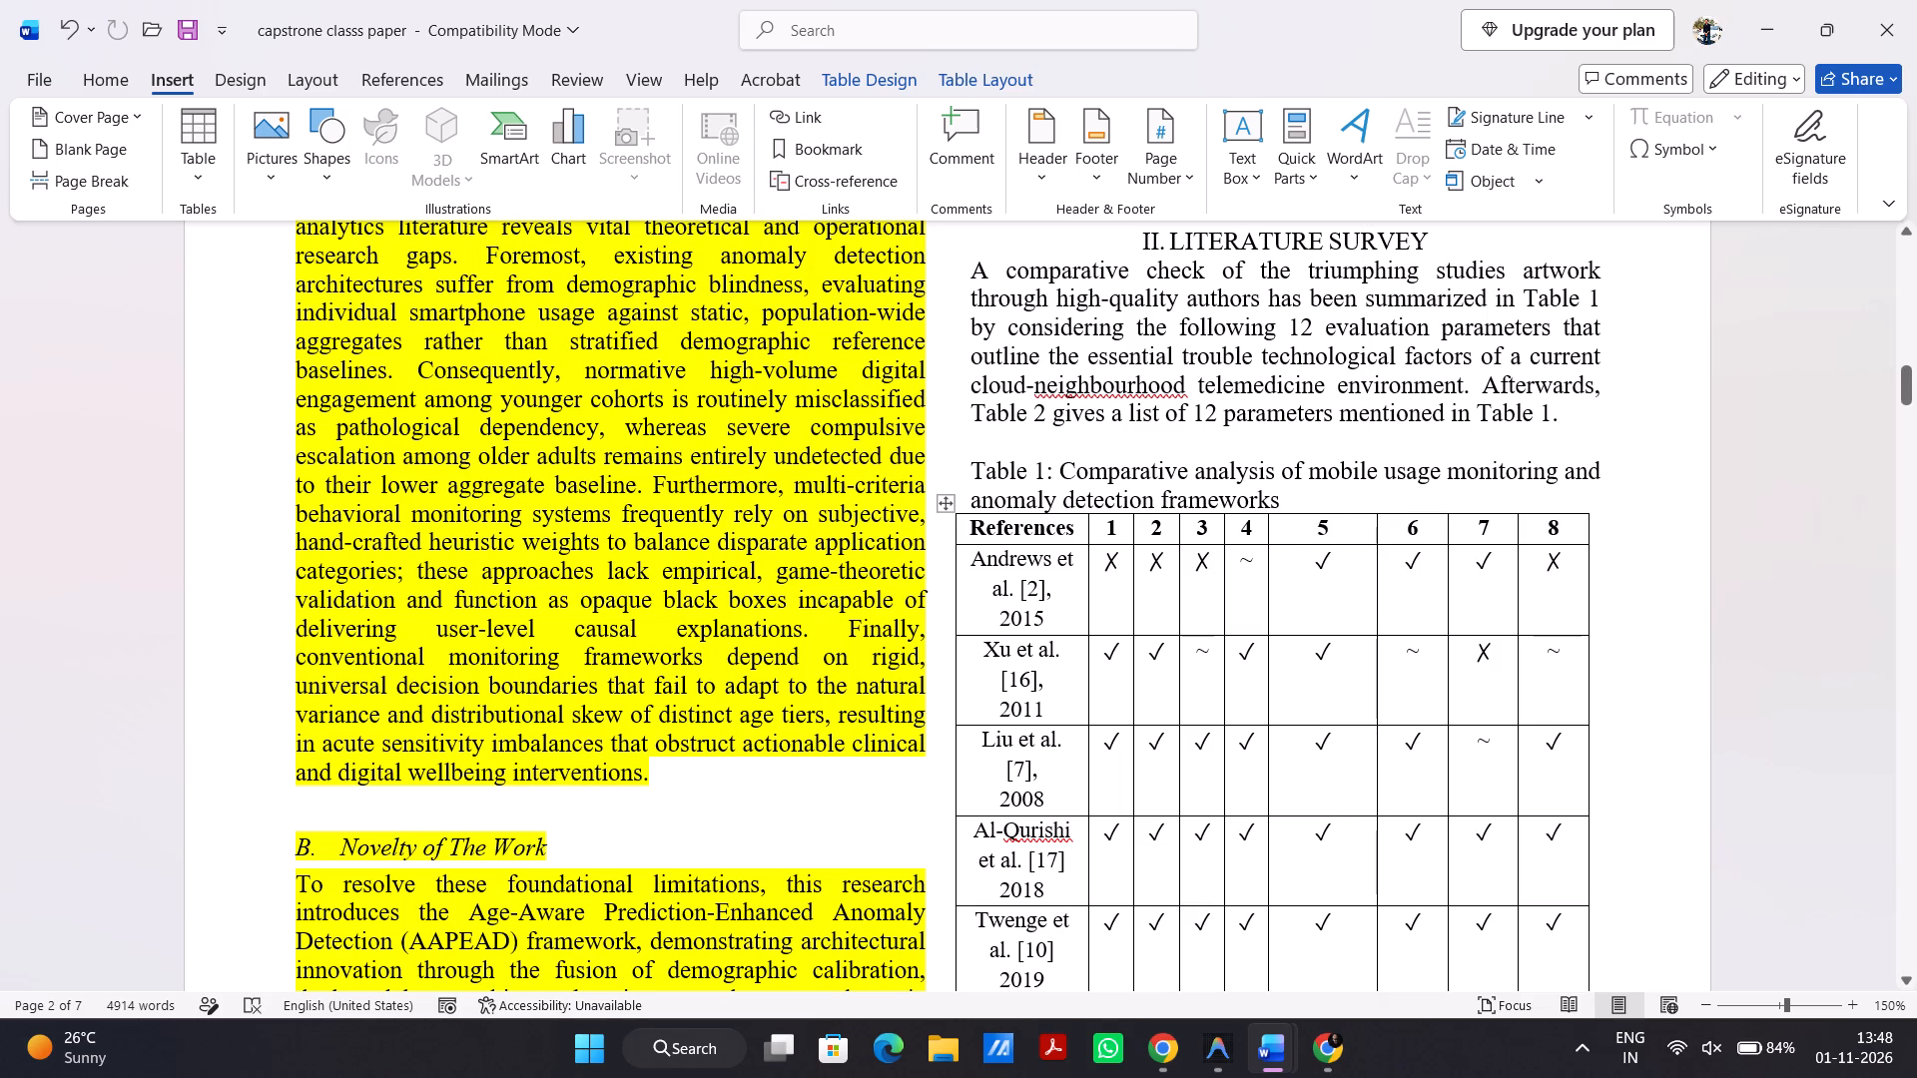
{"action": "left_click_drag", "start_coordinate": [1267, 535], "coordinate": [1307, 535]}
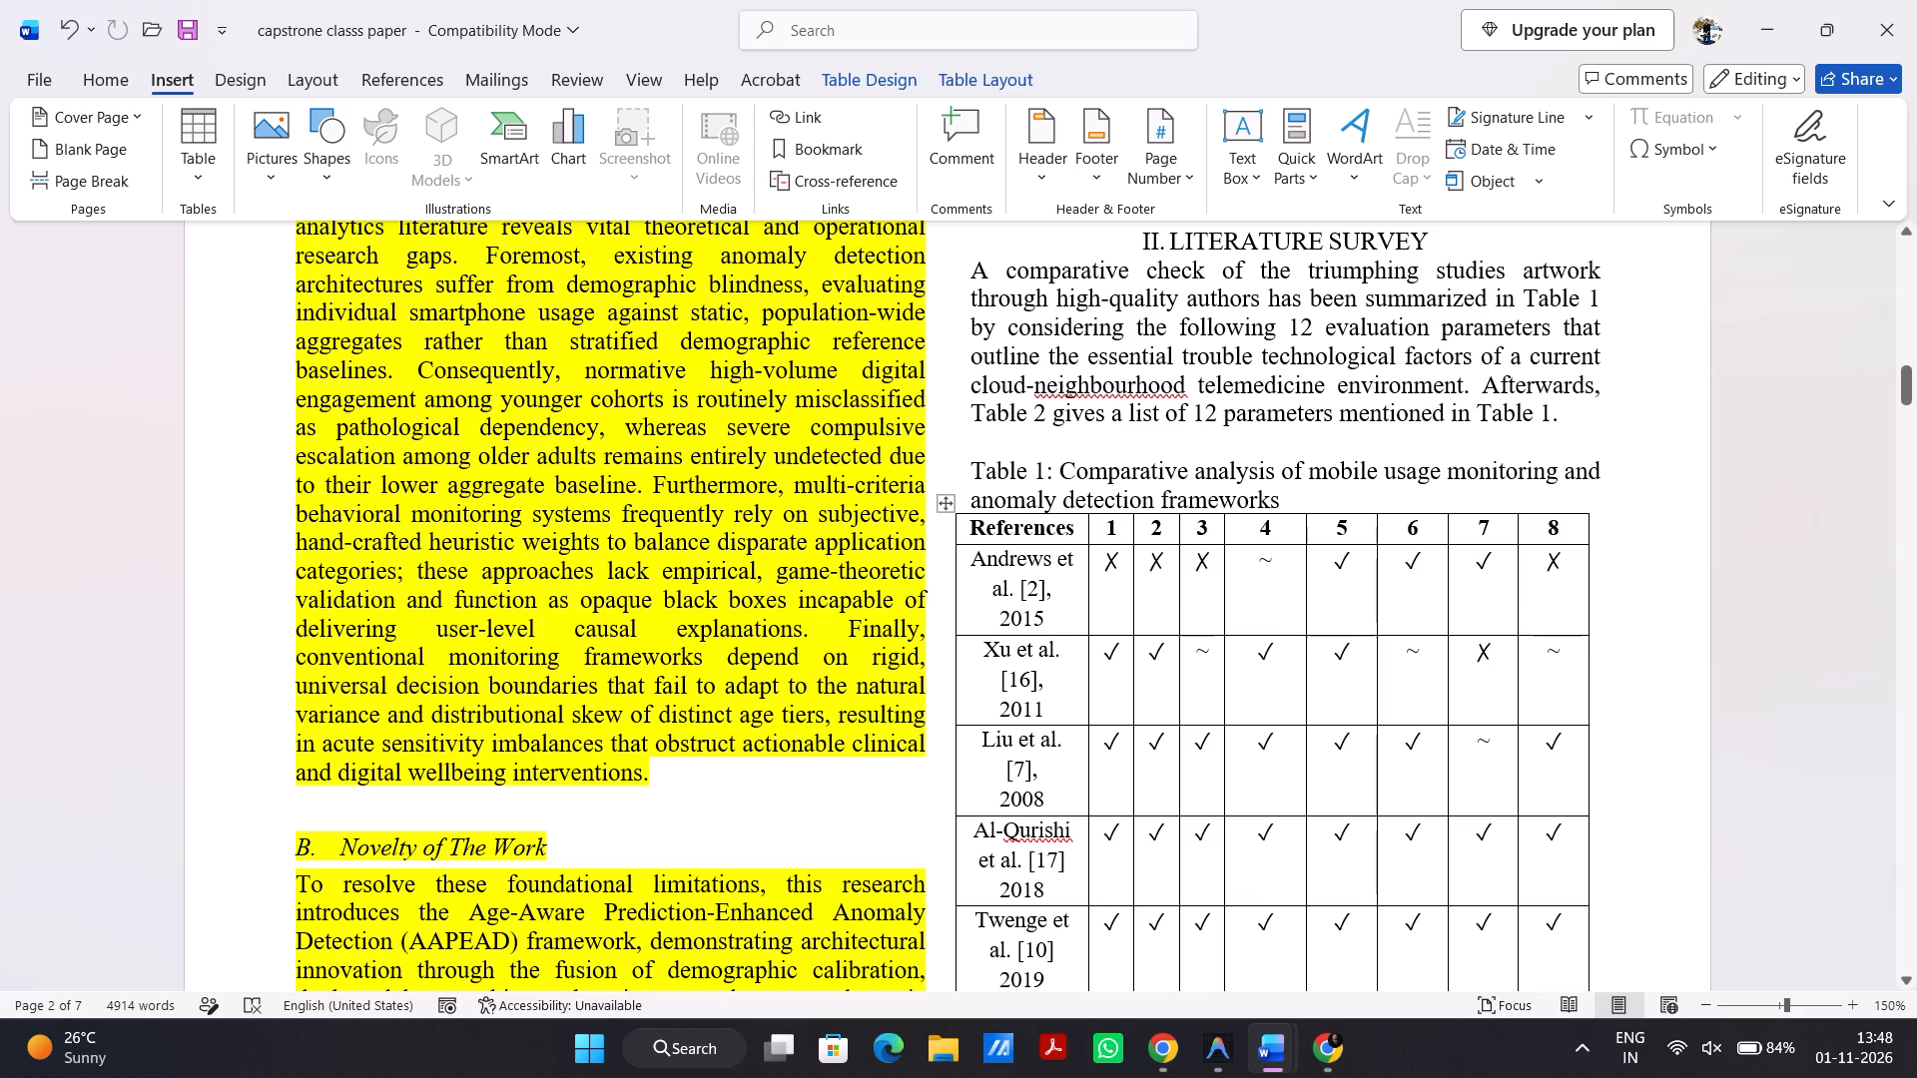
{"action": "left_click_drag", "start_coordinate": [1221, 536], "coordinate": [1243, 536]}
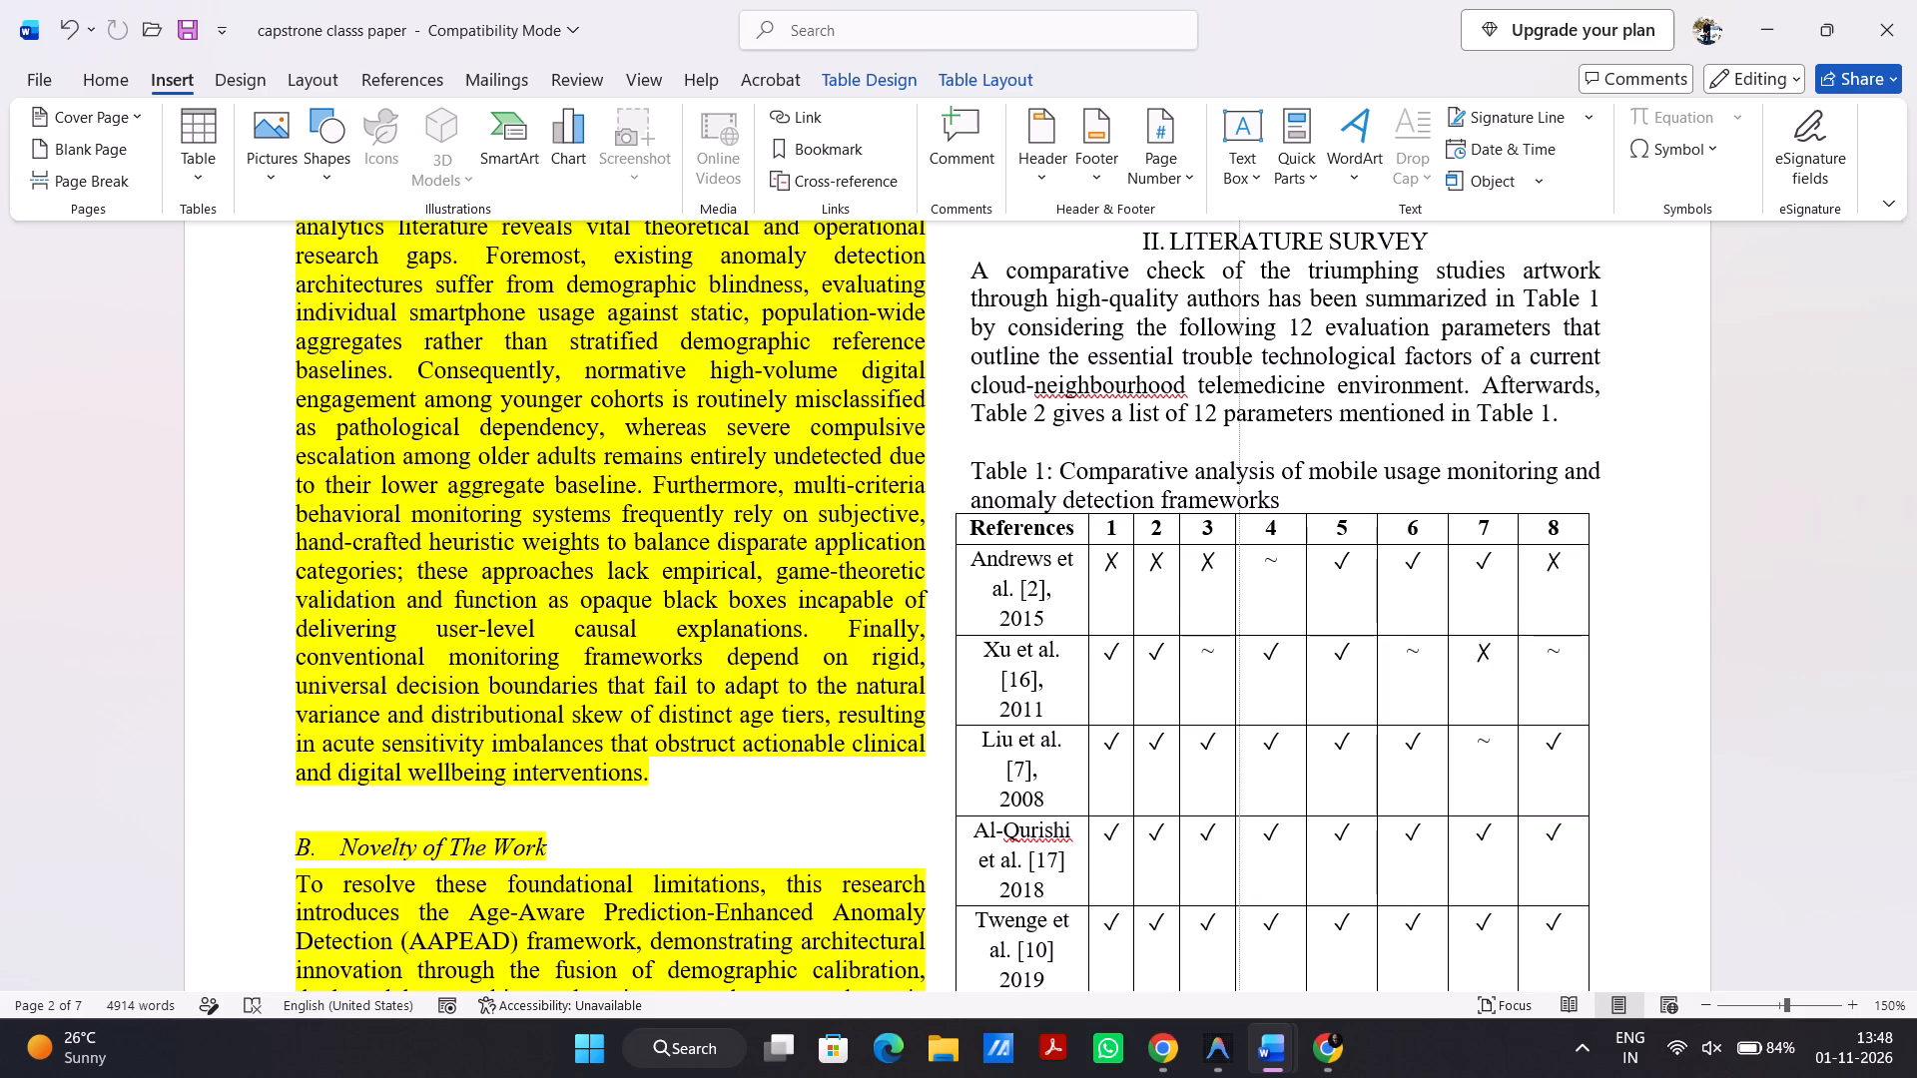
{"action": "left_click_drag", "start_coordinate": [1243, 536], "coordinate": [1242, 536]}
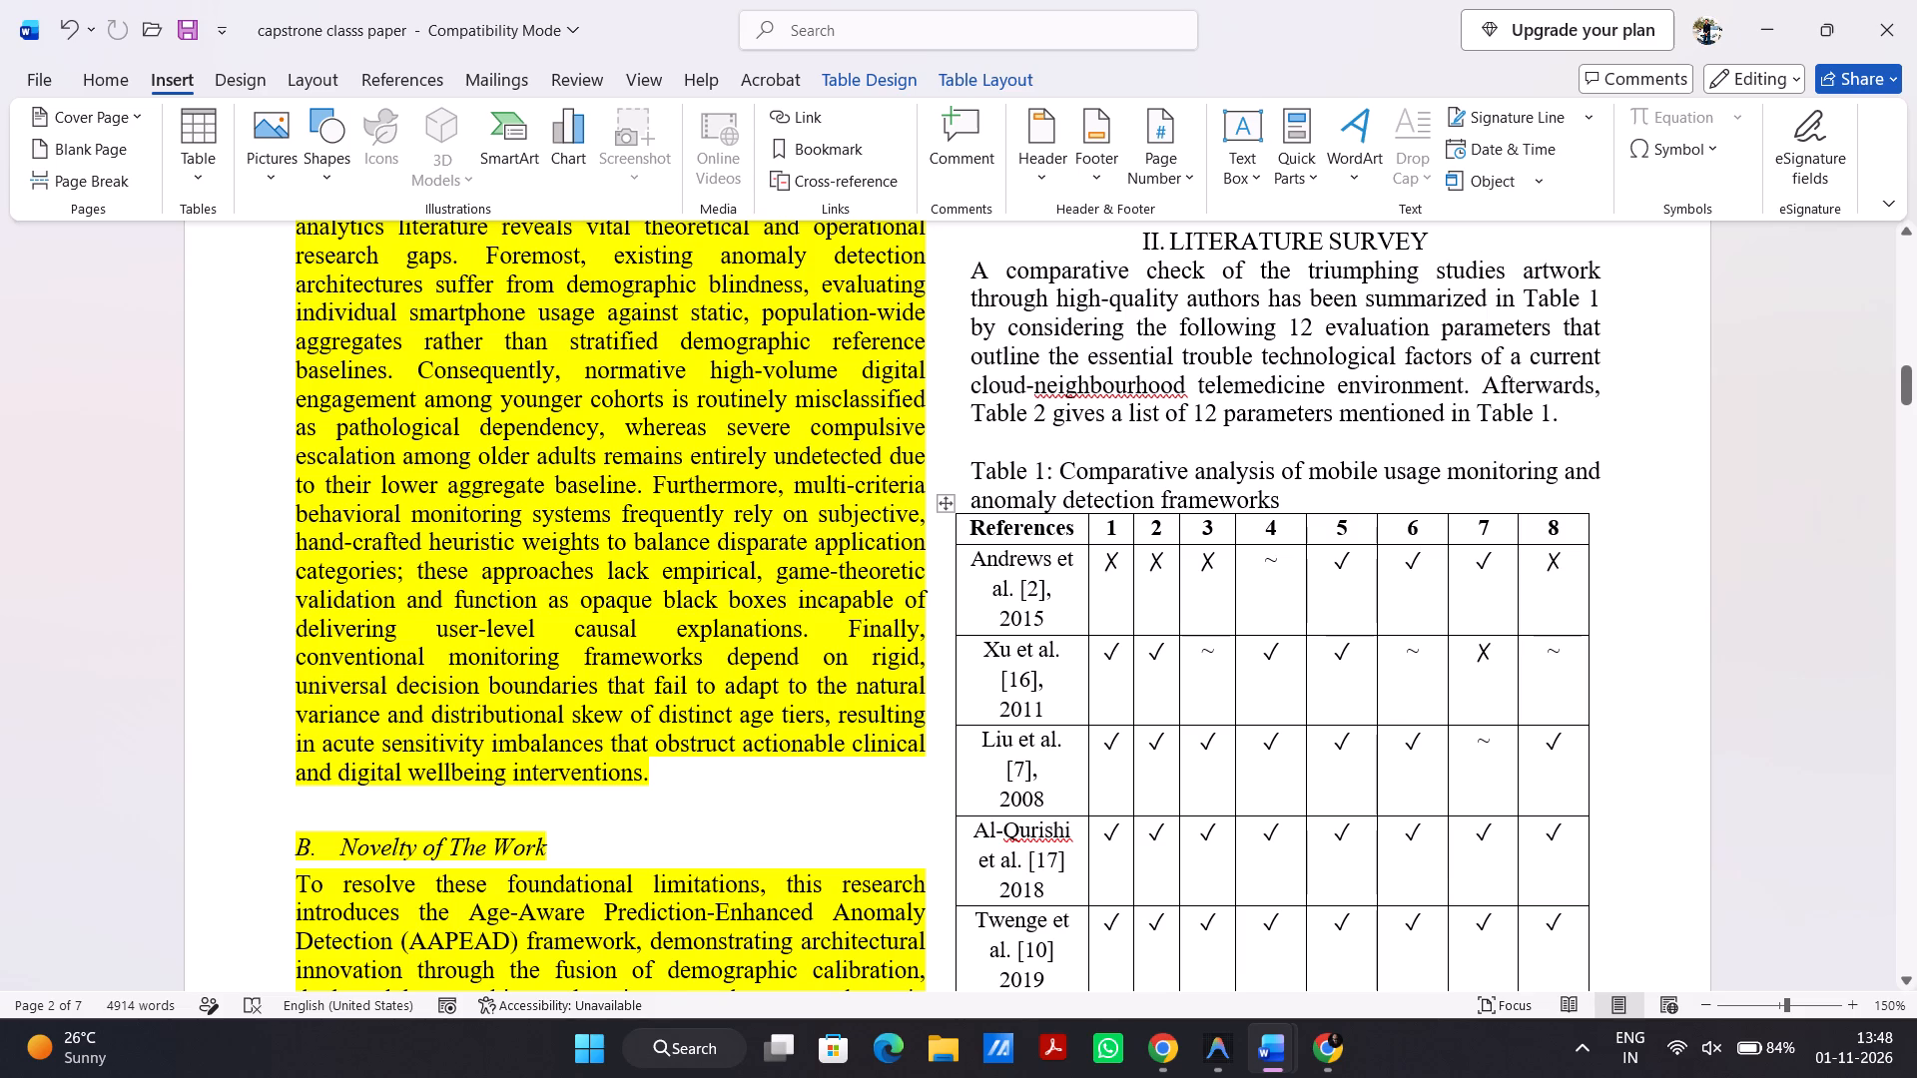
Show the page gridlines and check the layout of Table 1 and Table 2 against them.
{"action": "scroll", "coordinate": [1460, 570], "scroll_direction": "up", "scroll_amount": 1}
{"action": "left_click", "coordinate": [669, 75]}
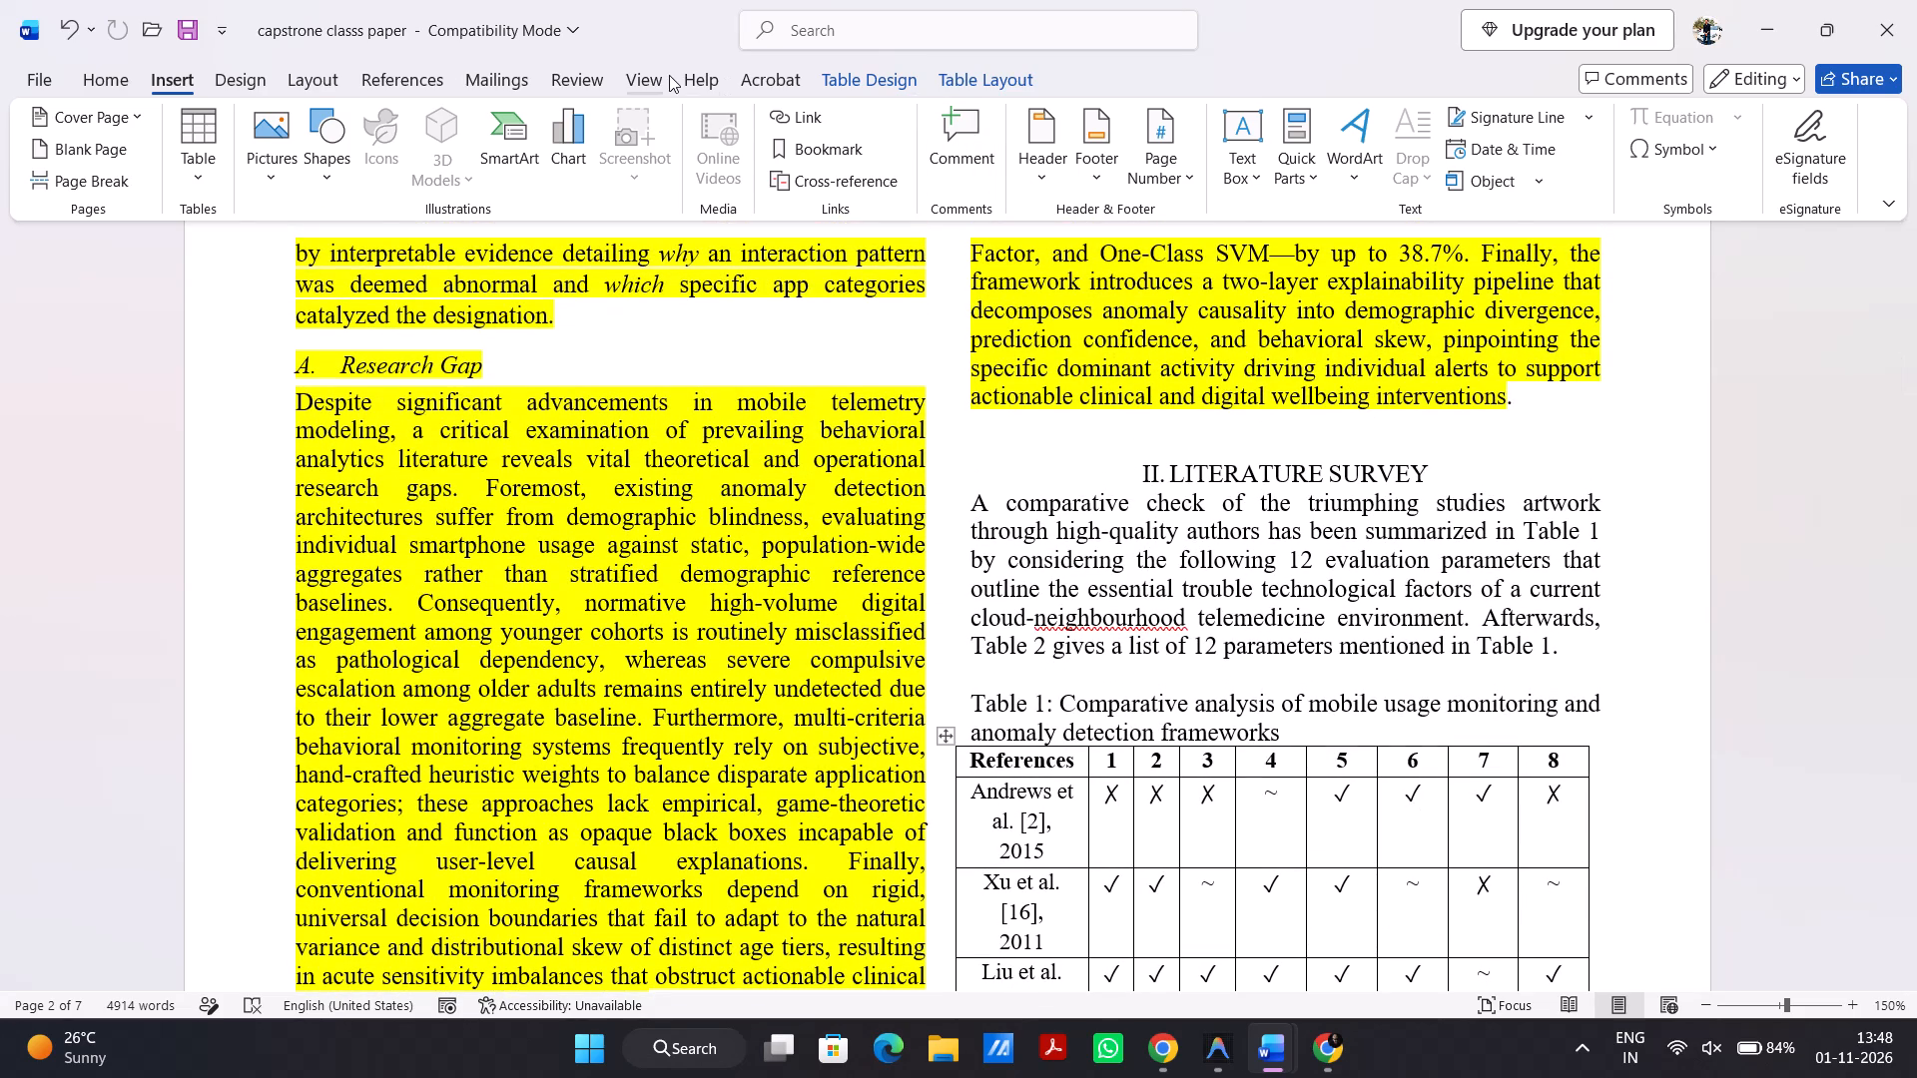
{"action": "left_click", "coordinate": [572, 150]}
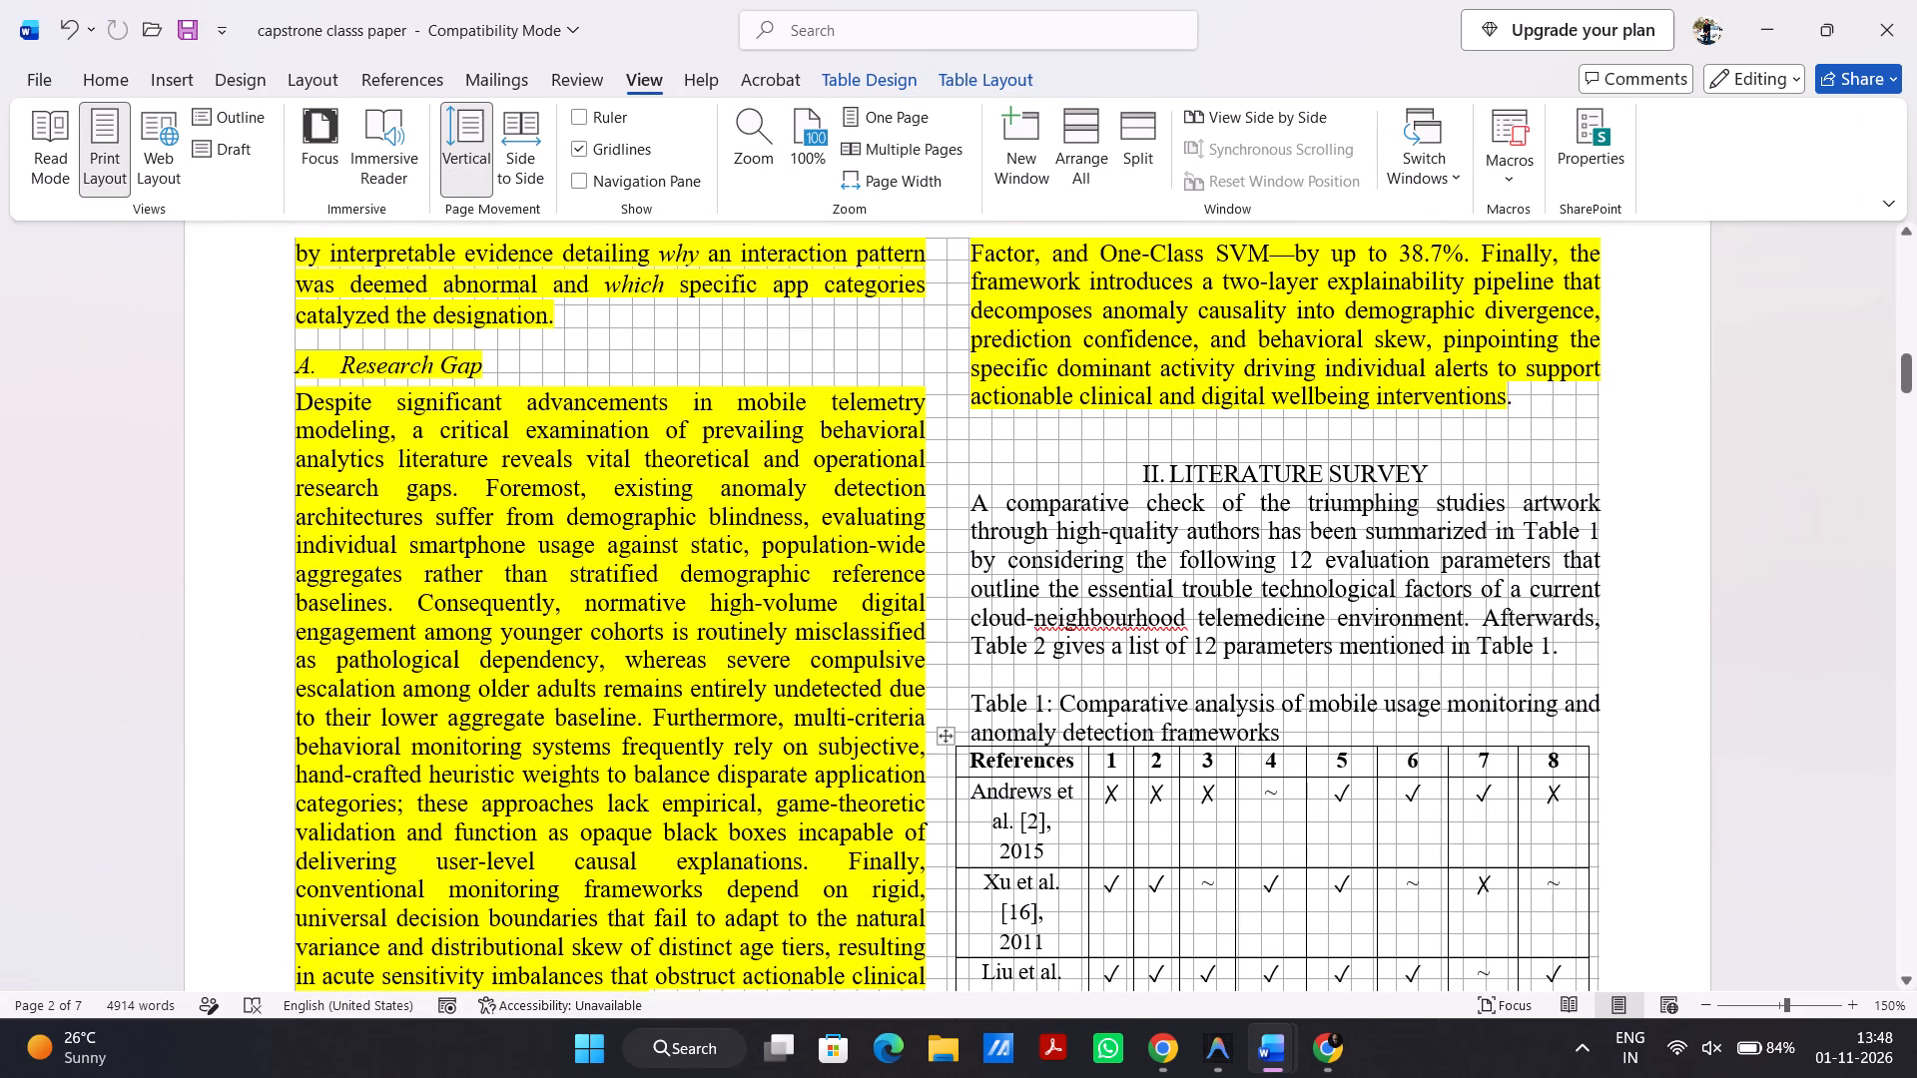
{"action": "scroll", "coordinate": [1016, 566], "scroll_direction": "down", "scroll_amount": 2}
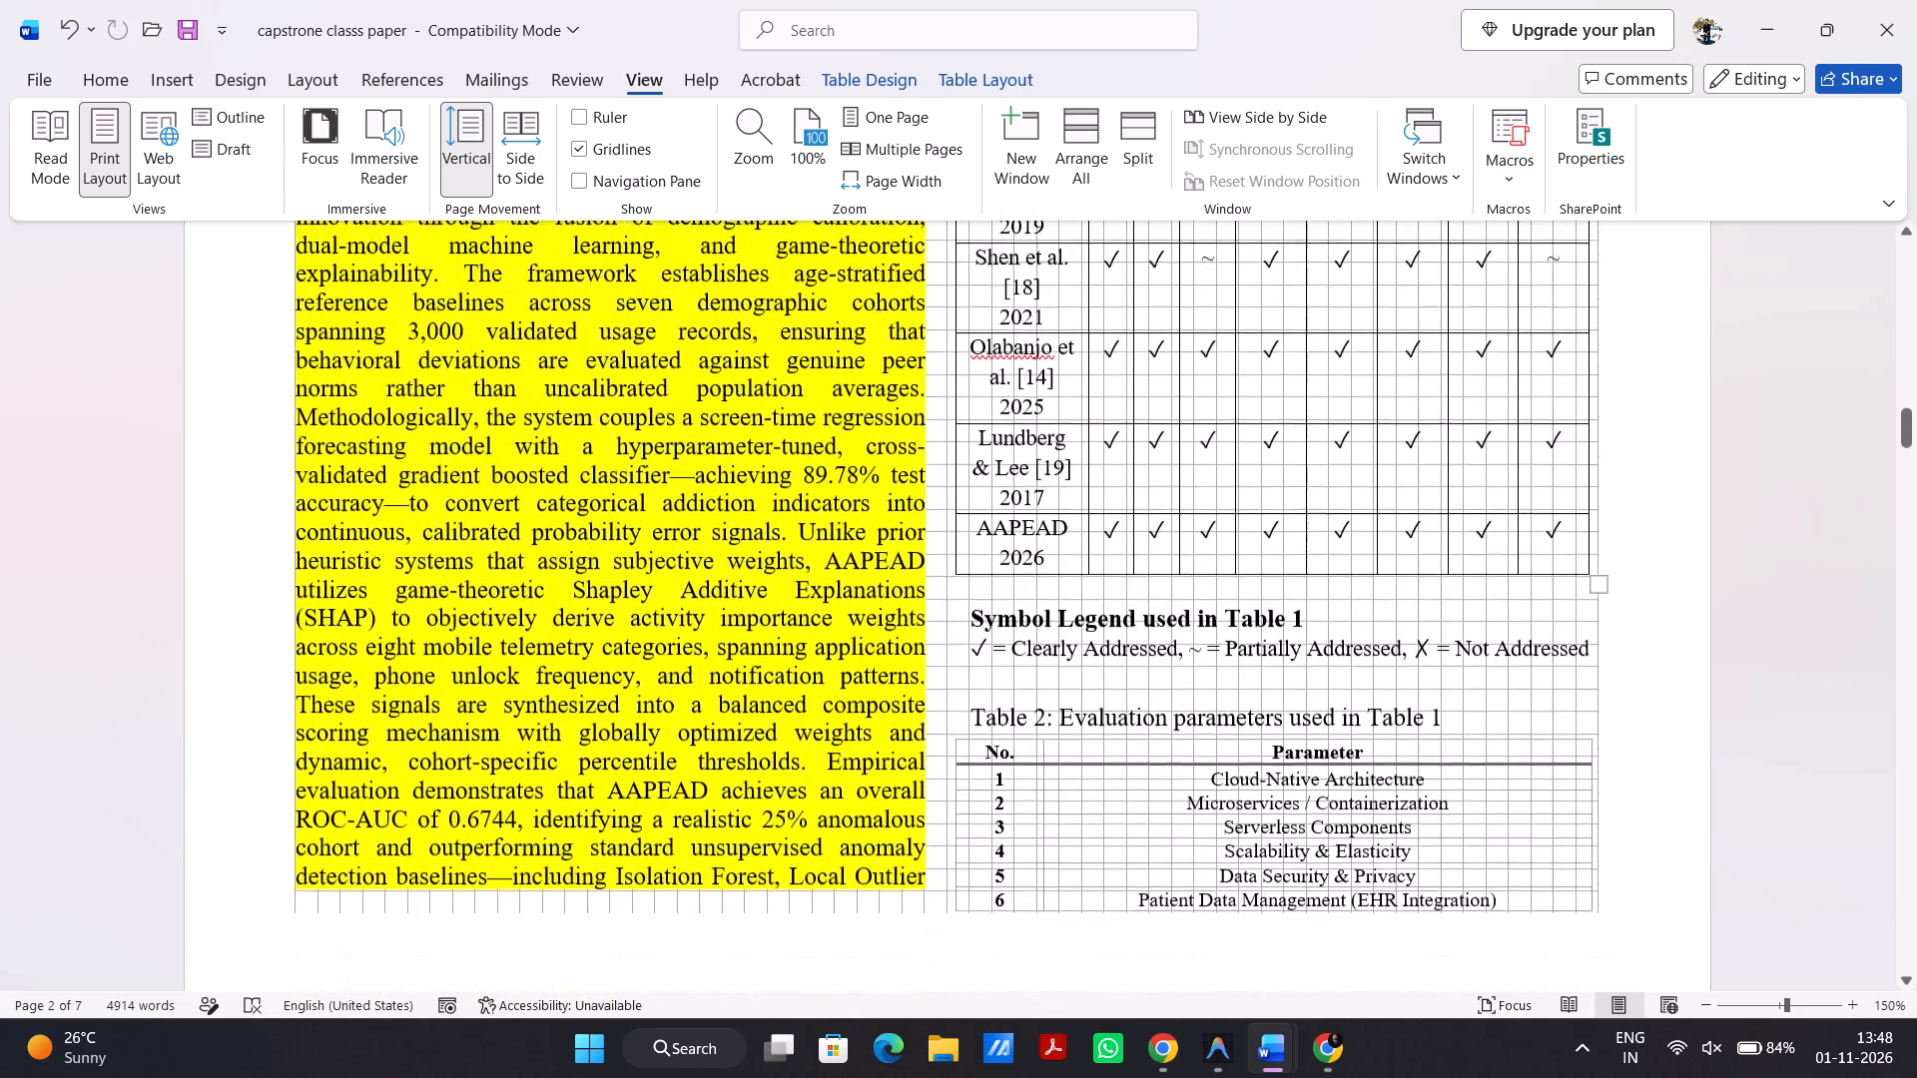
{"action": "scroll", "coordinate": [1016, 566], "scroll_direction": "down", "scroll_amount": 1}
{"action": "scroll", "coordinate": [1016, 566], "scroll_direction": "up", "scroll_amount": 1}
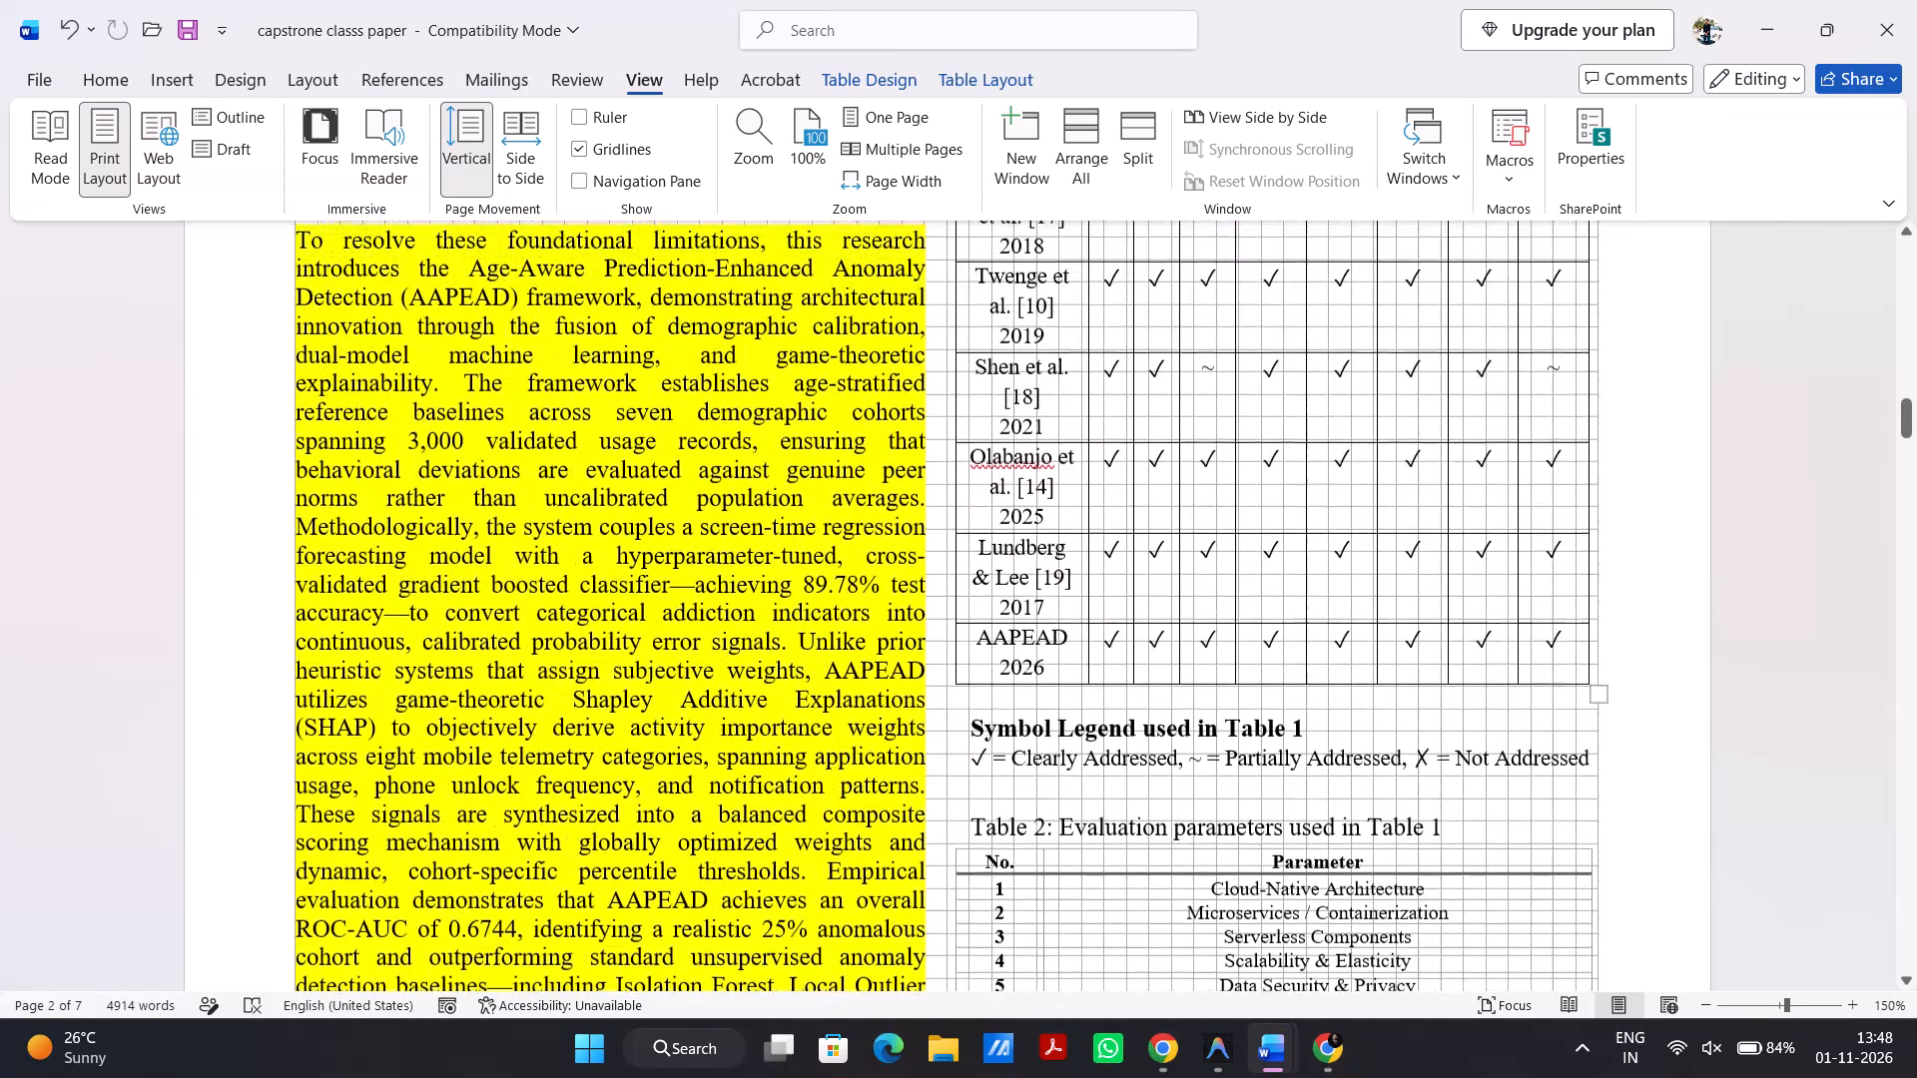
{"action": "scroll", "coordinate": [1016, 566], "scroll_direction": "up", "scroll_amount": 3}
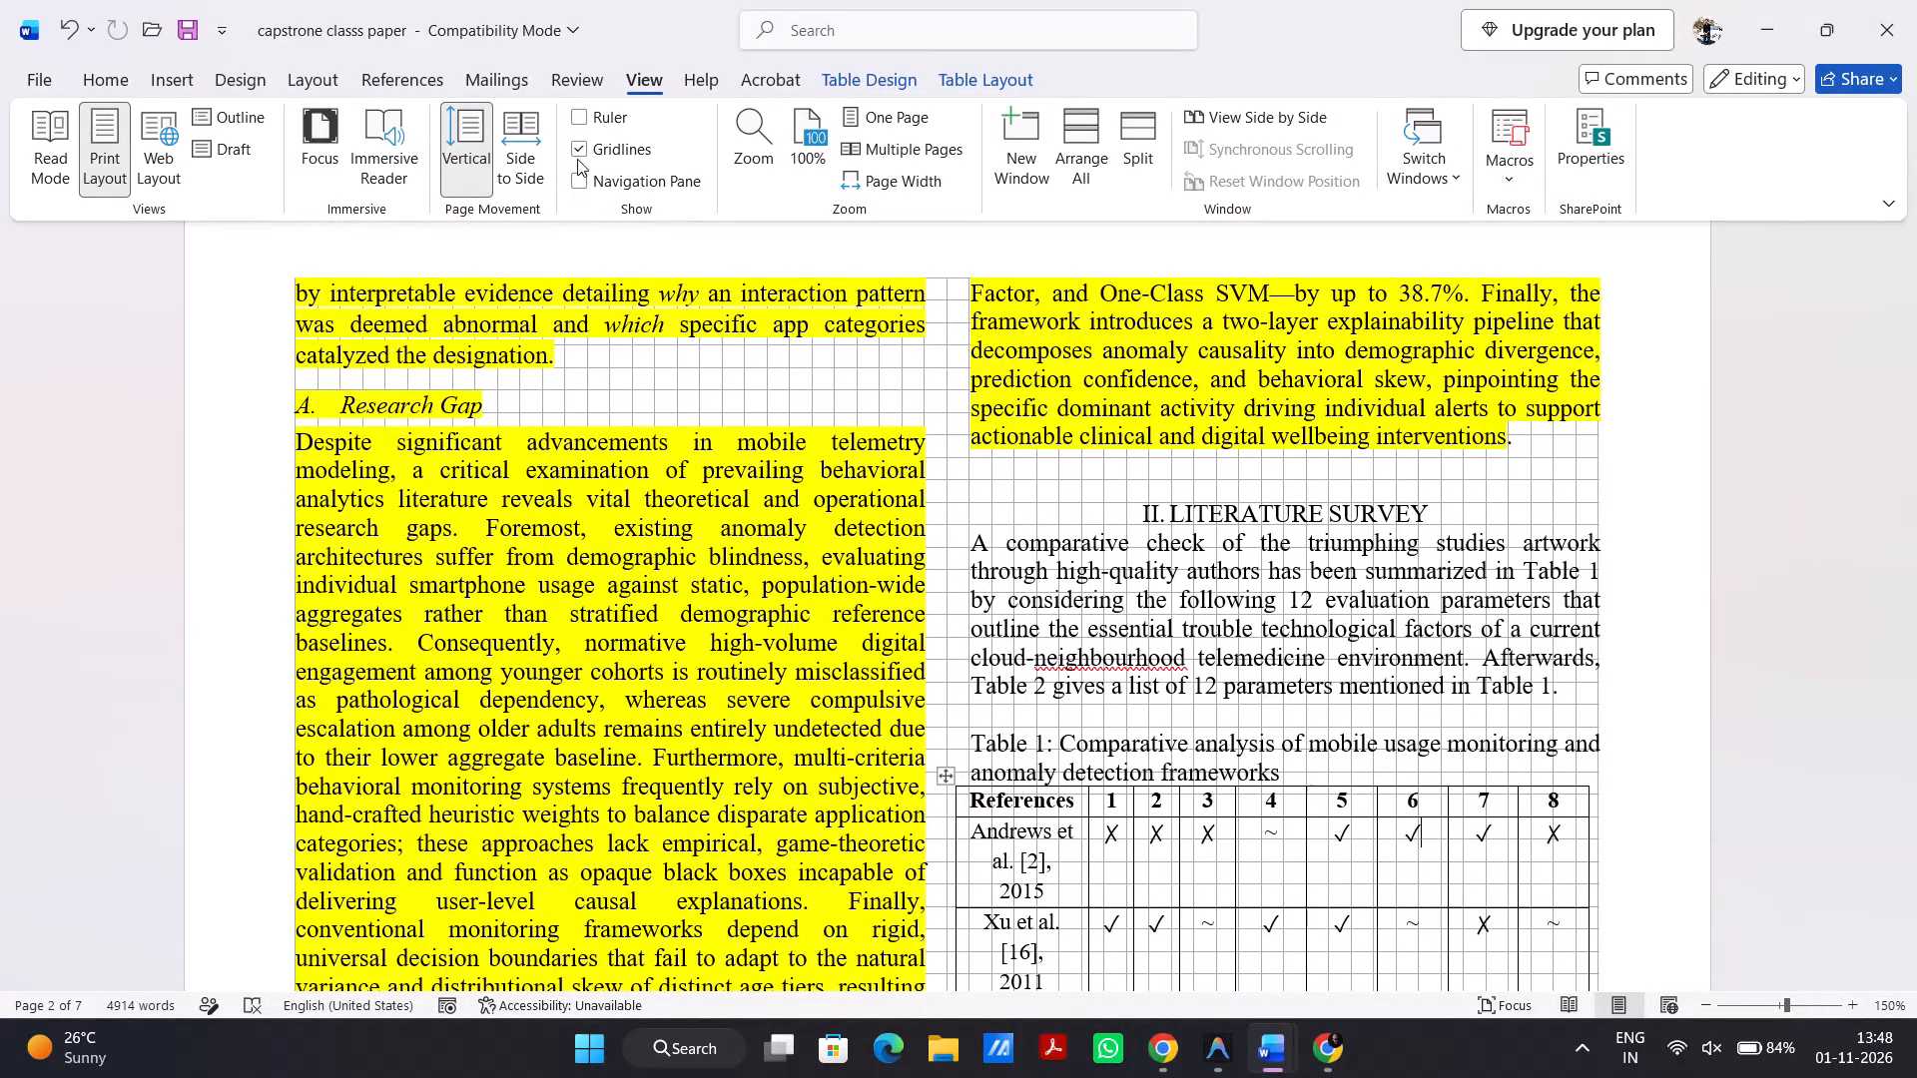
Hide the page gridlines.
{"action": "left_click", "coordinate": [577, 159]}
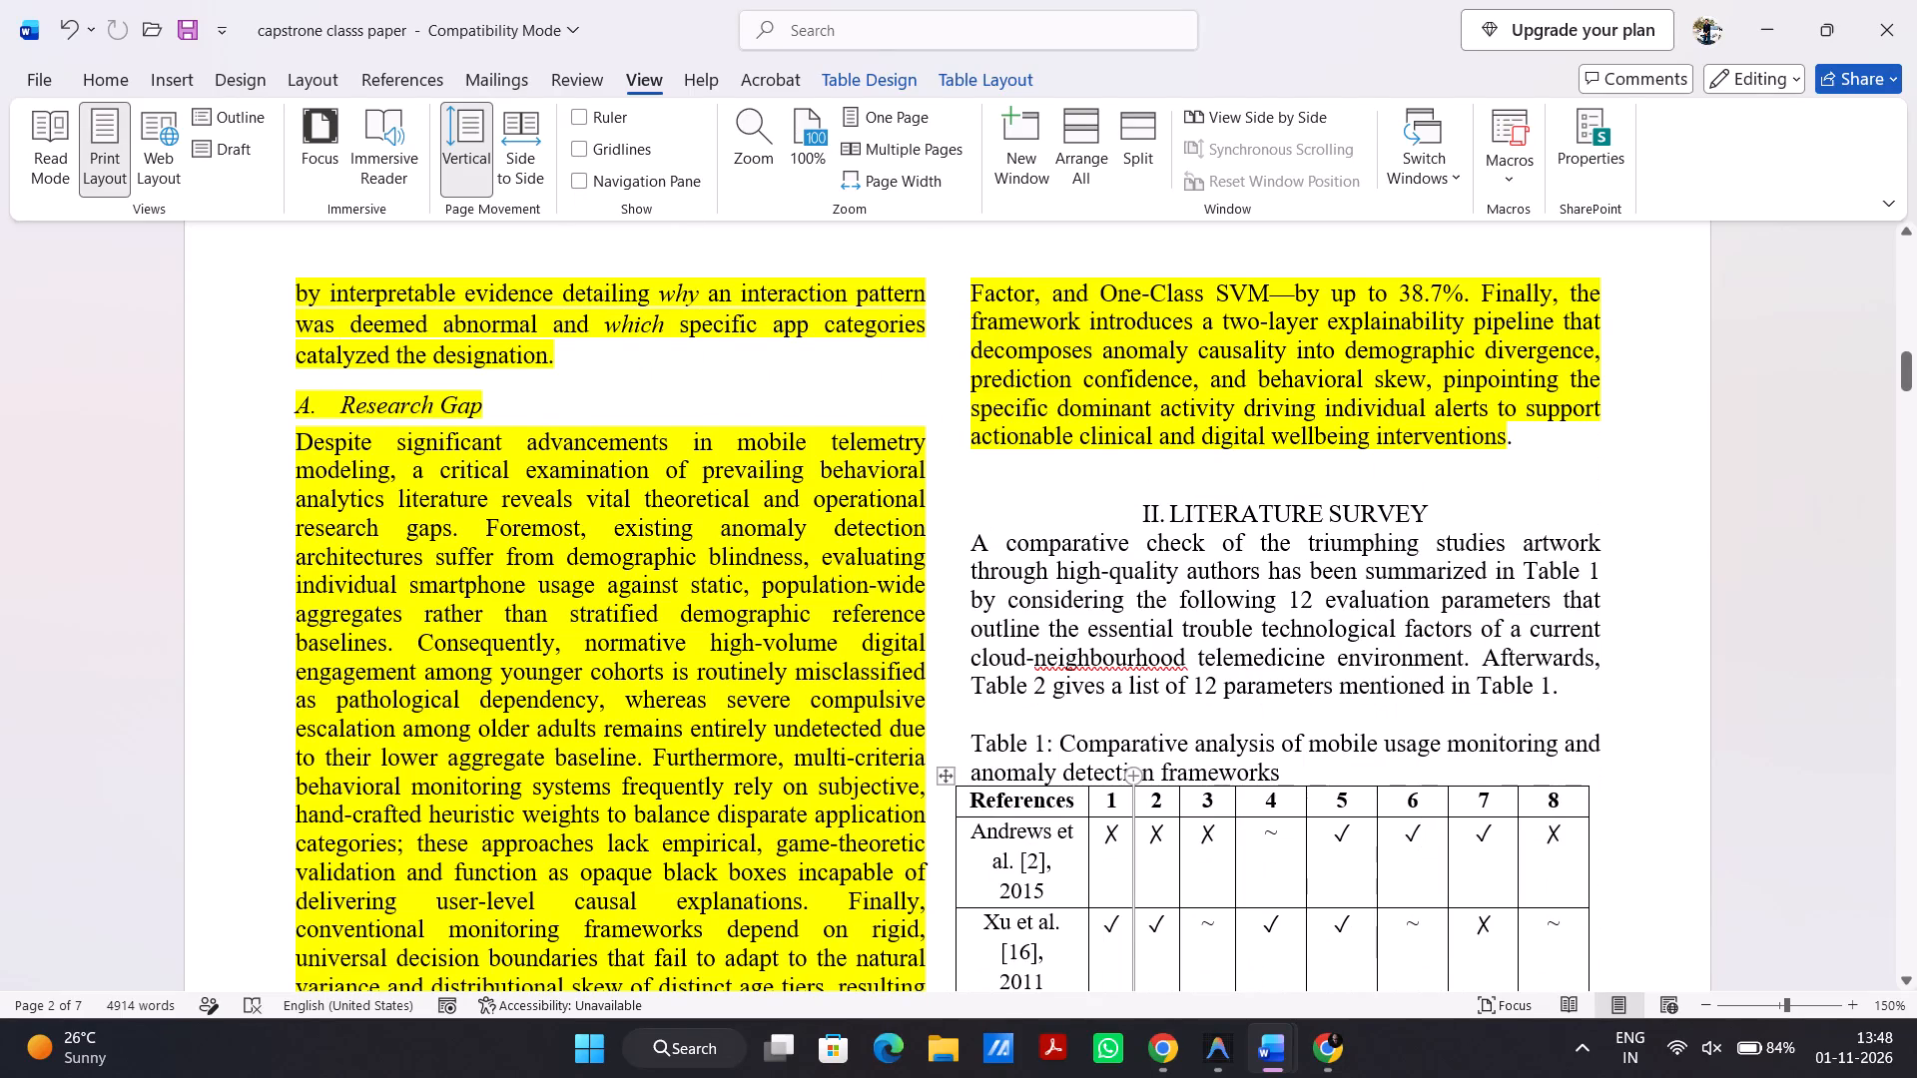
Widen Table 1's narrow columns 1 and 2 by shifting the borders between columns 1 to 5 toward column 8.
{"action": "scroll", "coordinate": [1113, 763], "scroll_direction": "down", "scroll_amount": 2}
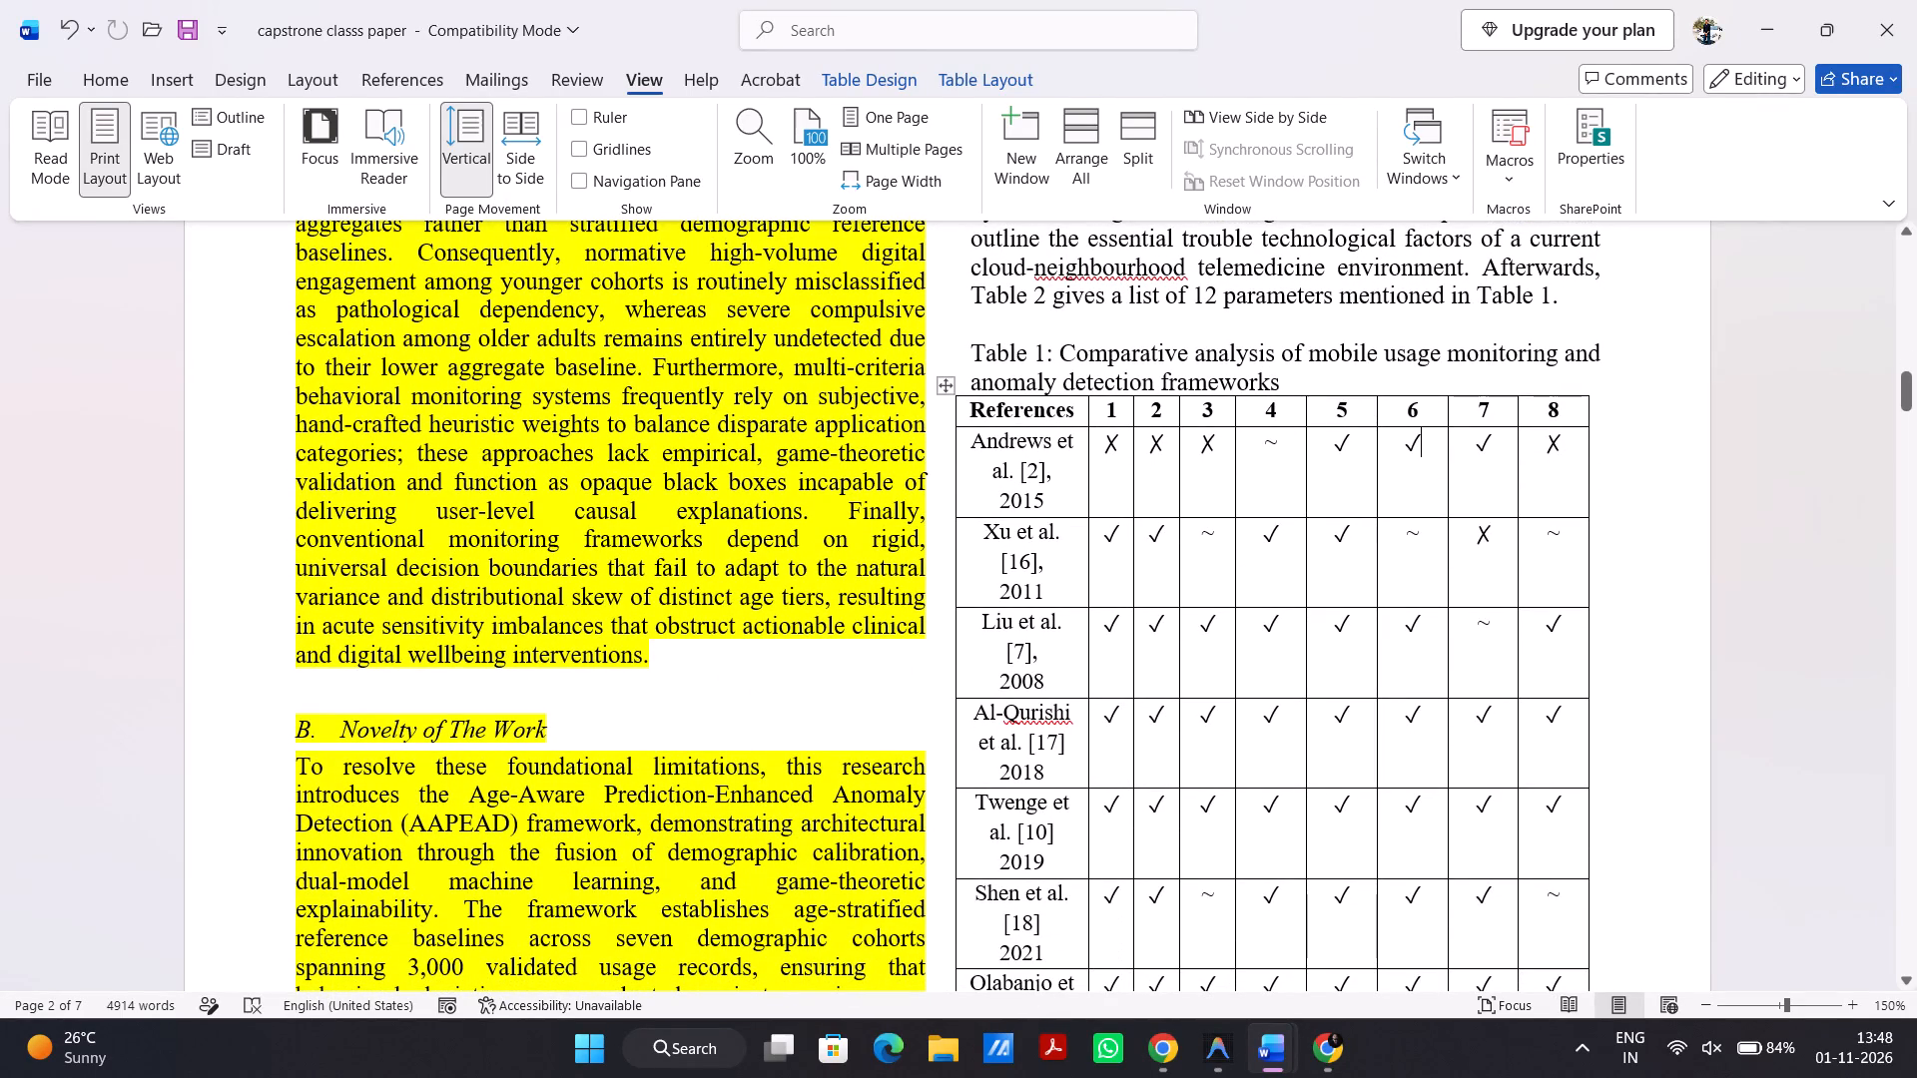
{"action": "left_click_drag", "start_coordinate": [1235, 418], "coordinate": [1251, 417]}
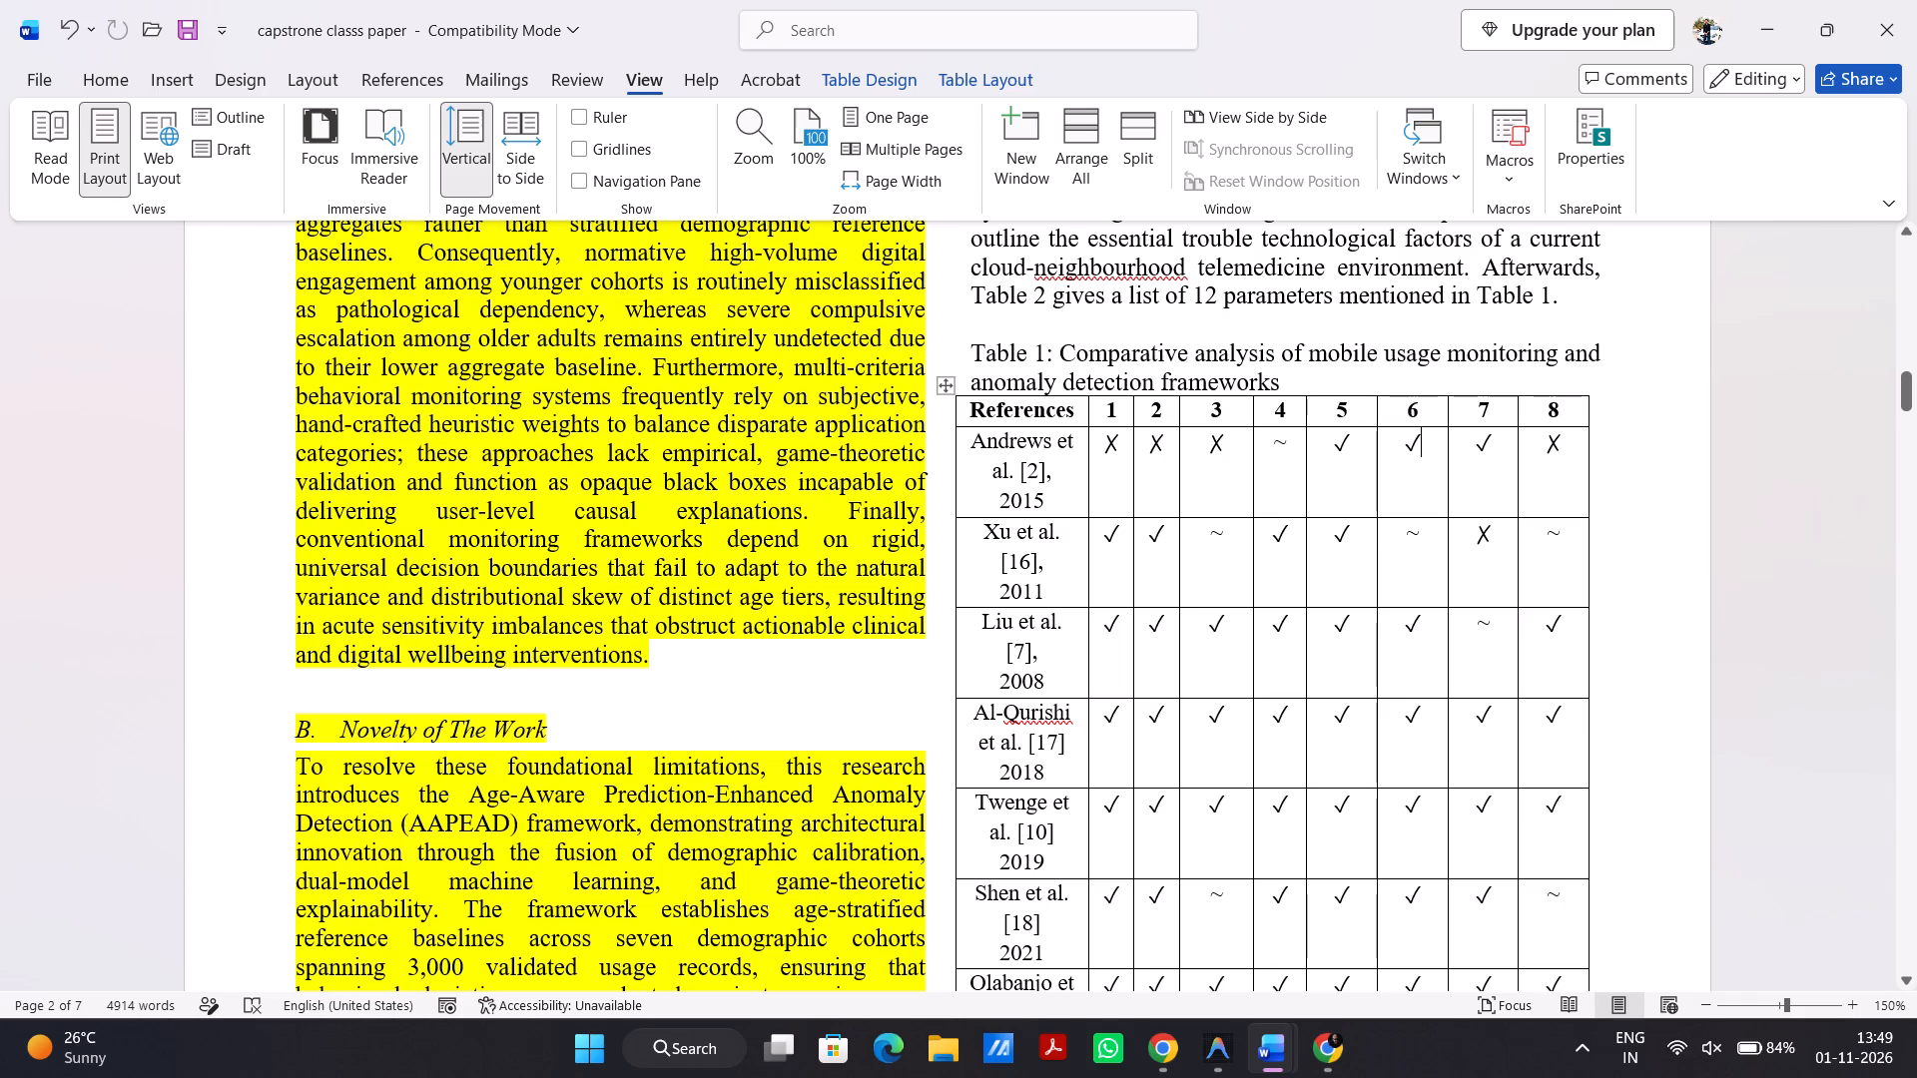
{"action": "left_click", "coordinate": [1179, 414]}
{"action": "left_click_drag", "start_coordinate": [1179, 414], "coordinate": [1194, 411]}
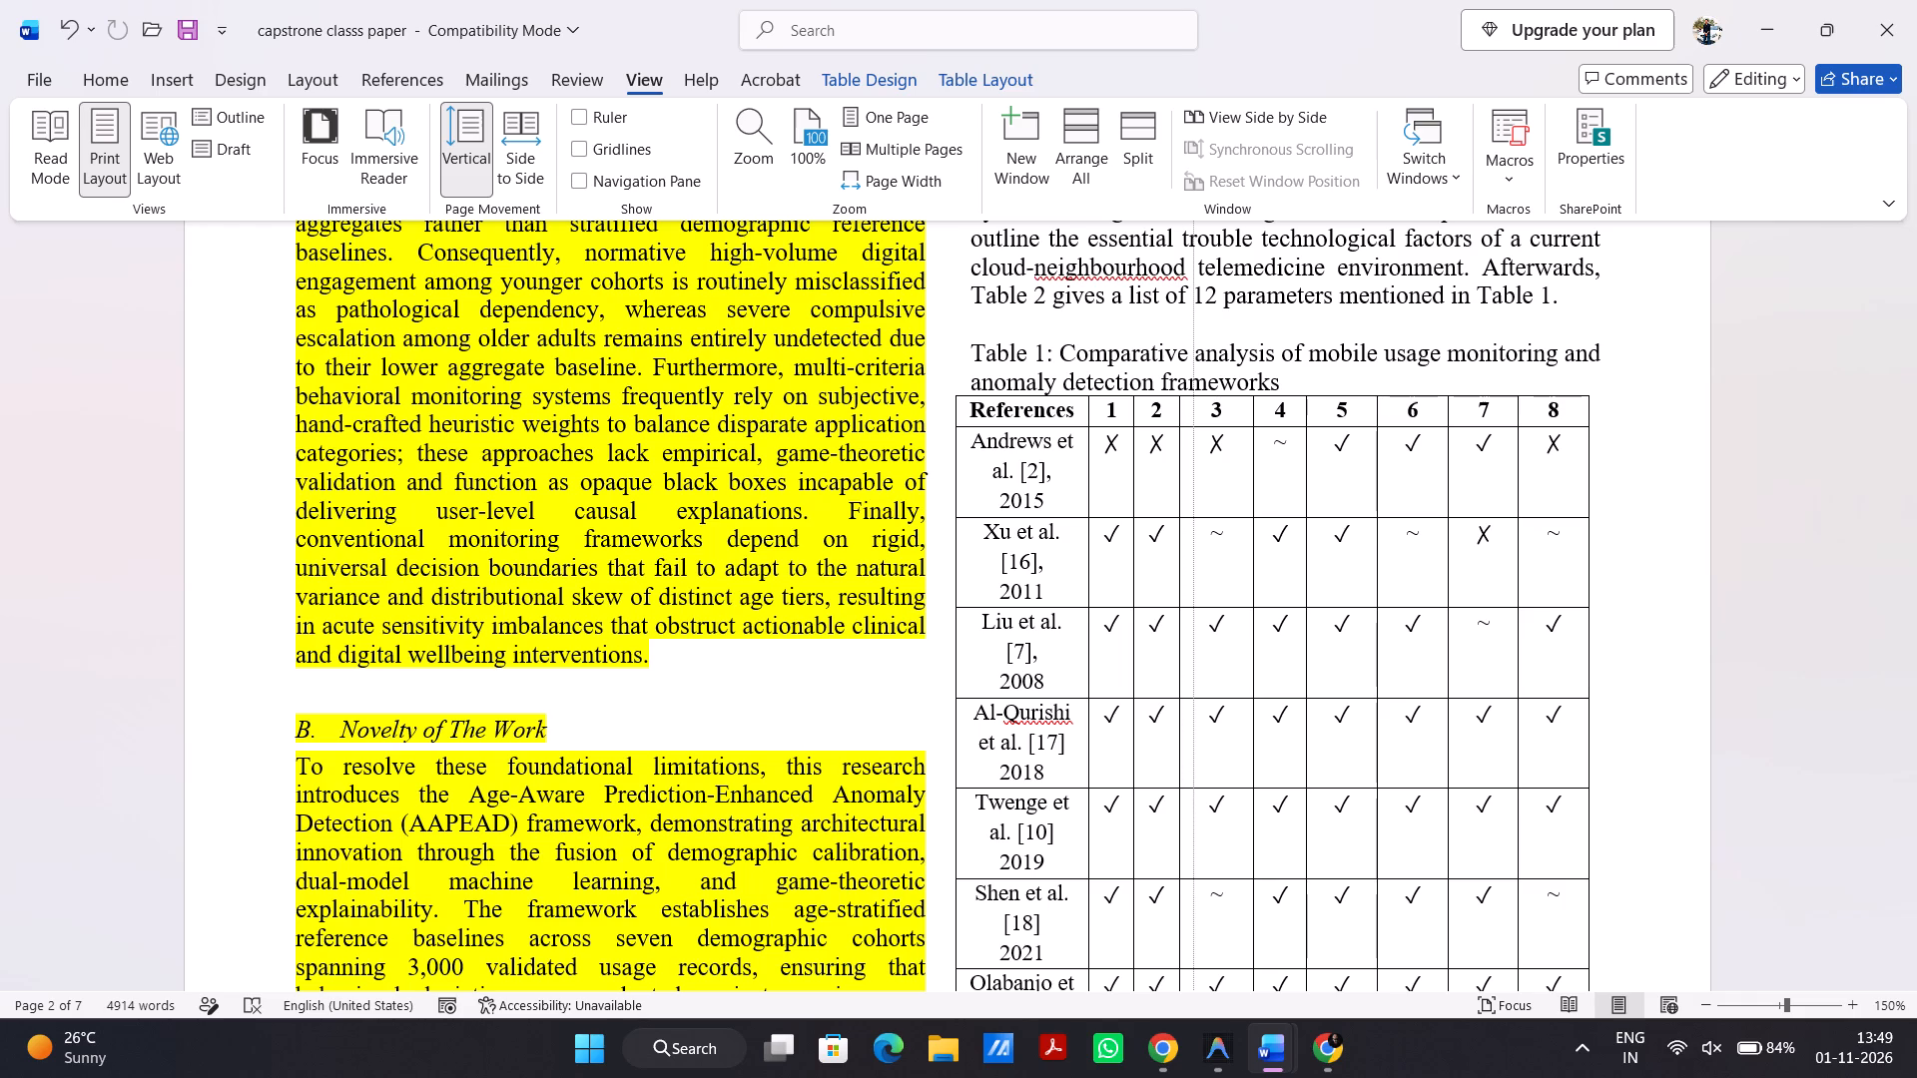
{"action": "left_click_drag", "start_coordinate": [1194, 411], "coordinate": [1195, 411]}
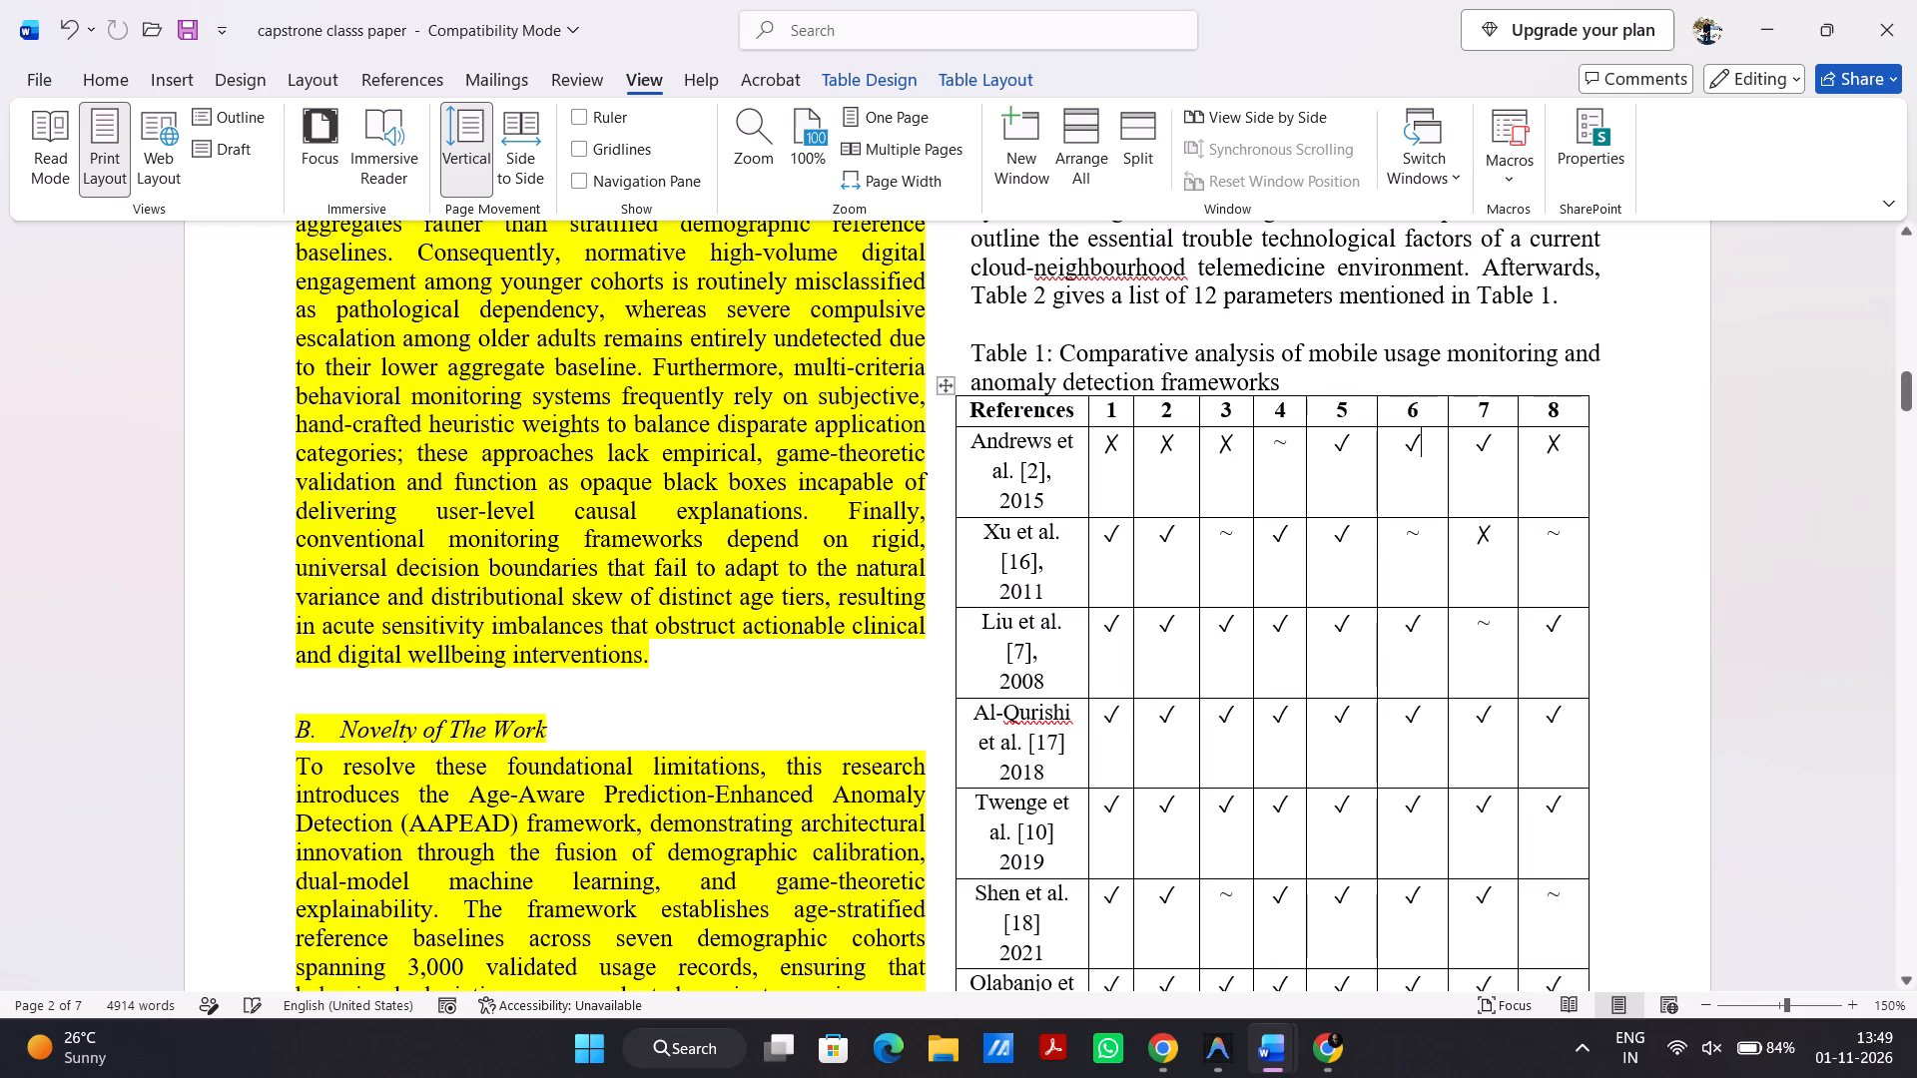
{"action": "left_click_drag", "start_coordinate": [1306, 419], "coordinate": [1325, 420]}
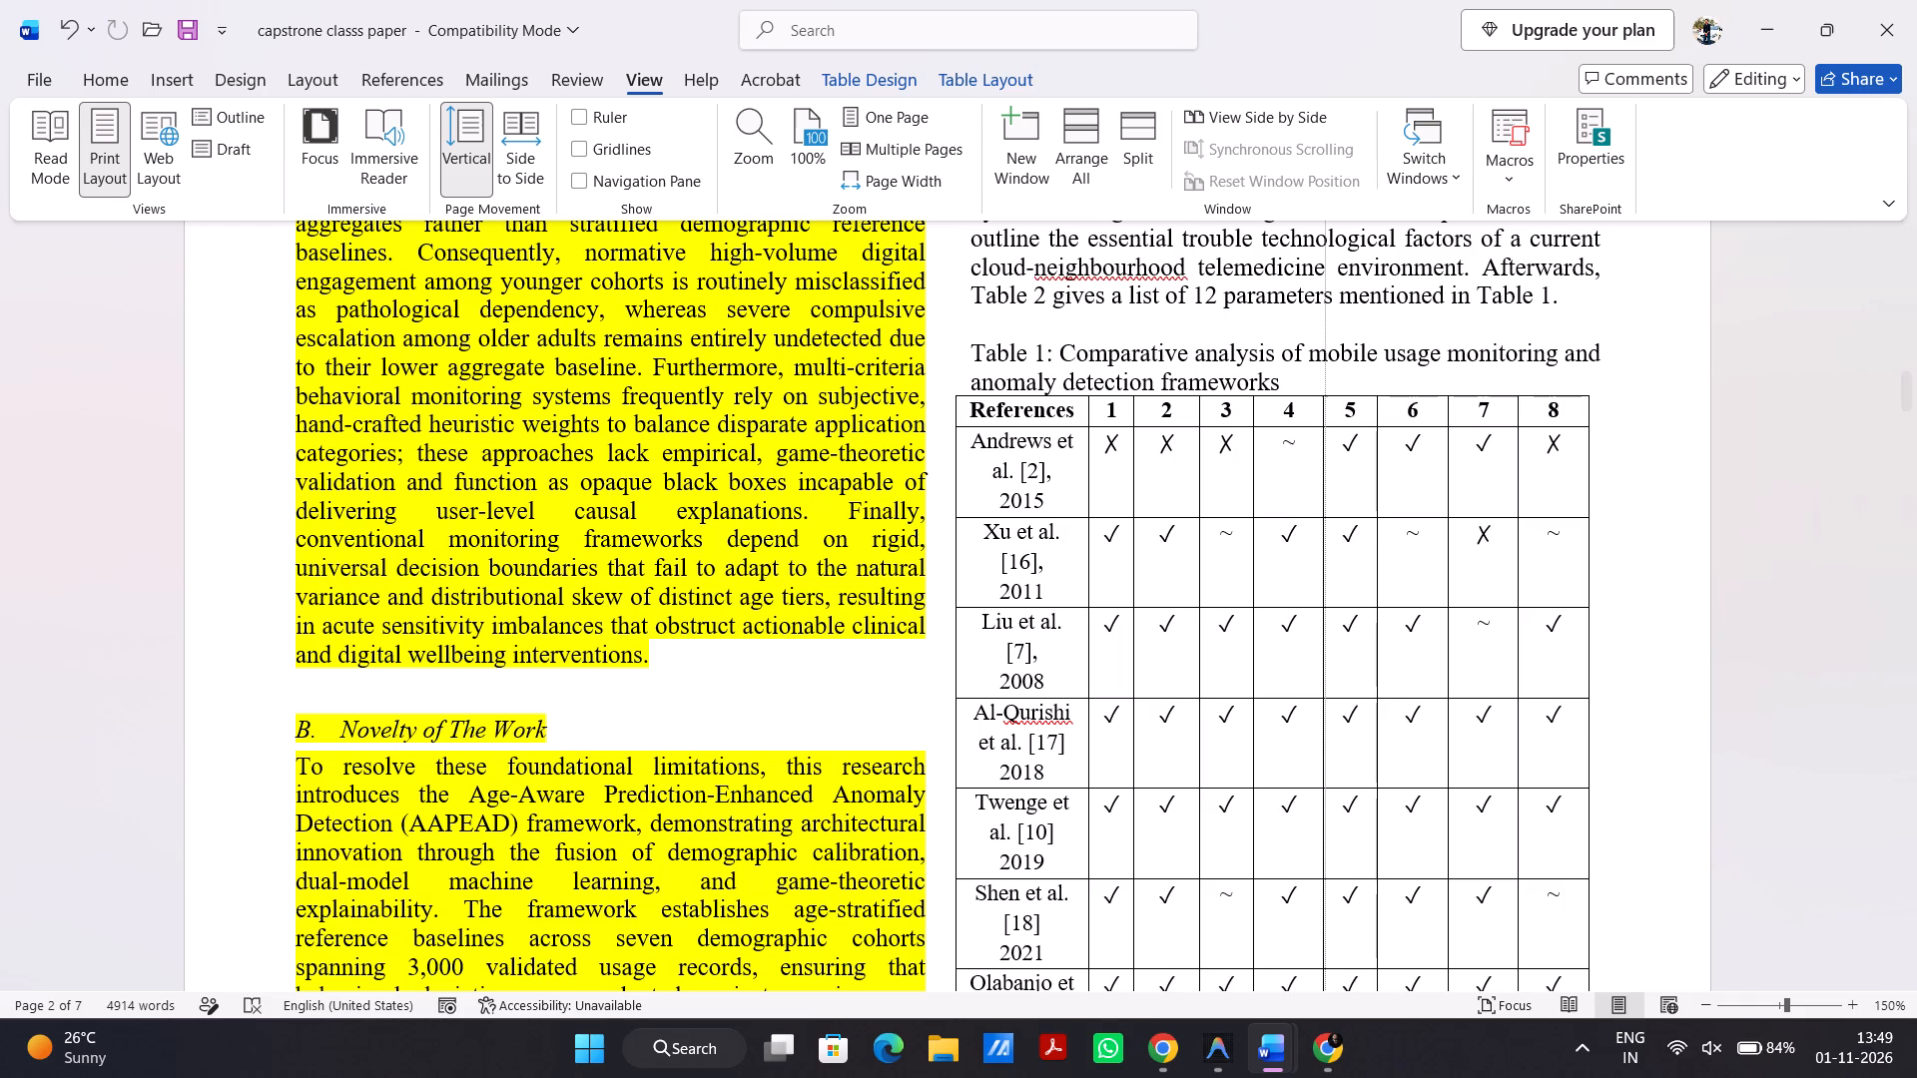
{"action": "left_click_drag", "start_coordinate": [1325, 420], "coordinate": [1325, 419]}
{"action": "left_click_drag", "start_coordinate": [1252, 403], "coordinate": [1264, 403]}
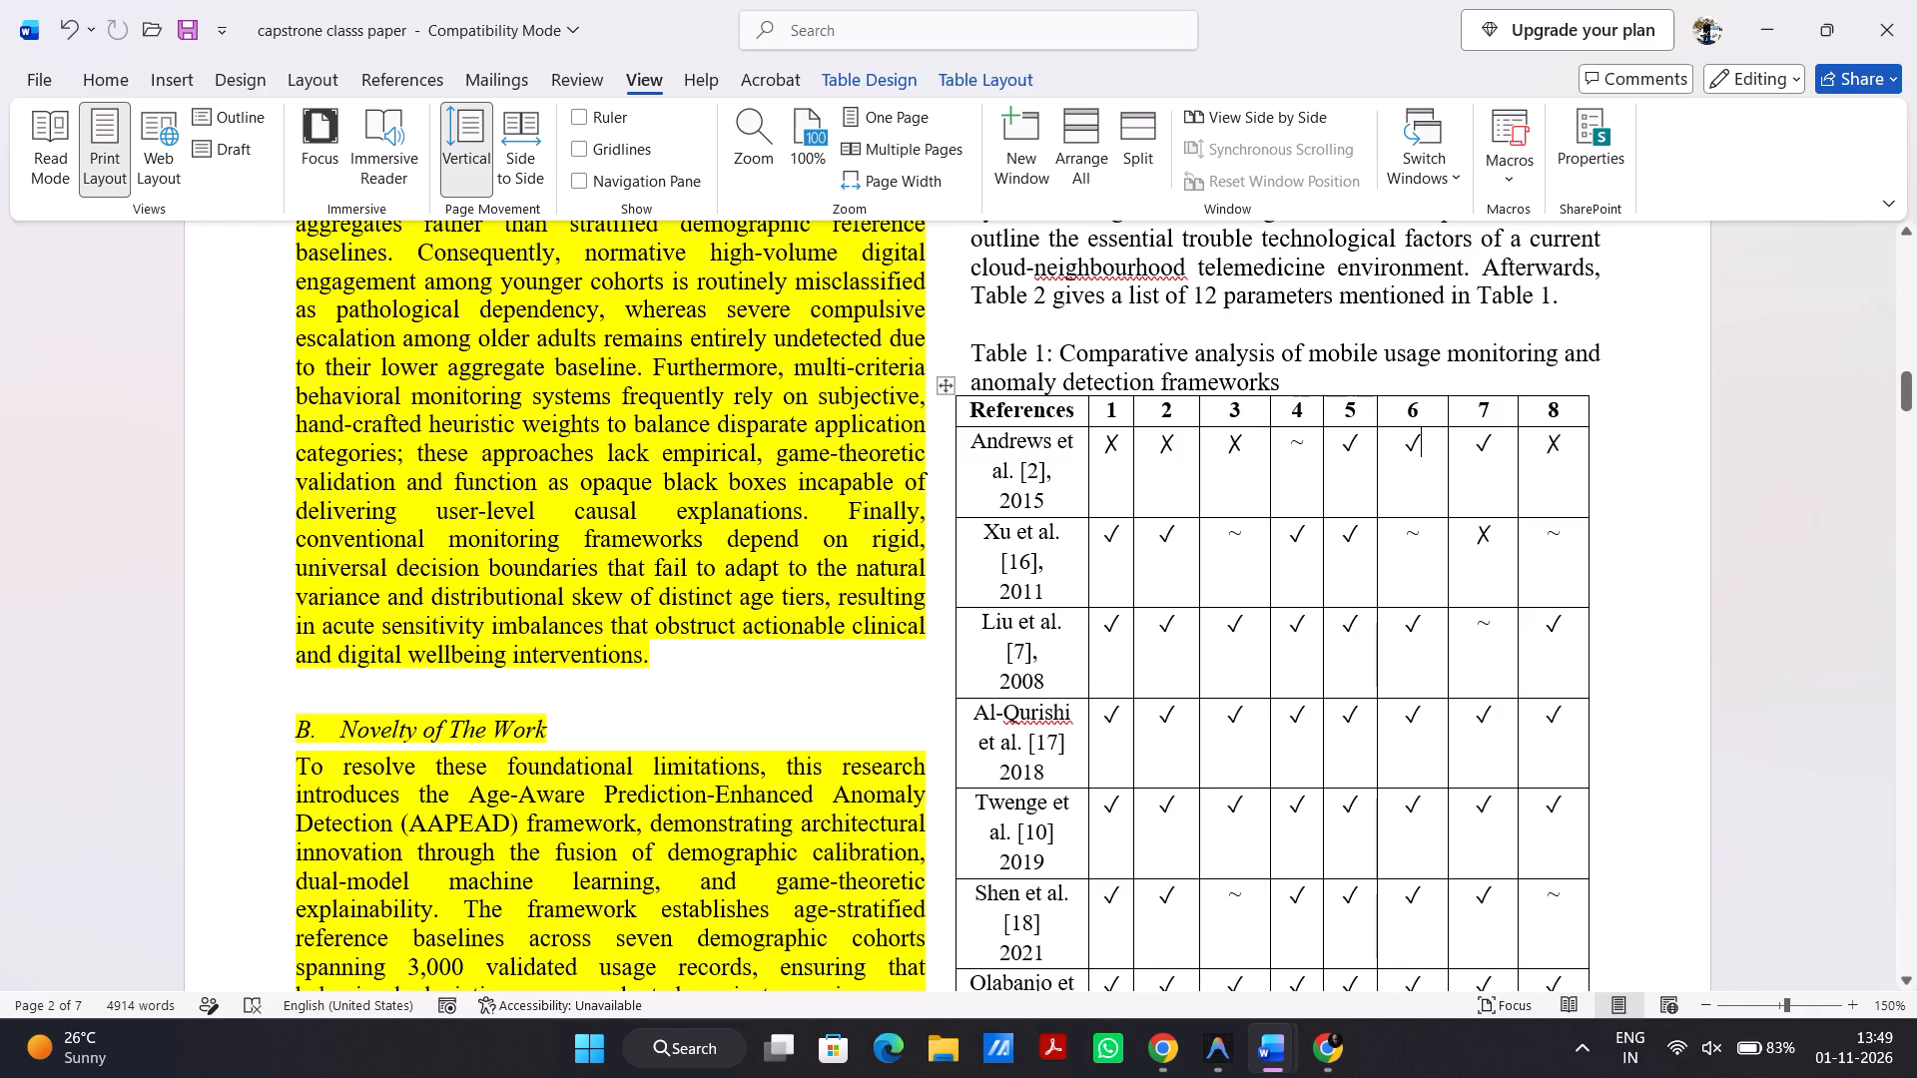
{"action": "left_click_drag", "start_coordinate": [1199, 416], "coordinate": [1215, 416]}
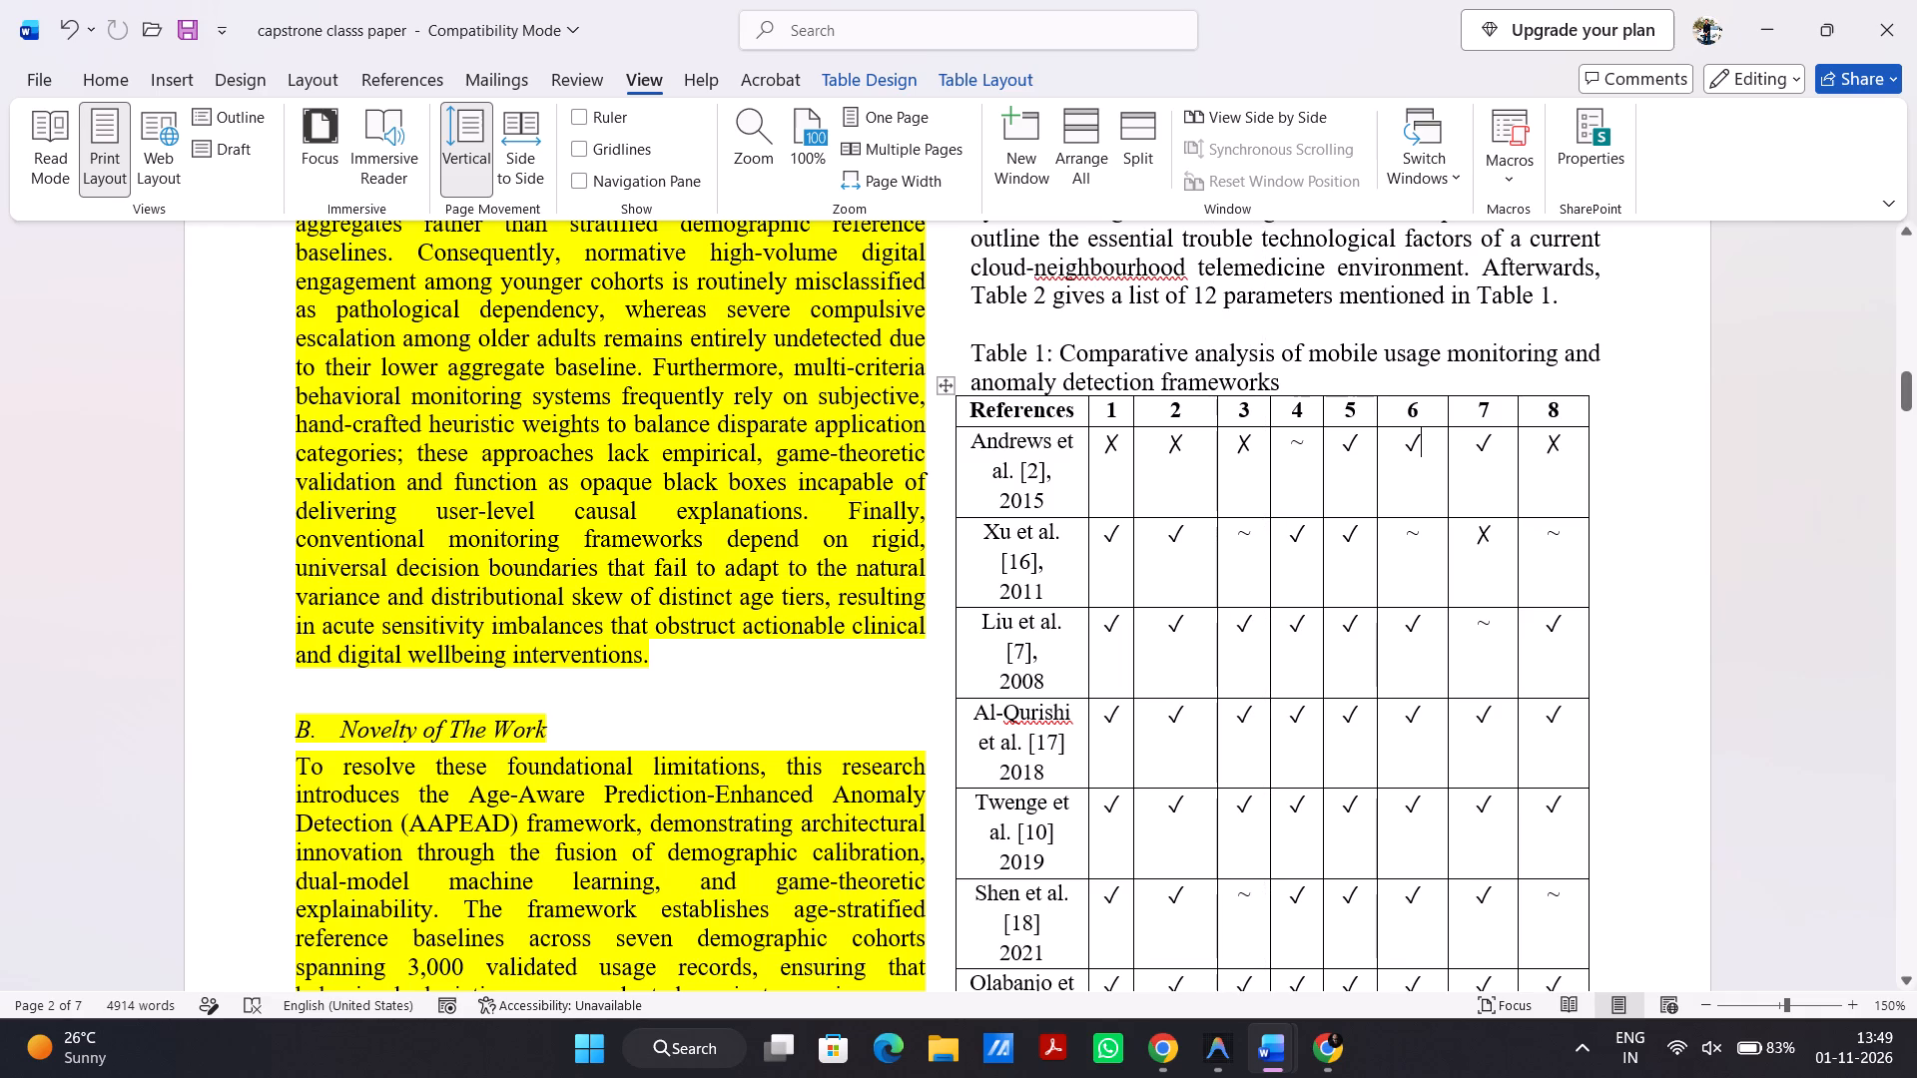
{"action": "left_click_drag", "start_coordinate": [1131, 407], "coordinate": [1160, 408]}
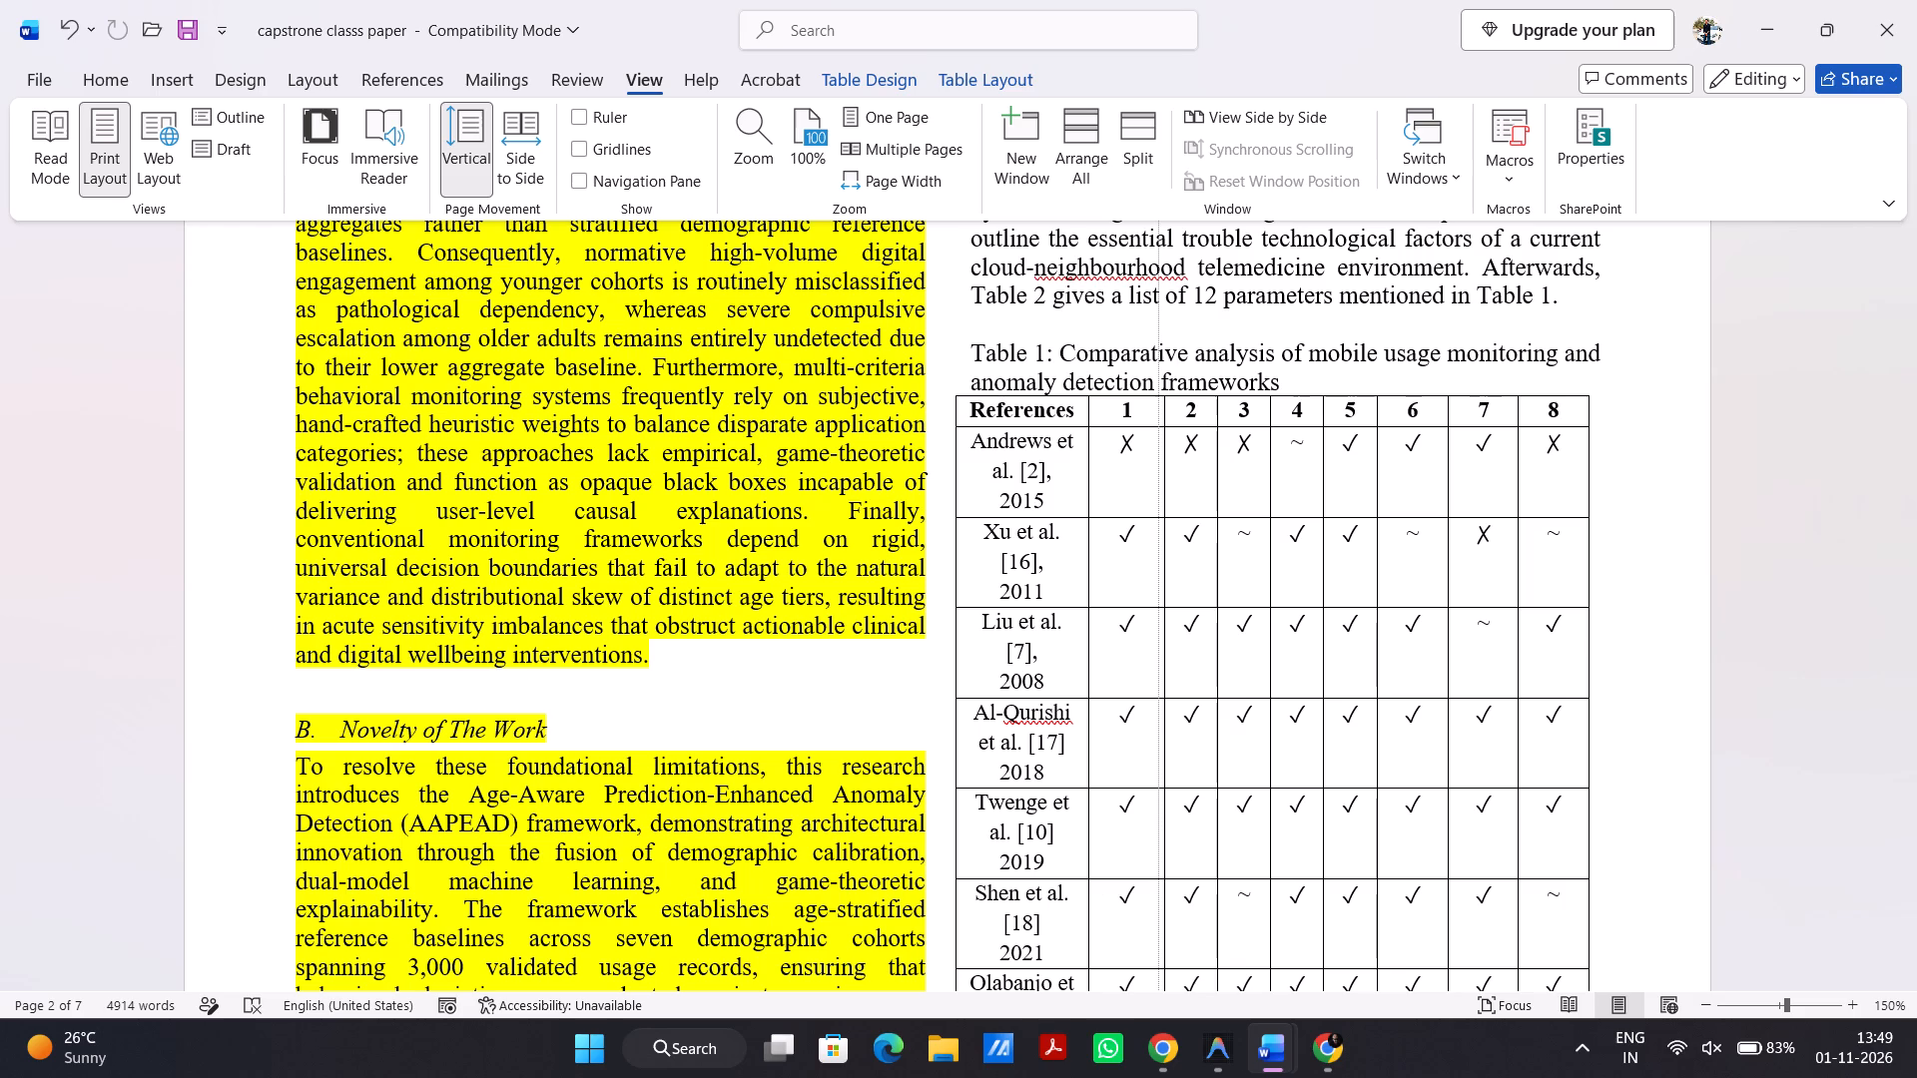
{"action": "left_click_drag", "start_coordinate": [1160, 408], "coordinate": [1160, 409]}
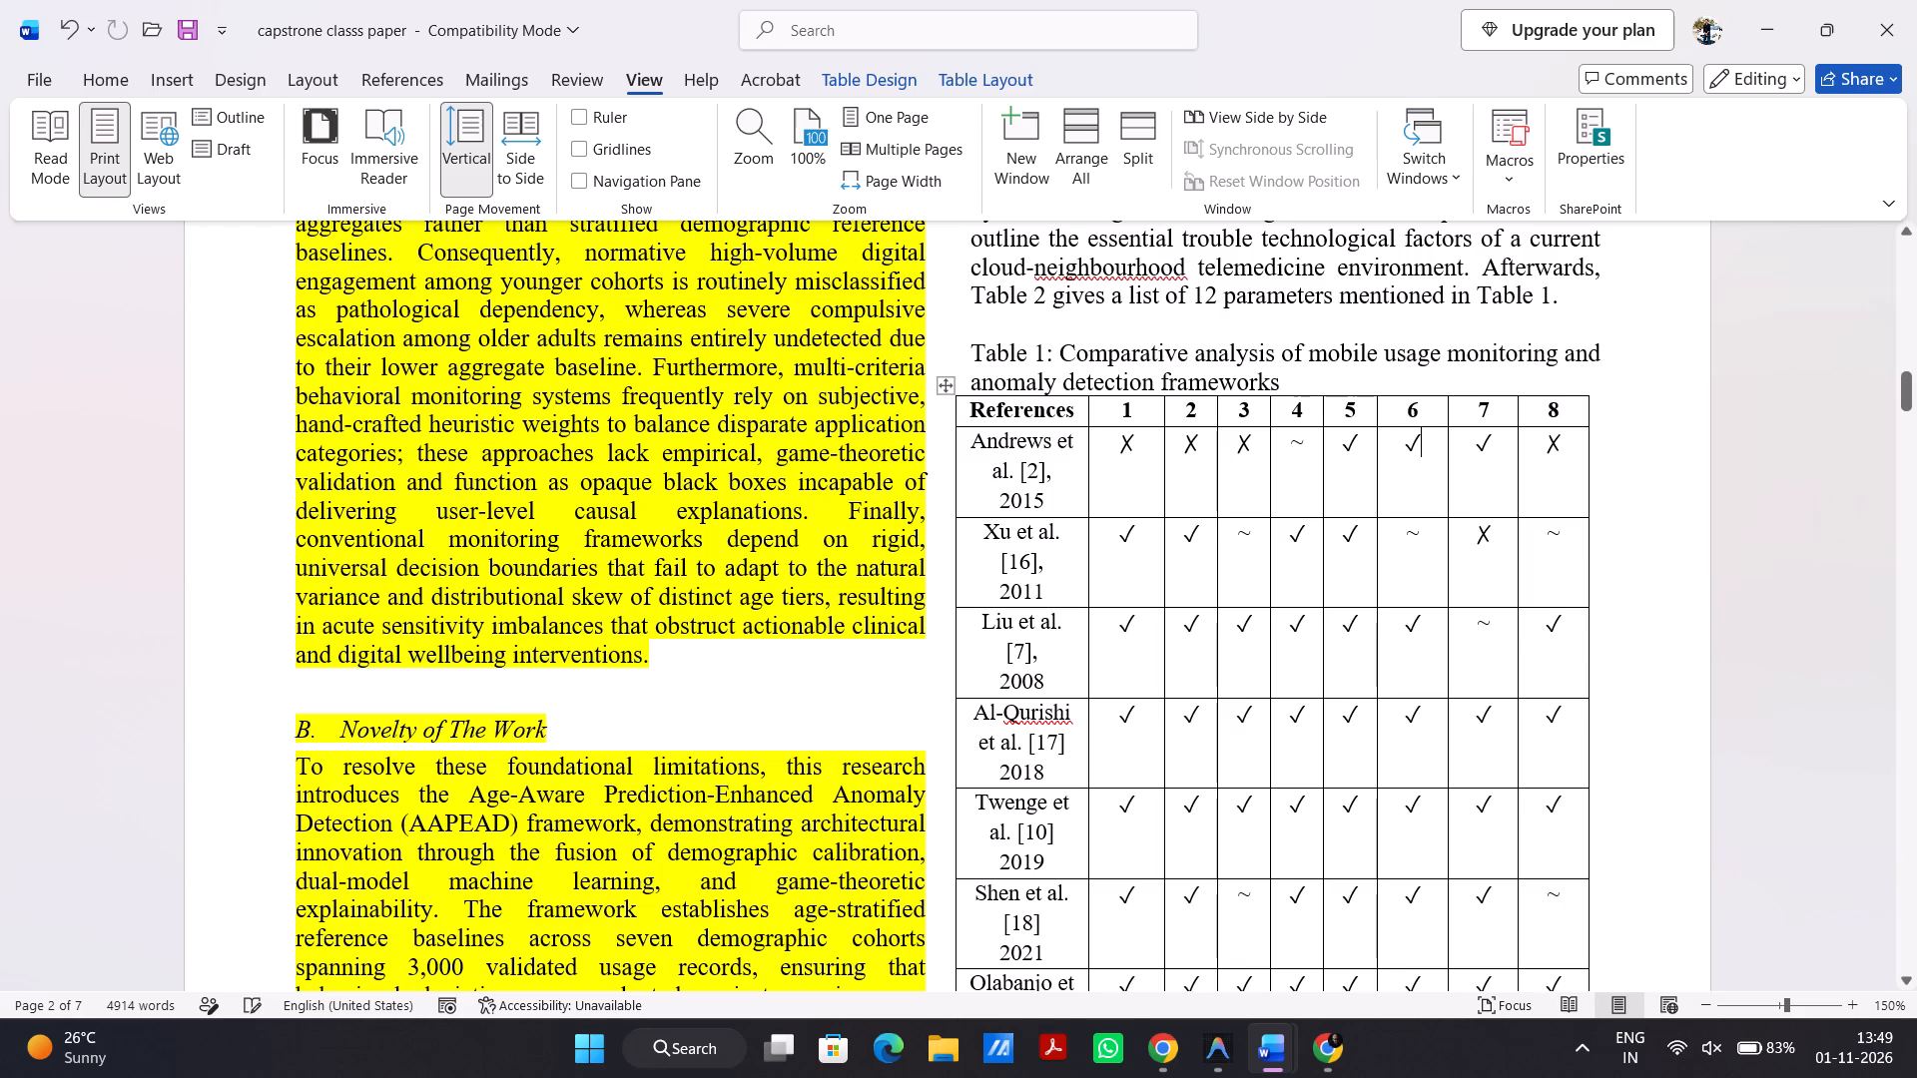
Narrow Table 1's columns 7 and 8 by shifting the borders between columns 5 and 6, 6 and 7, and 7 and 8 toward column 8.
{"action": "left_click_drag", "start_coordinate": [1377, 415], "coordinate": [1390, 415]}
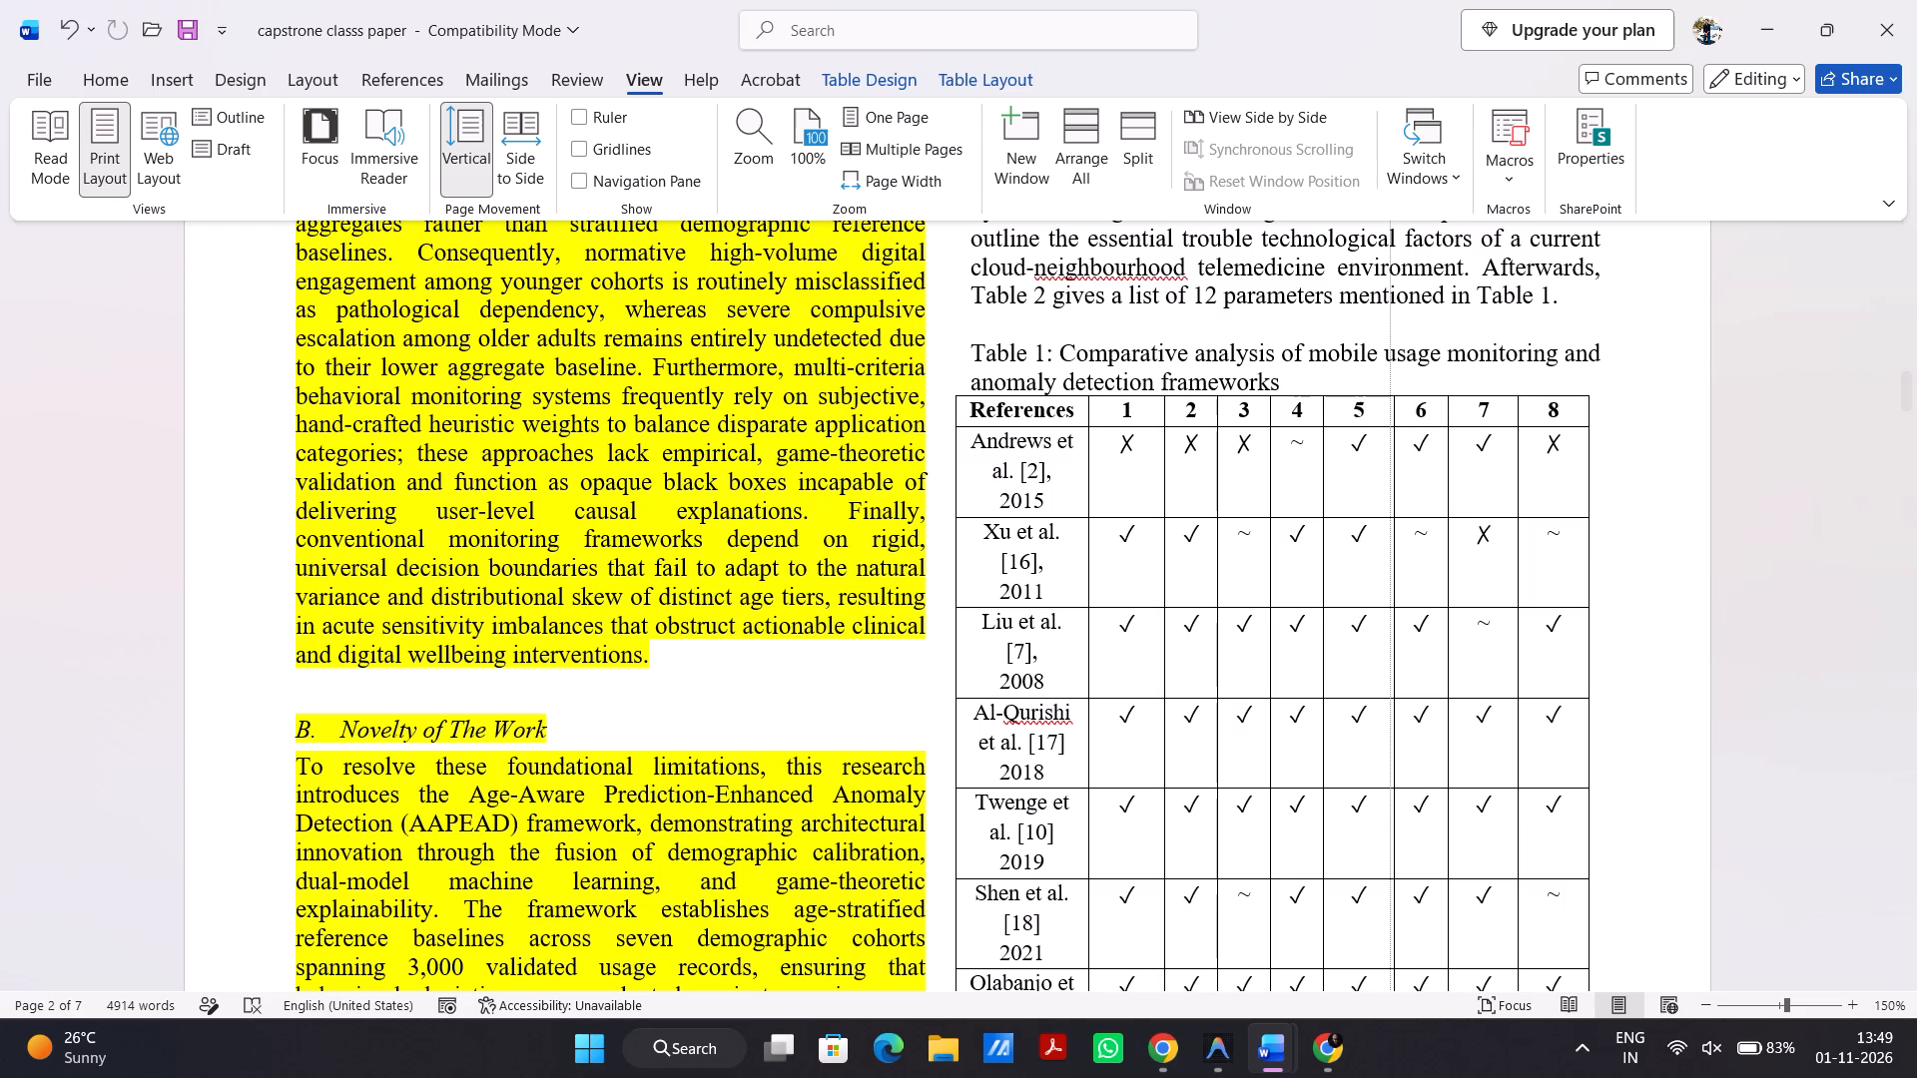
{"action": "left_click_drag", "start_coordinate": [1390, 415], "coordinate": [1393, 415]}
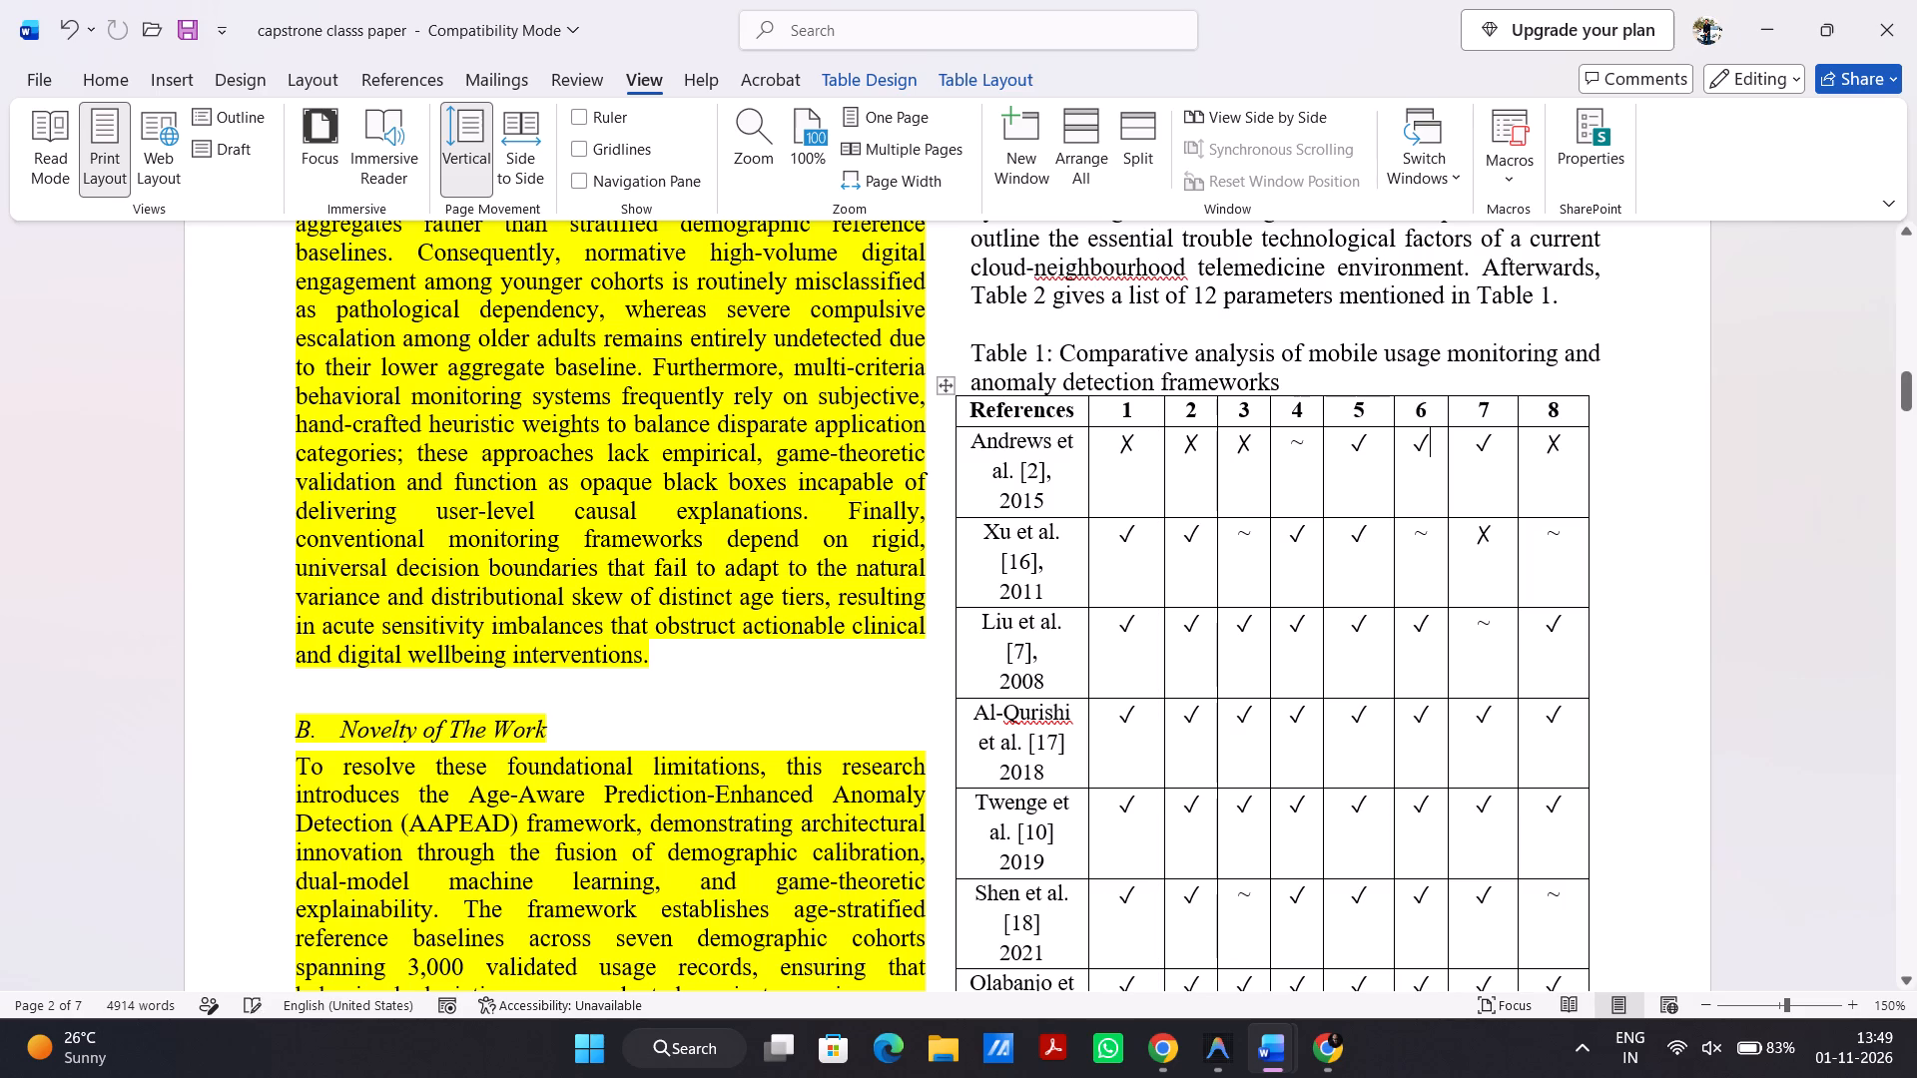
{"action": "left_click", "coordinate": [1448, 411]}
{"action": "left_click_drag", "start_coordinate": [1448, 411], "coordinate": [1468, 411]}
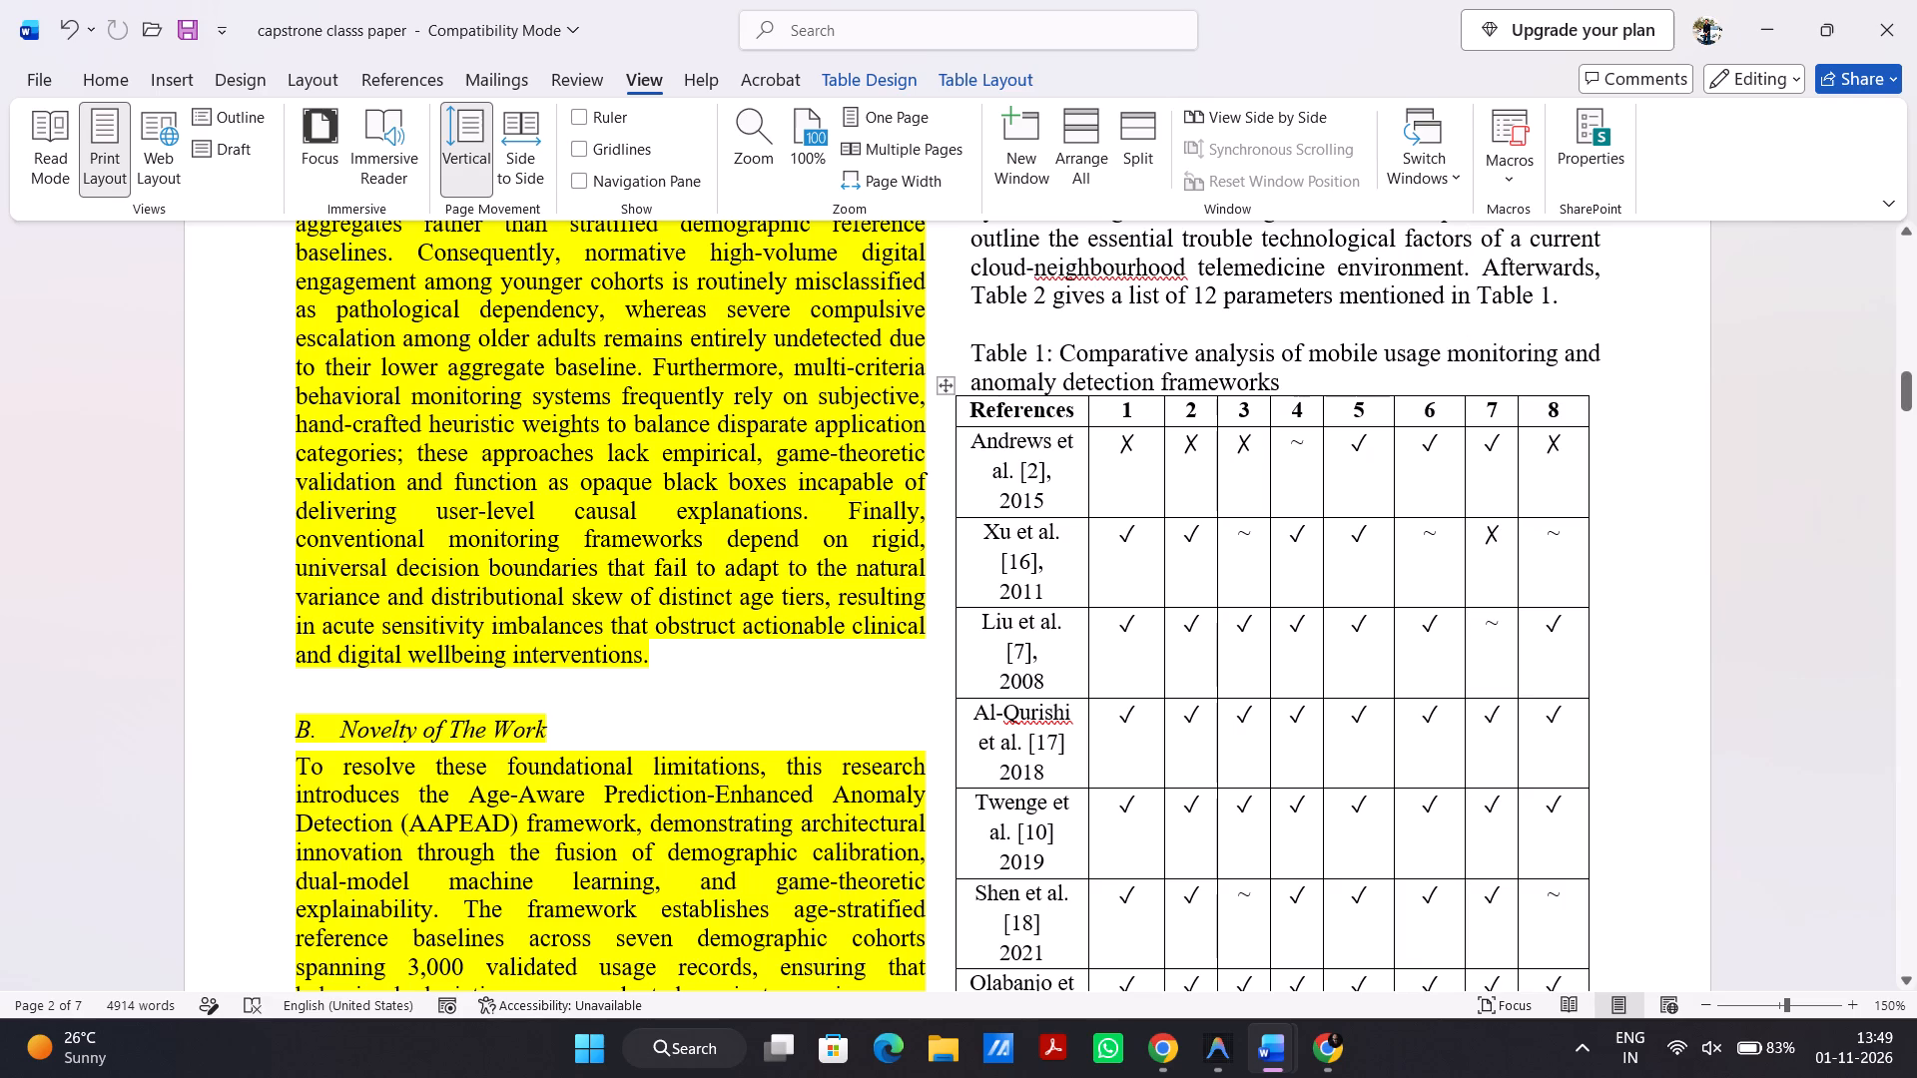
{"action": "left_click_drag", "start_coordinate": [1518, 411], "coordinate": [1529, 409]}
{"action": "left_click_drag", "start_coordinate": [1463, 410], "coordinate": [1479, 414]}
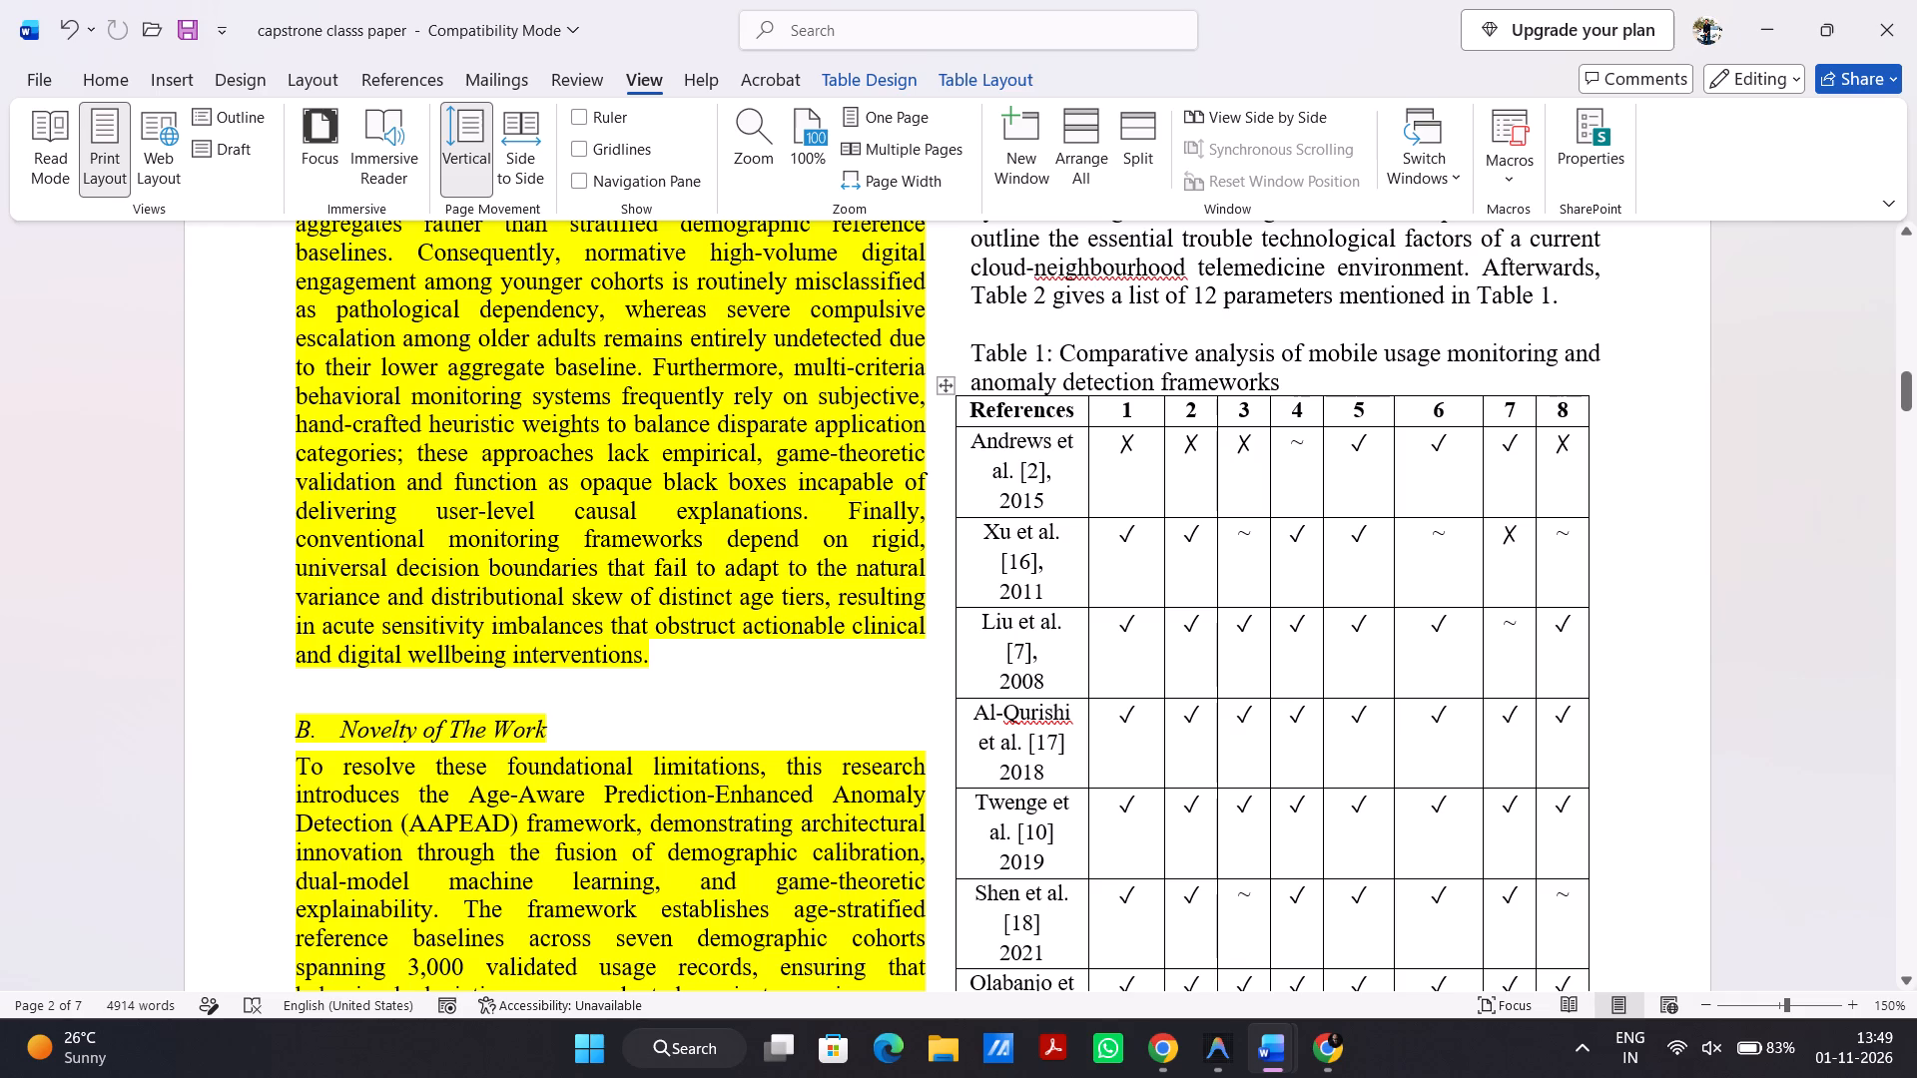
Narrow Table 1's columns 4, 5 and 6 to match columns 7 and 8 by shifting the borders between columns 3 to 6 toward column 8.
{"action": "left_click_drag", "start_coordinate": [1392, 409], "coordinate": [1427, 411]}
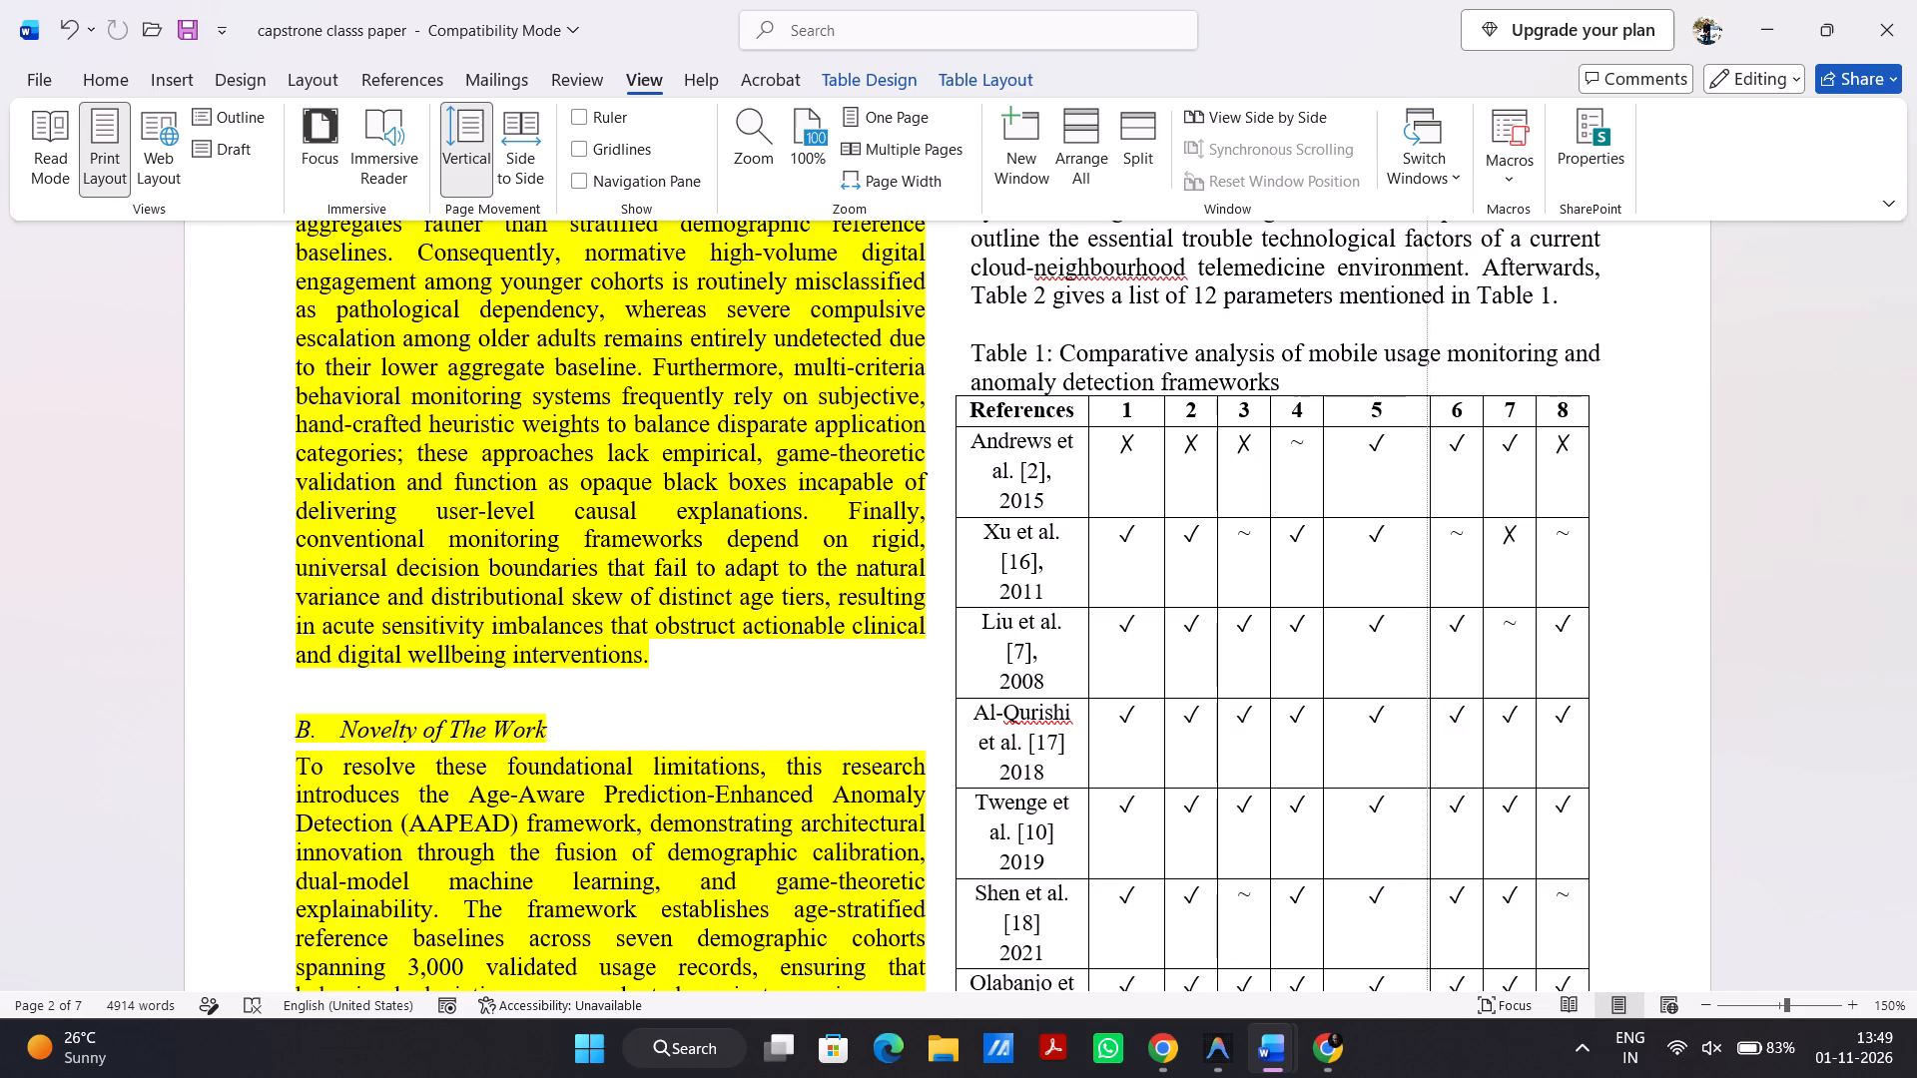
{"action": "left_click_drag", "start_coordinate": [1427, 411], "coordinate": [1423, 412]}
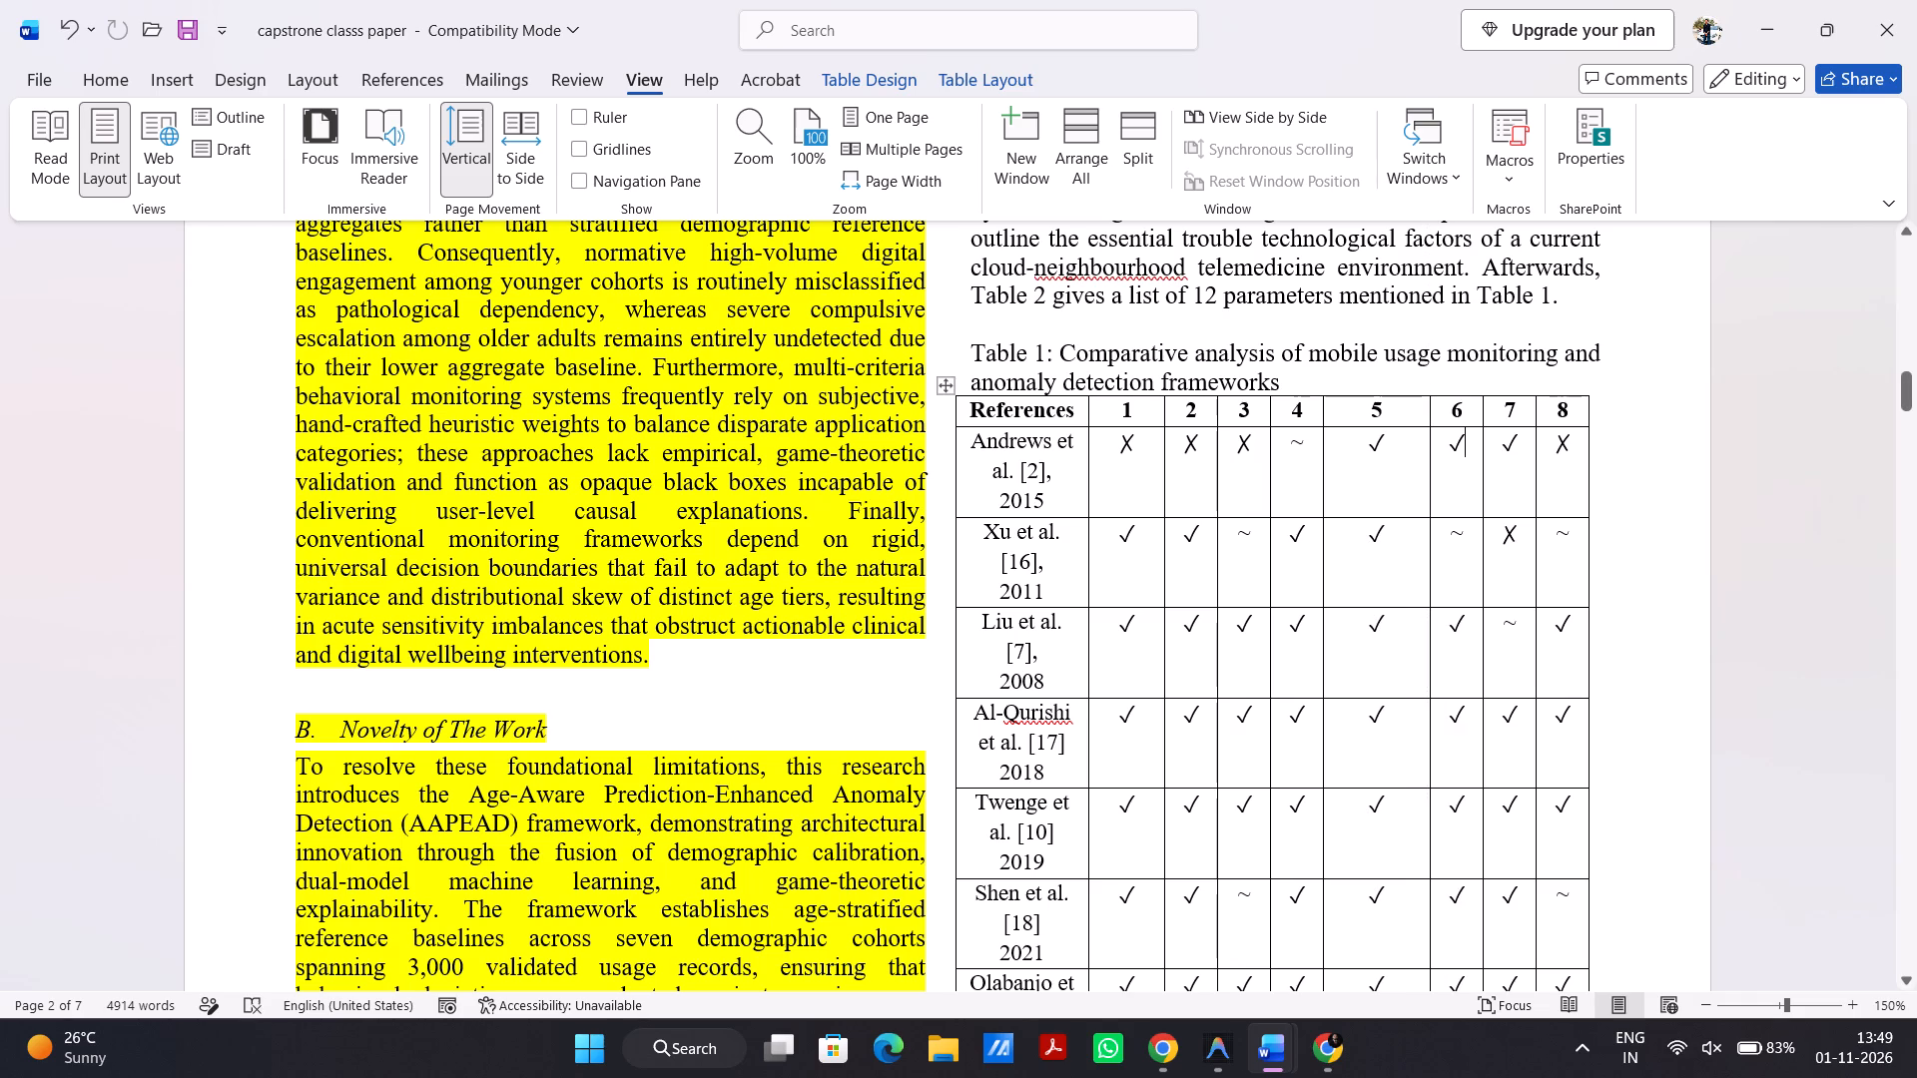
{"action": "left_click_drag", "start_coordinate": [1323, 415], "coordinate": [1345, 415]}
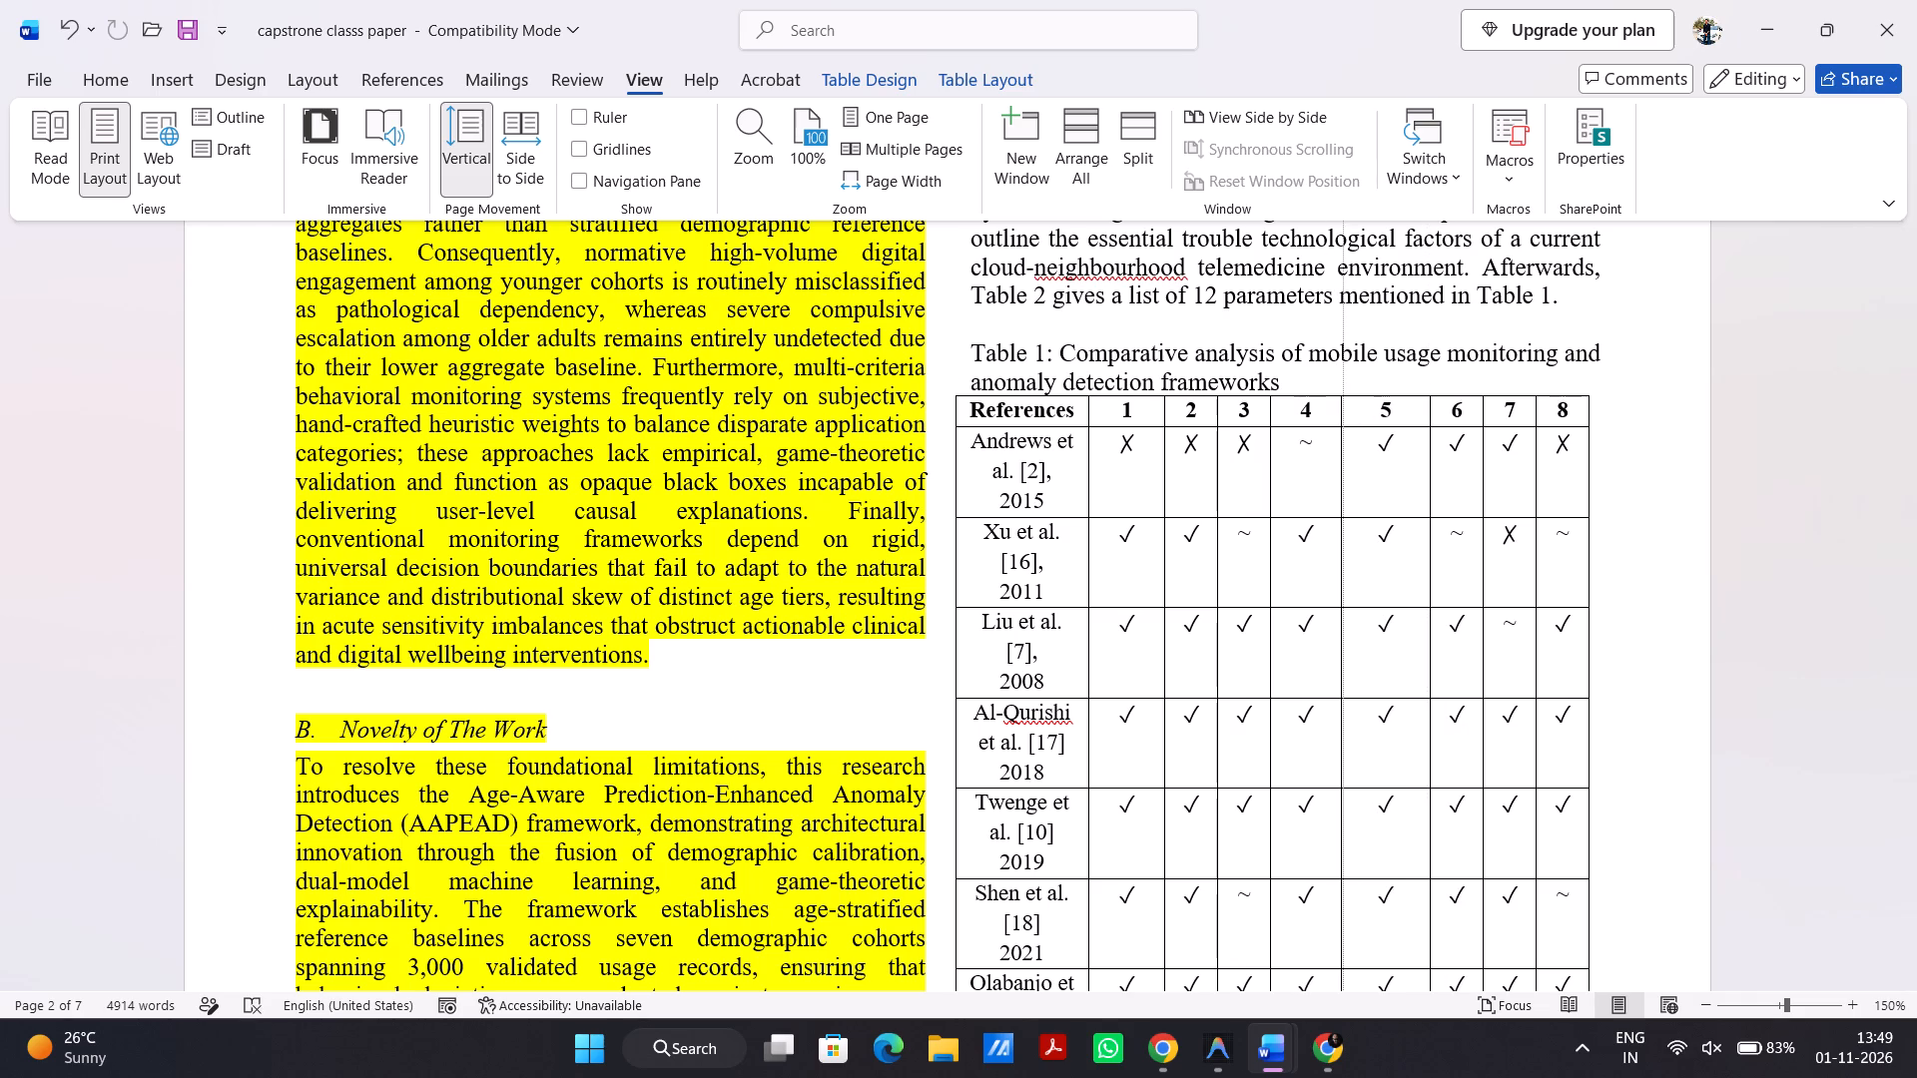
{"action": "left_click_drag", "start_coordinate": [1345, 415], "coordinate": [1363, 415]}
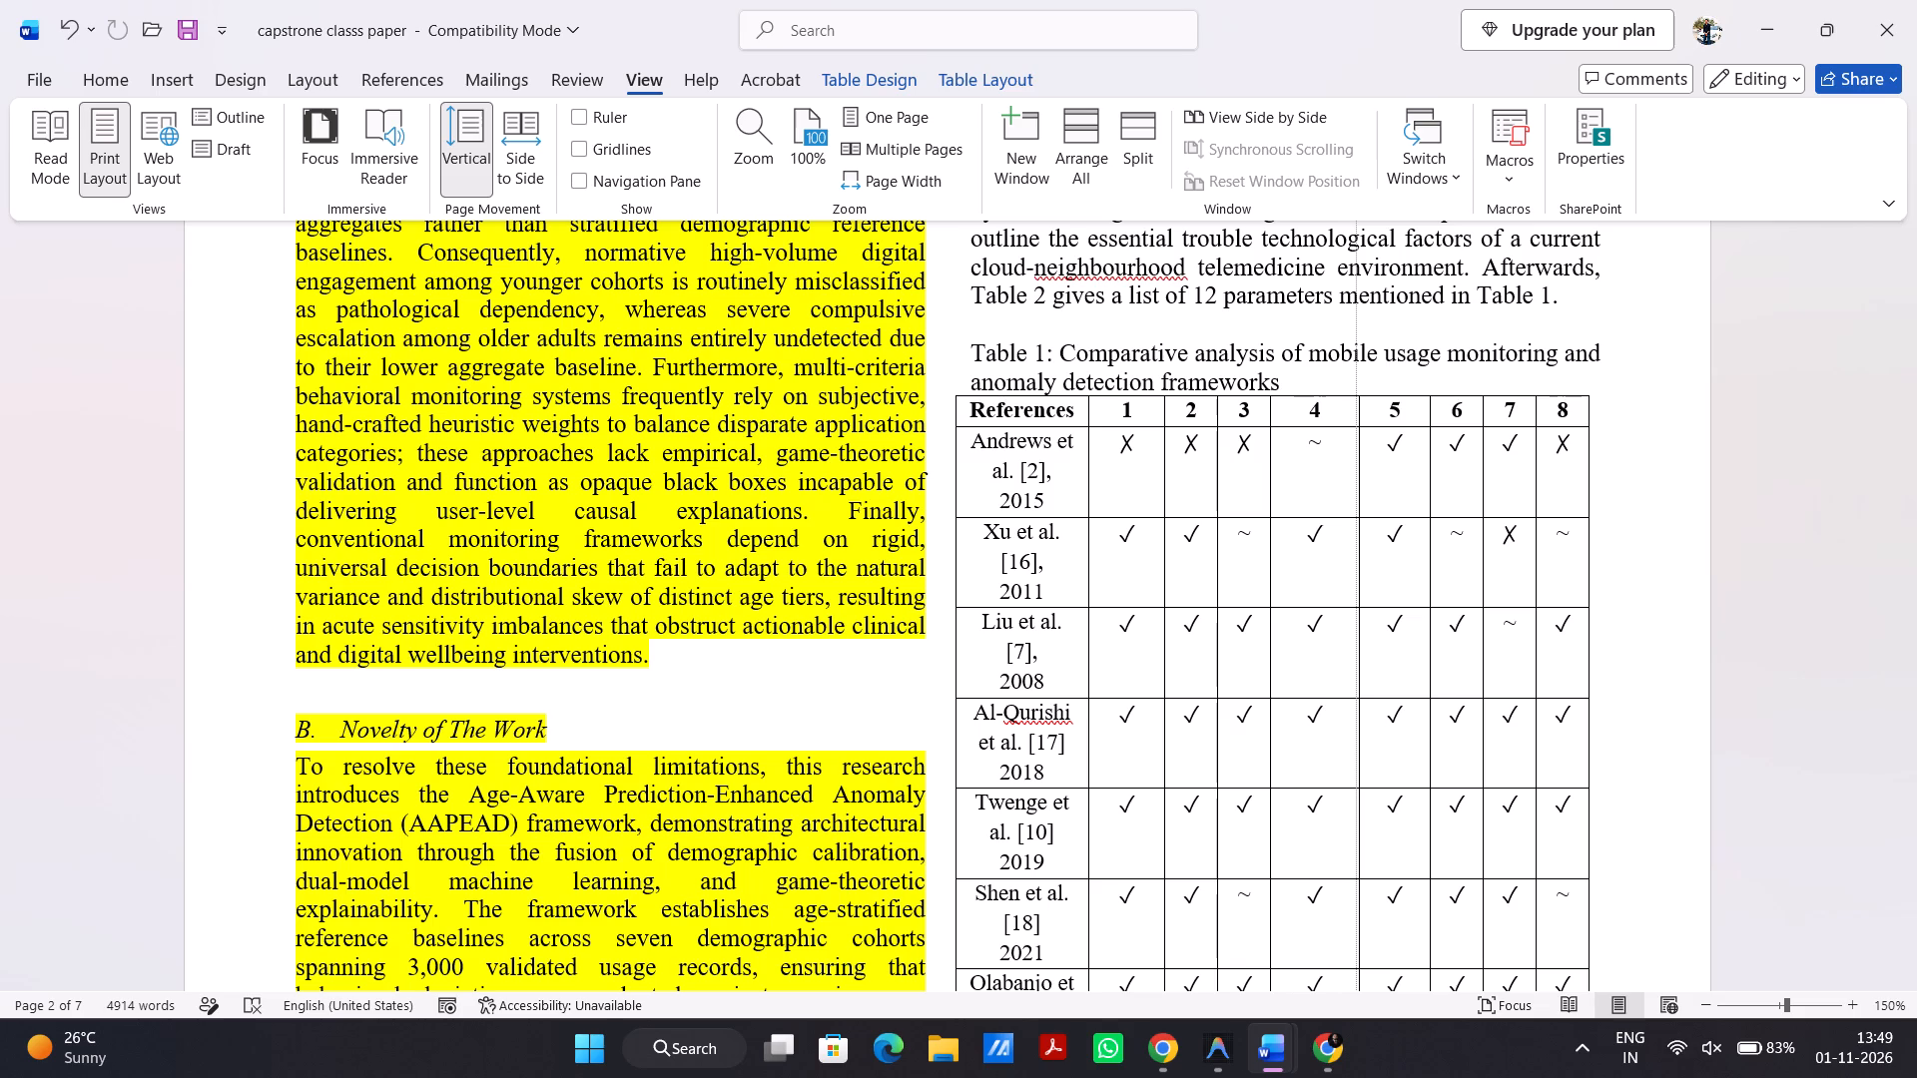
{"action": "left_click_drag", "start_coordinate": [1363, 415], "coordinate": [1373, 417]}
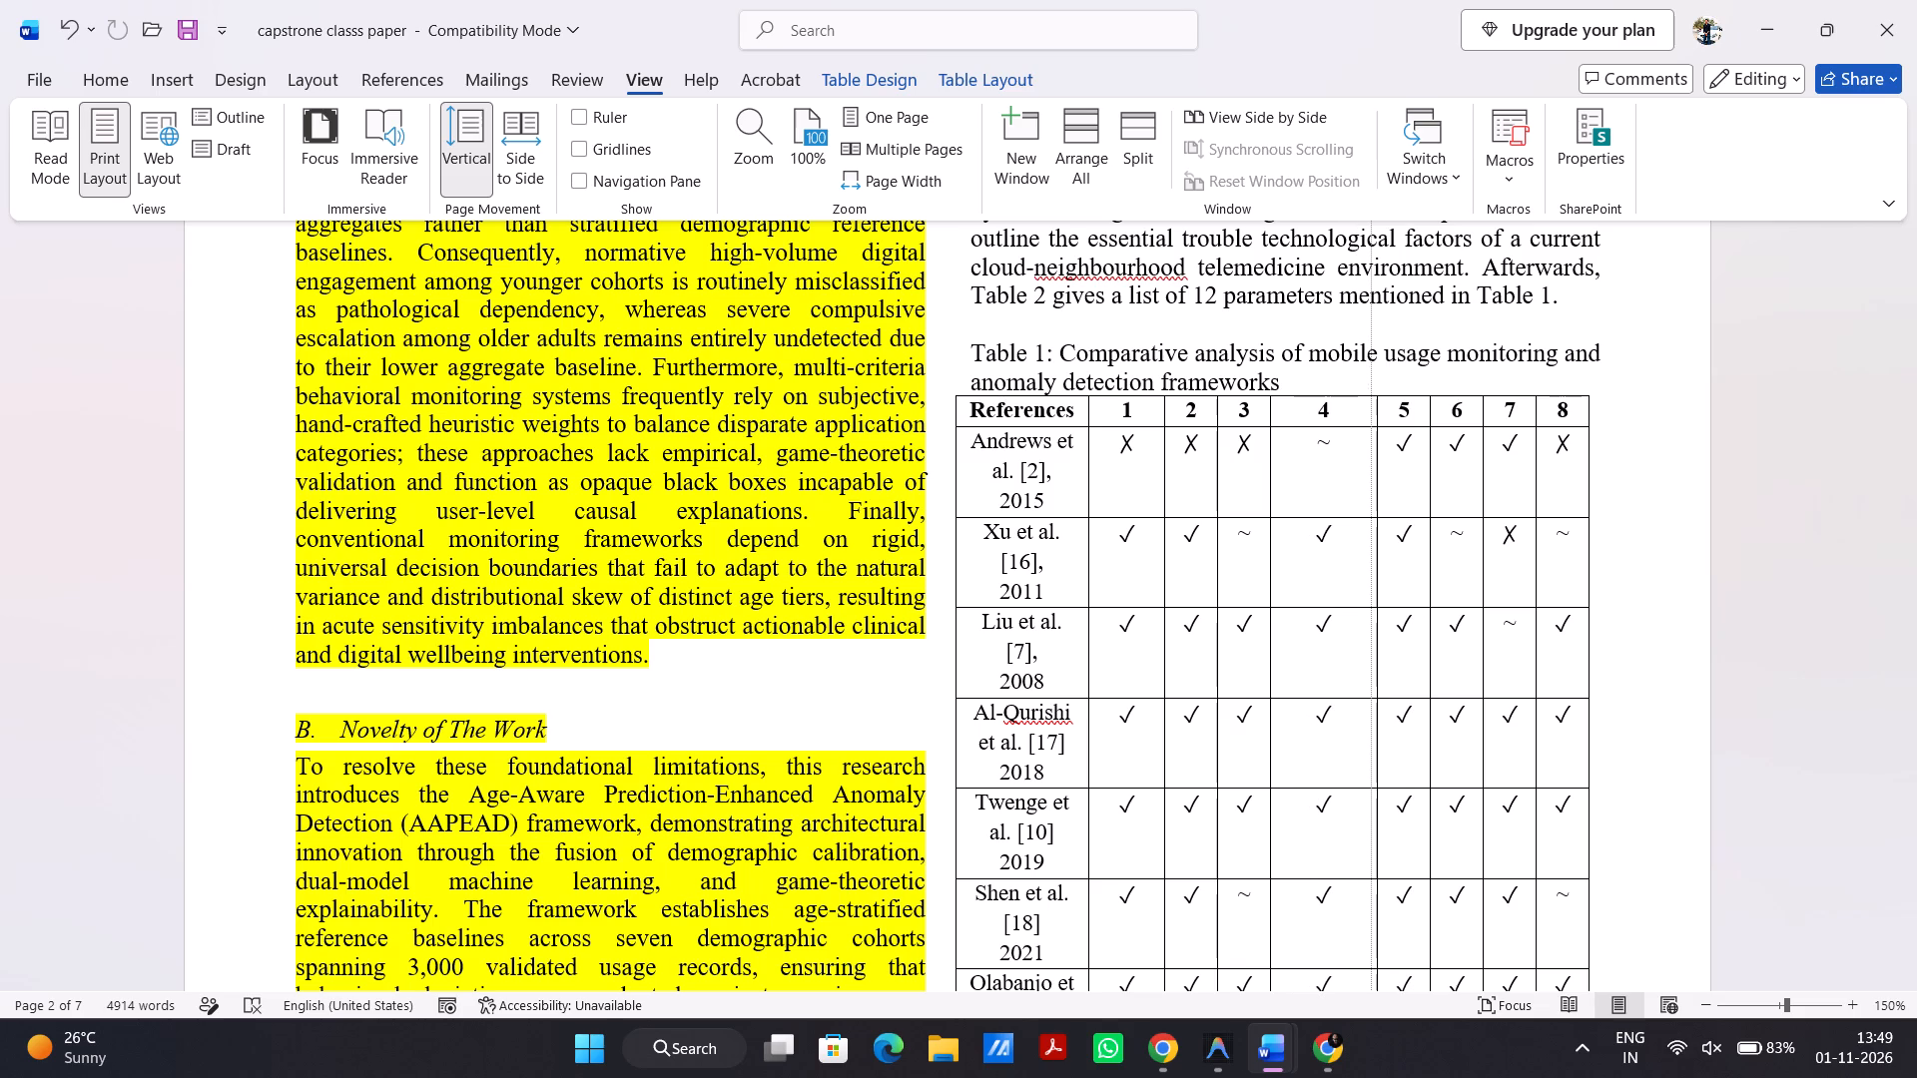
{"action": "left_click_drag", "start_coordinate": [1373, 417], "coordinate": [1372, 417]}
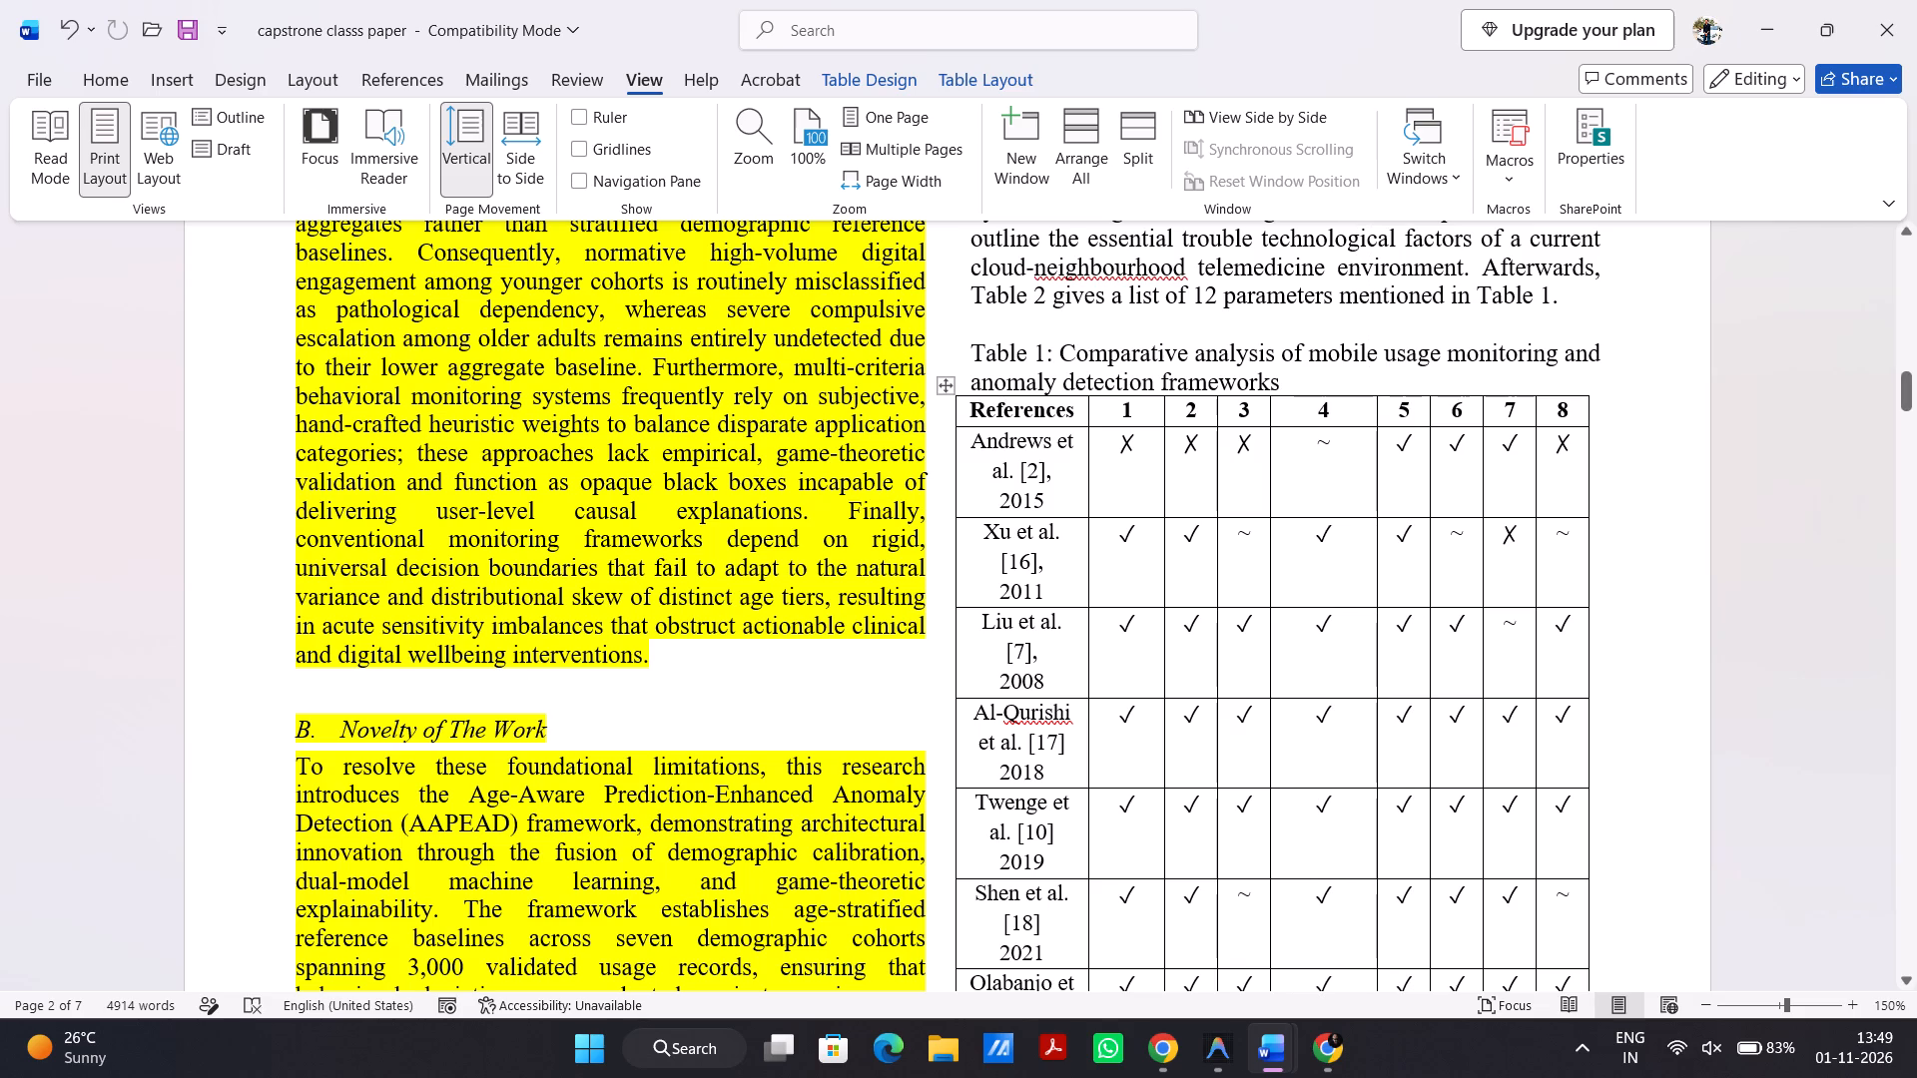
{"action": "left_click_drag", "start_coordinate": [1270, 415], "coordinate": [1307, 415]}
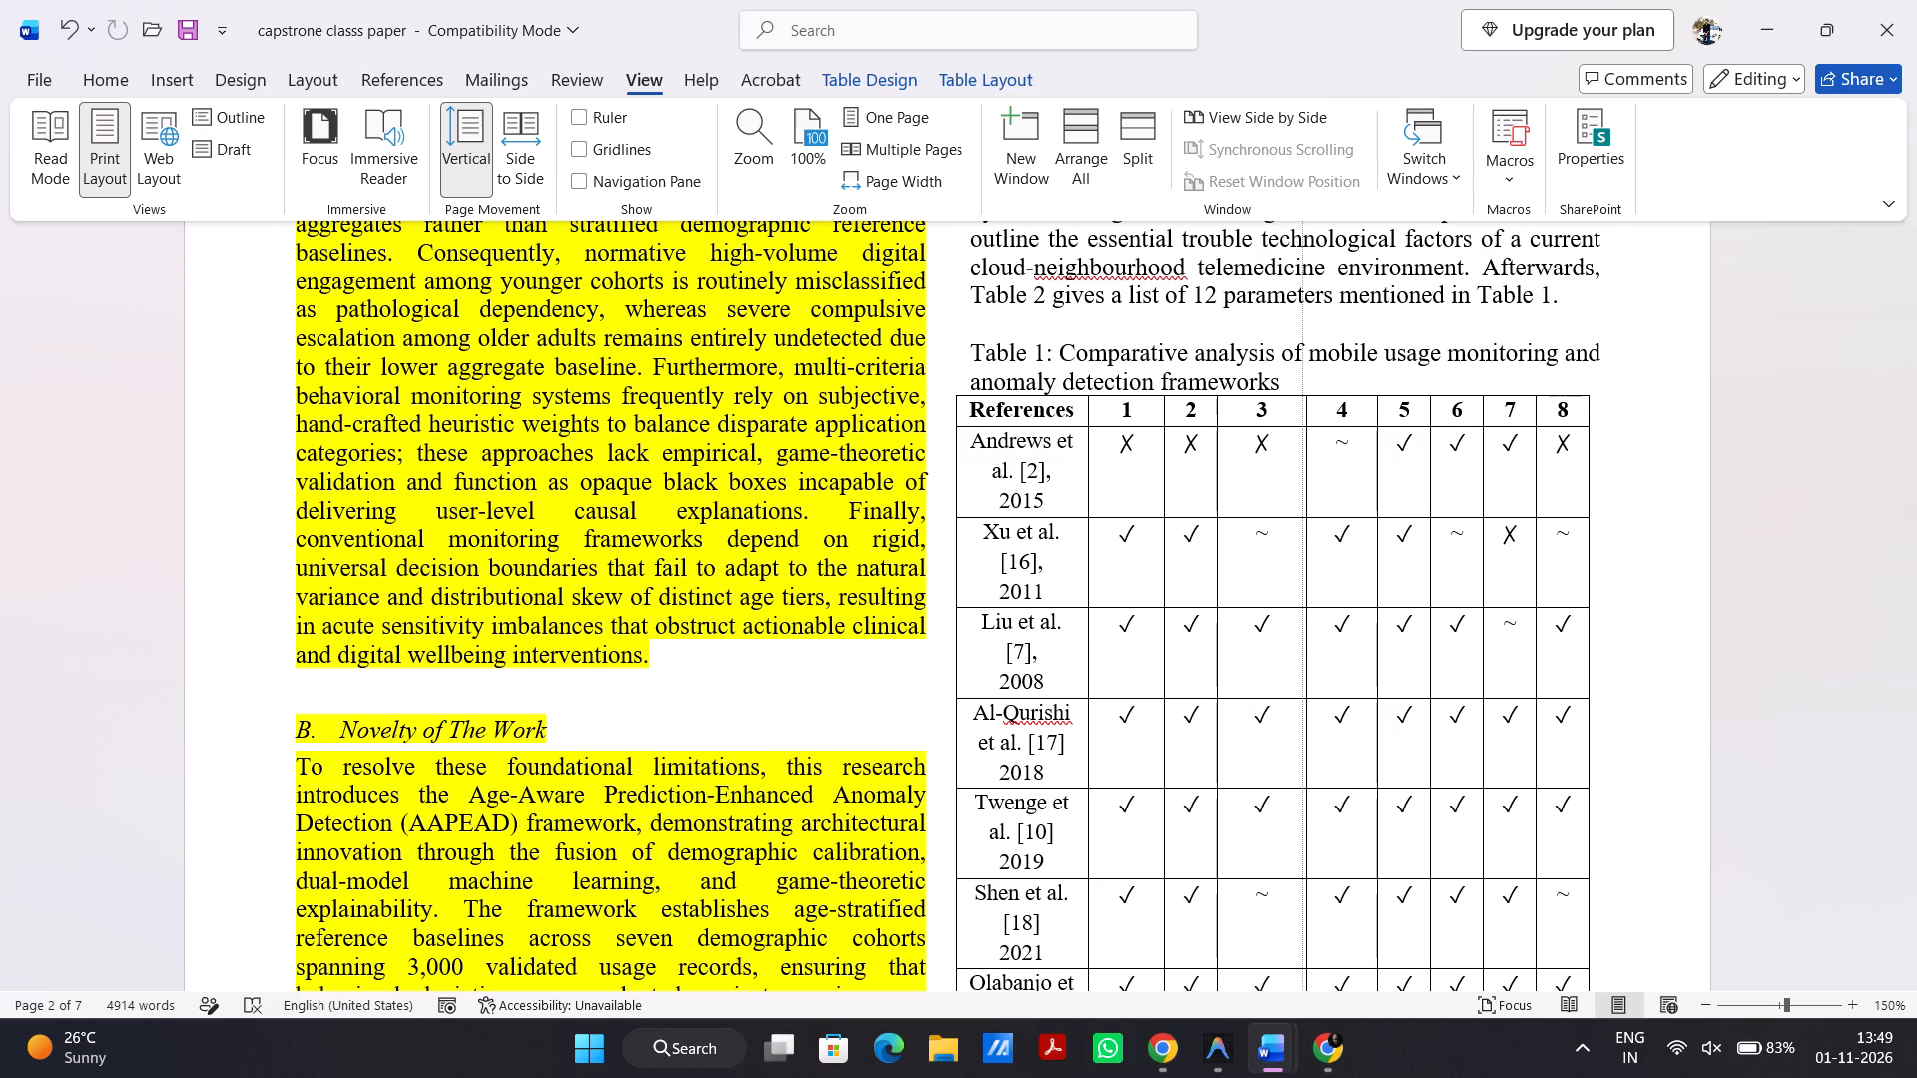
{"action": "left_click_drag", "start_coordinate": [1307, 415], "coordinate": [1318, 415]}
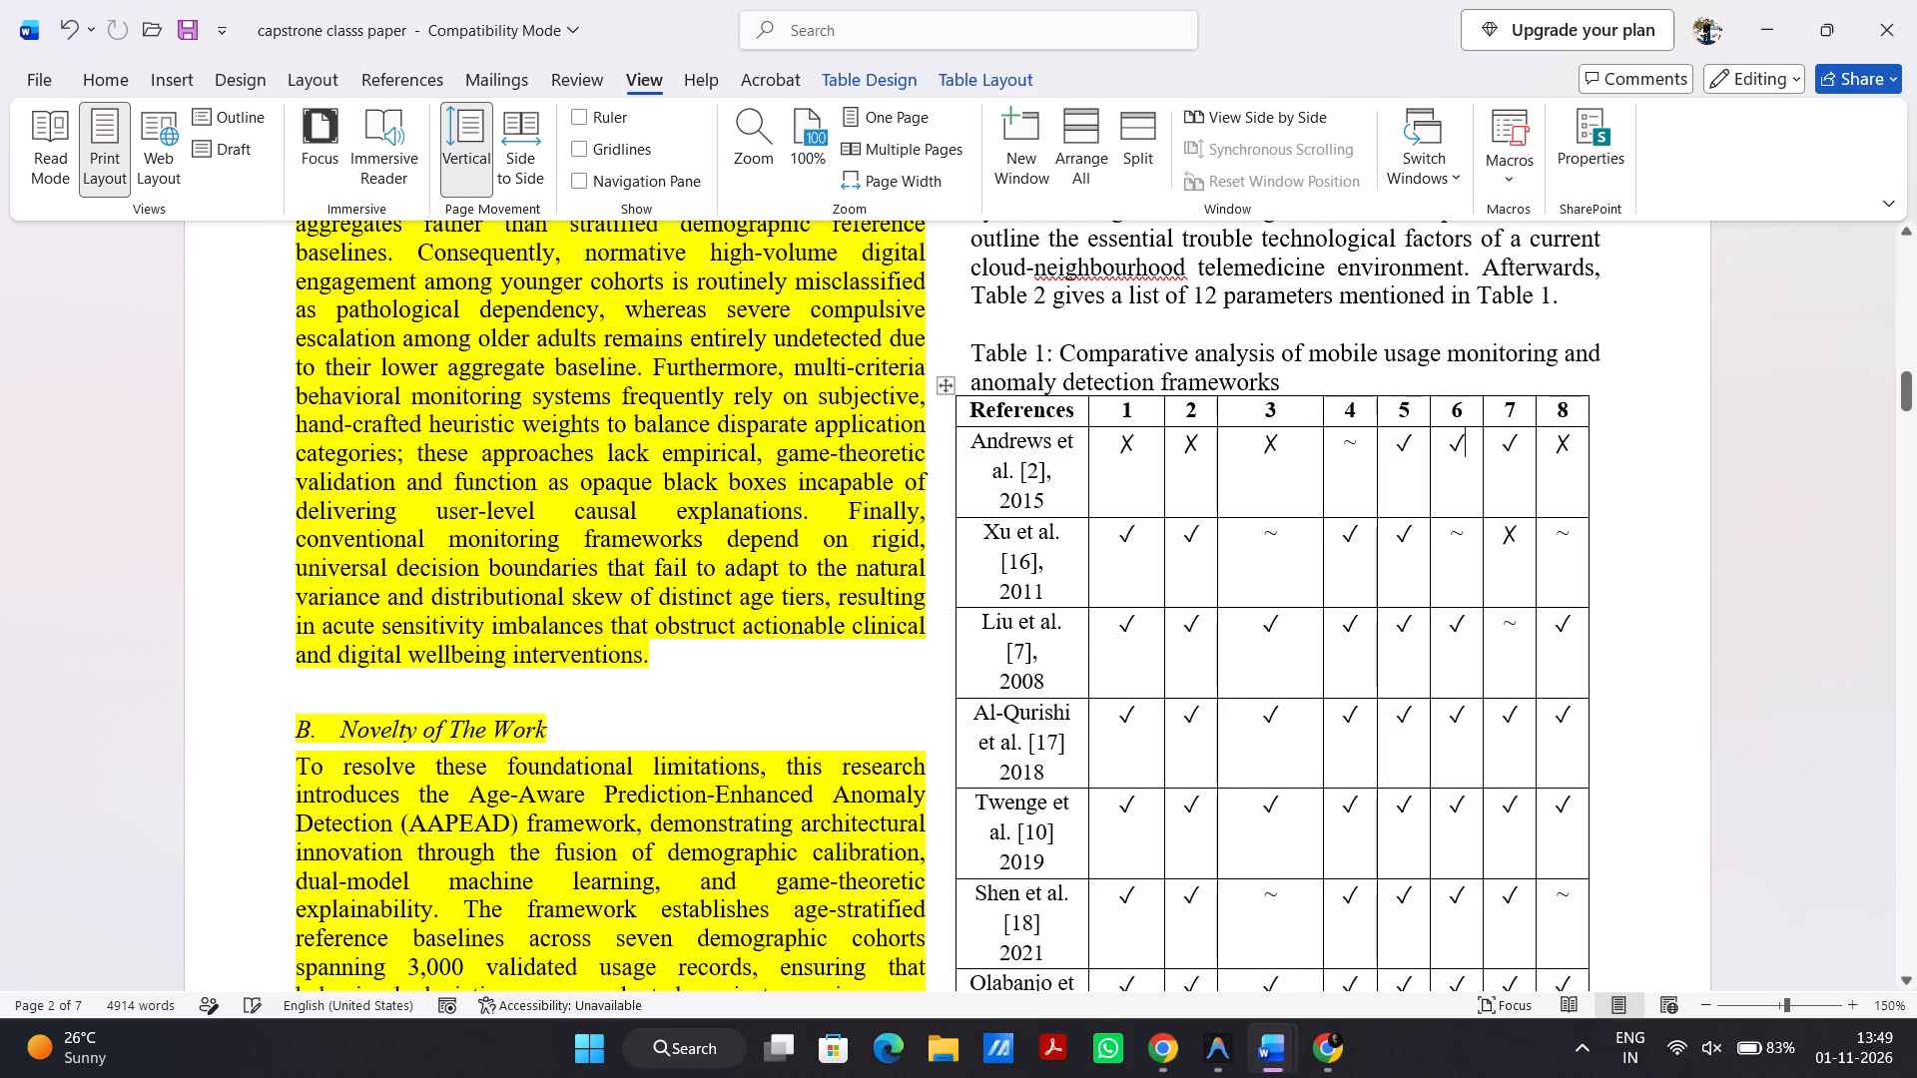
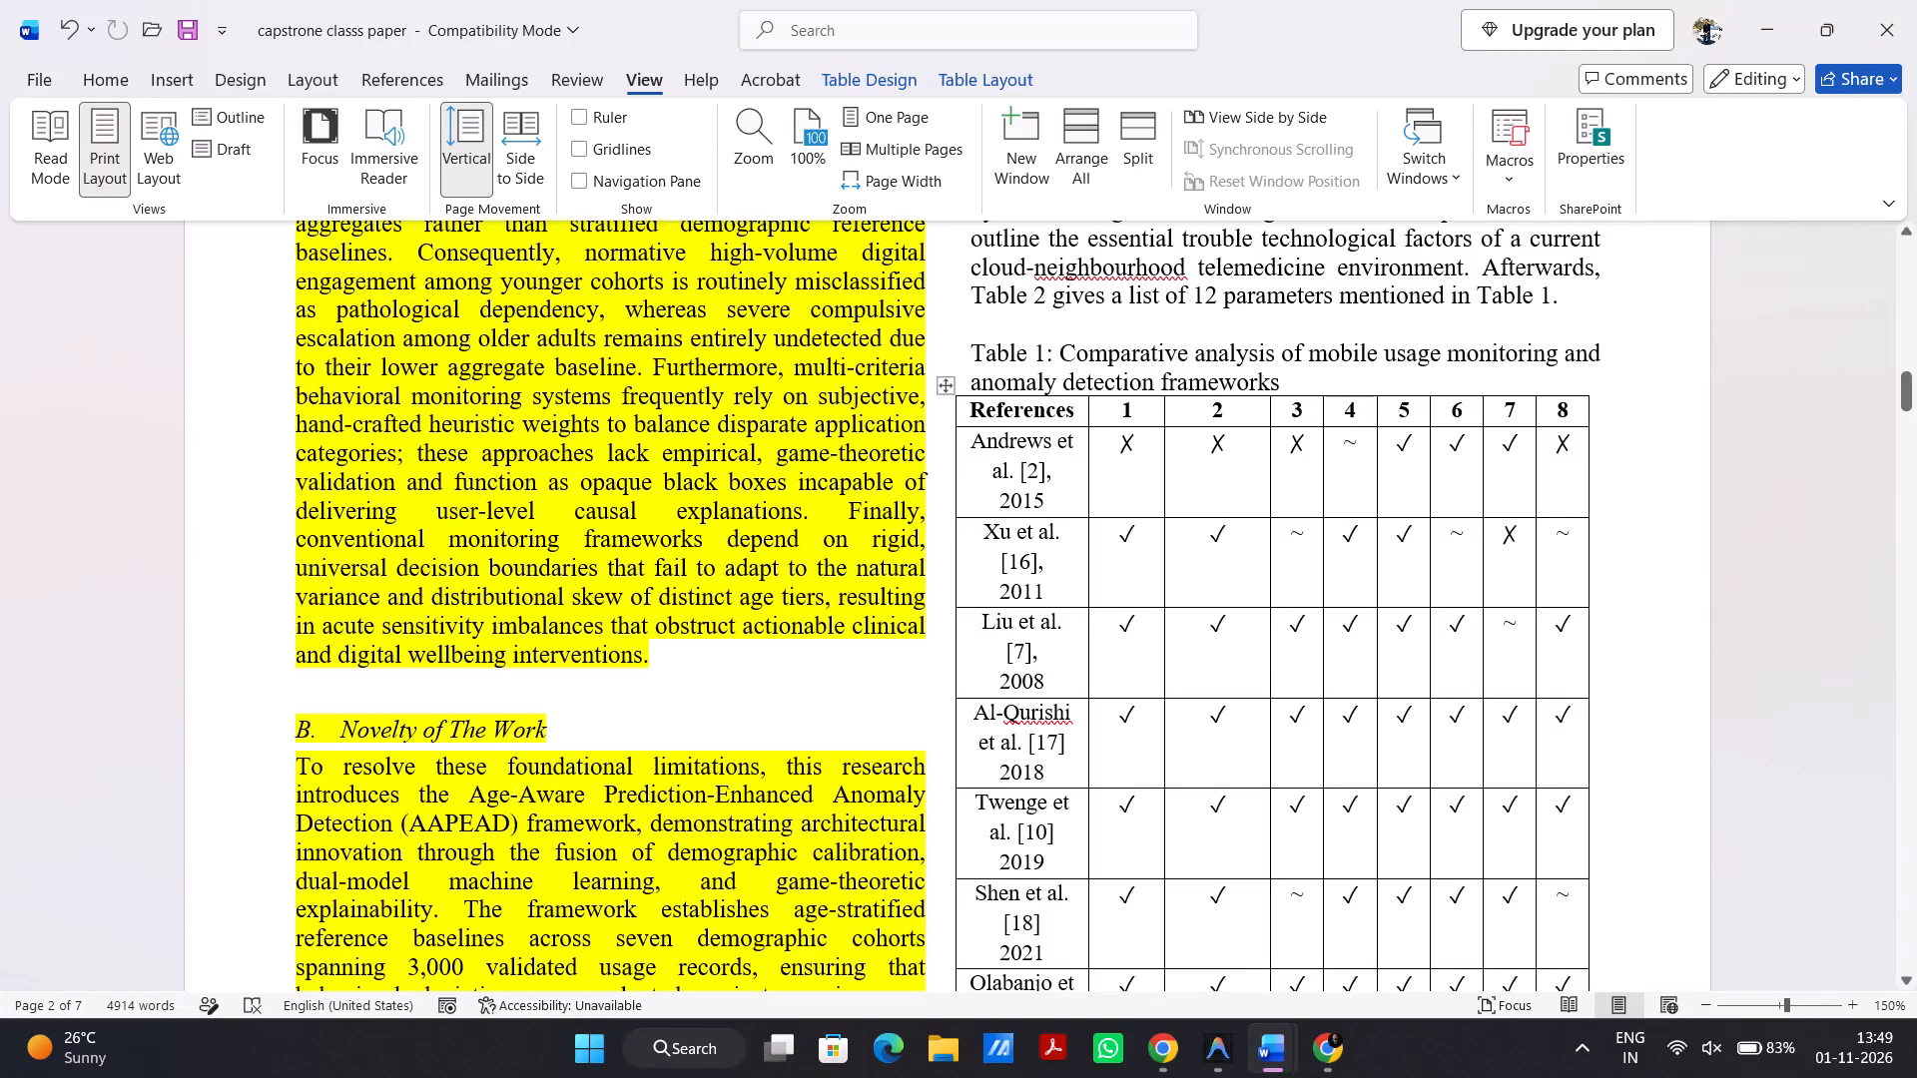
Narrow Table 1's column 2 to match columns 3 to 8 by shifting the border between columns 1 and 2 toward column 8.
{"action": "left_click_drag", "start_coordinate": [1164, 414], "coordinate": [1192, 415]}
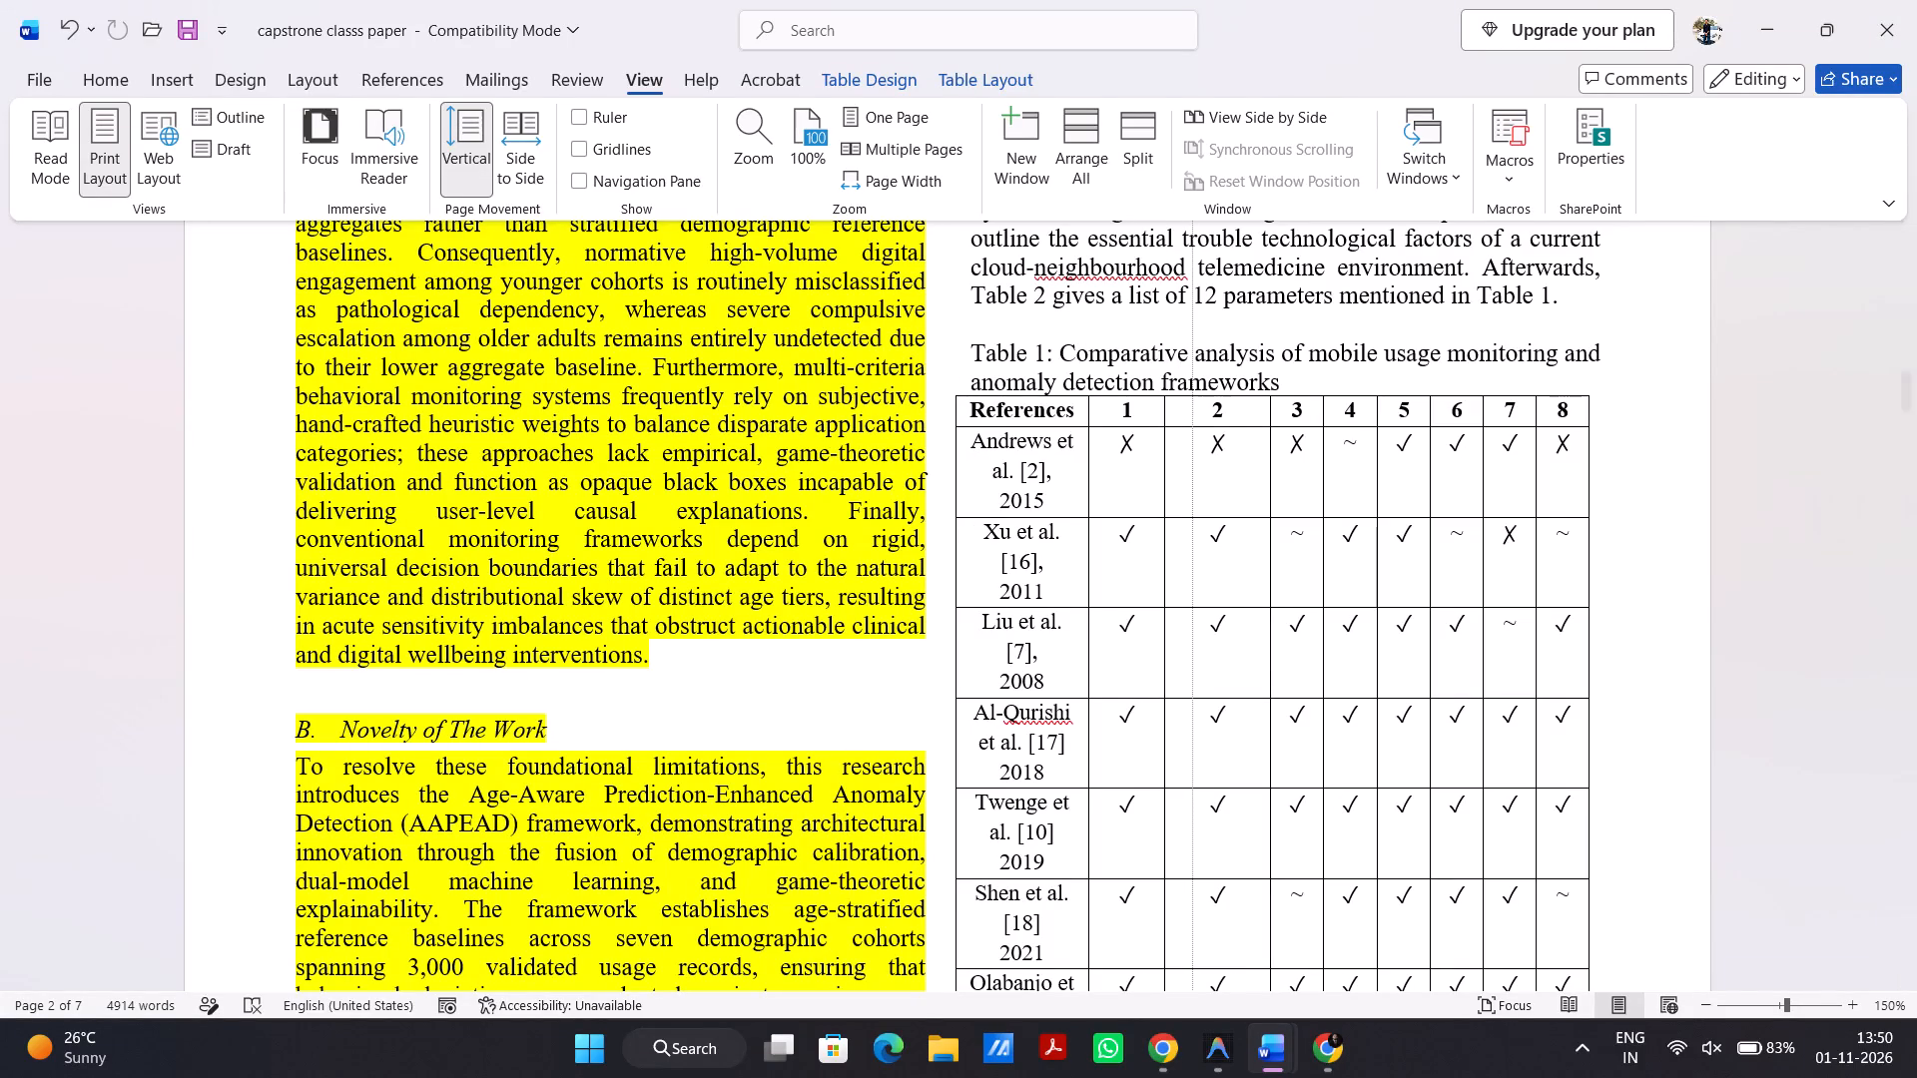
{"action": "left_click_drag", "start_coordinate": [1192, 415], "coordinate": [1216, 417]}
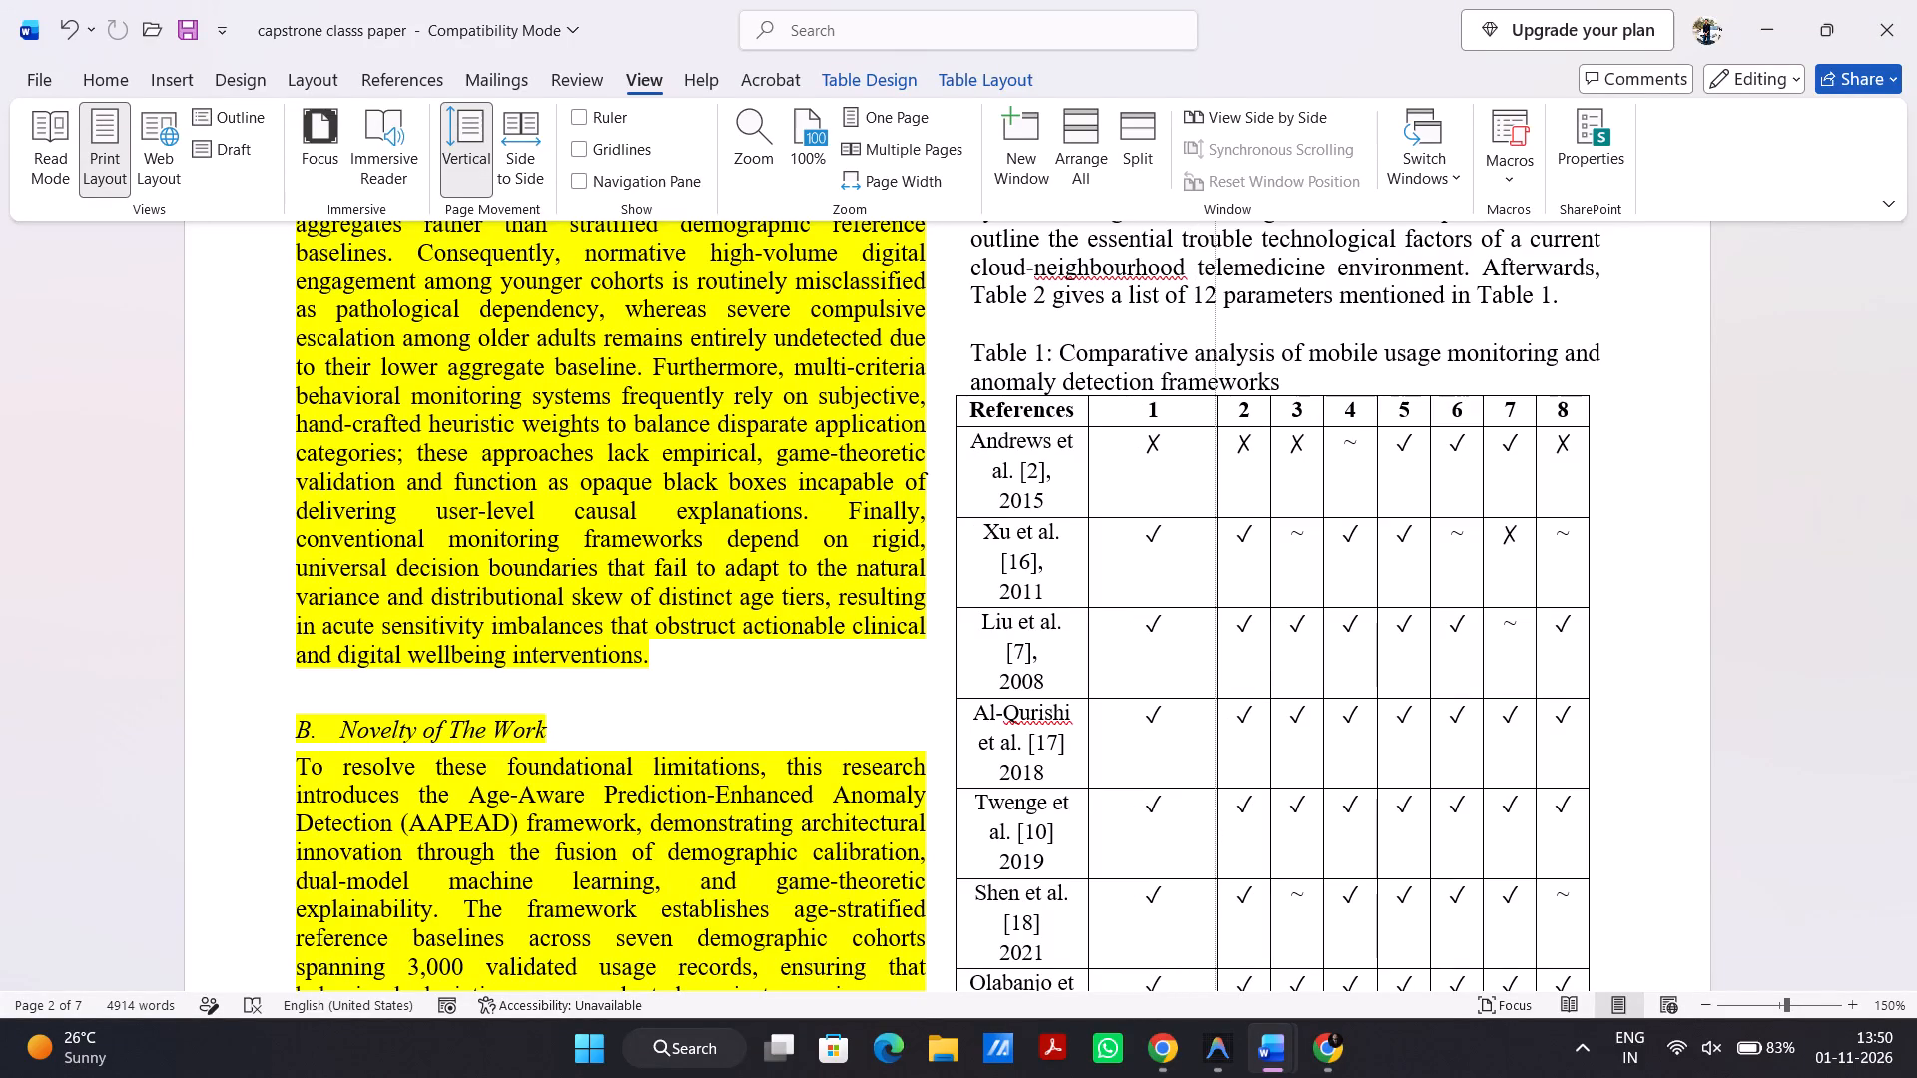
{"action": "left_click_drag", "start_coordinate": [1216, 417], "coordinate": [1212, 418]}
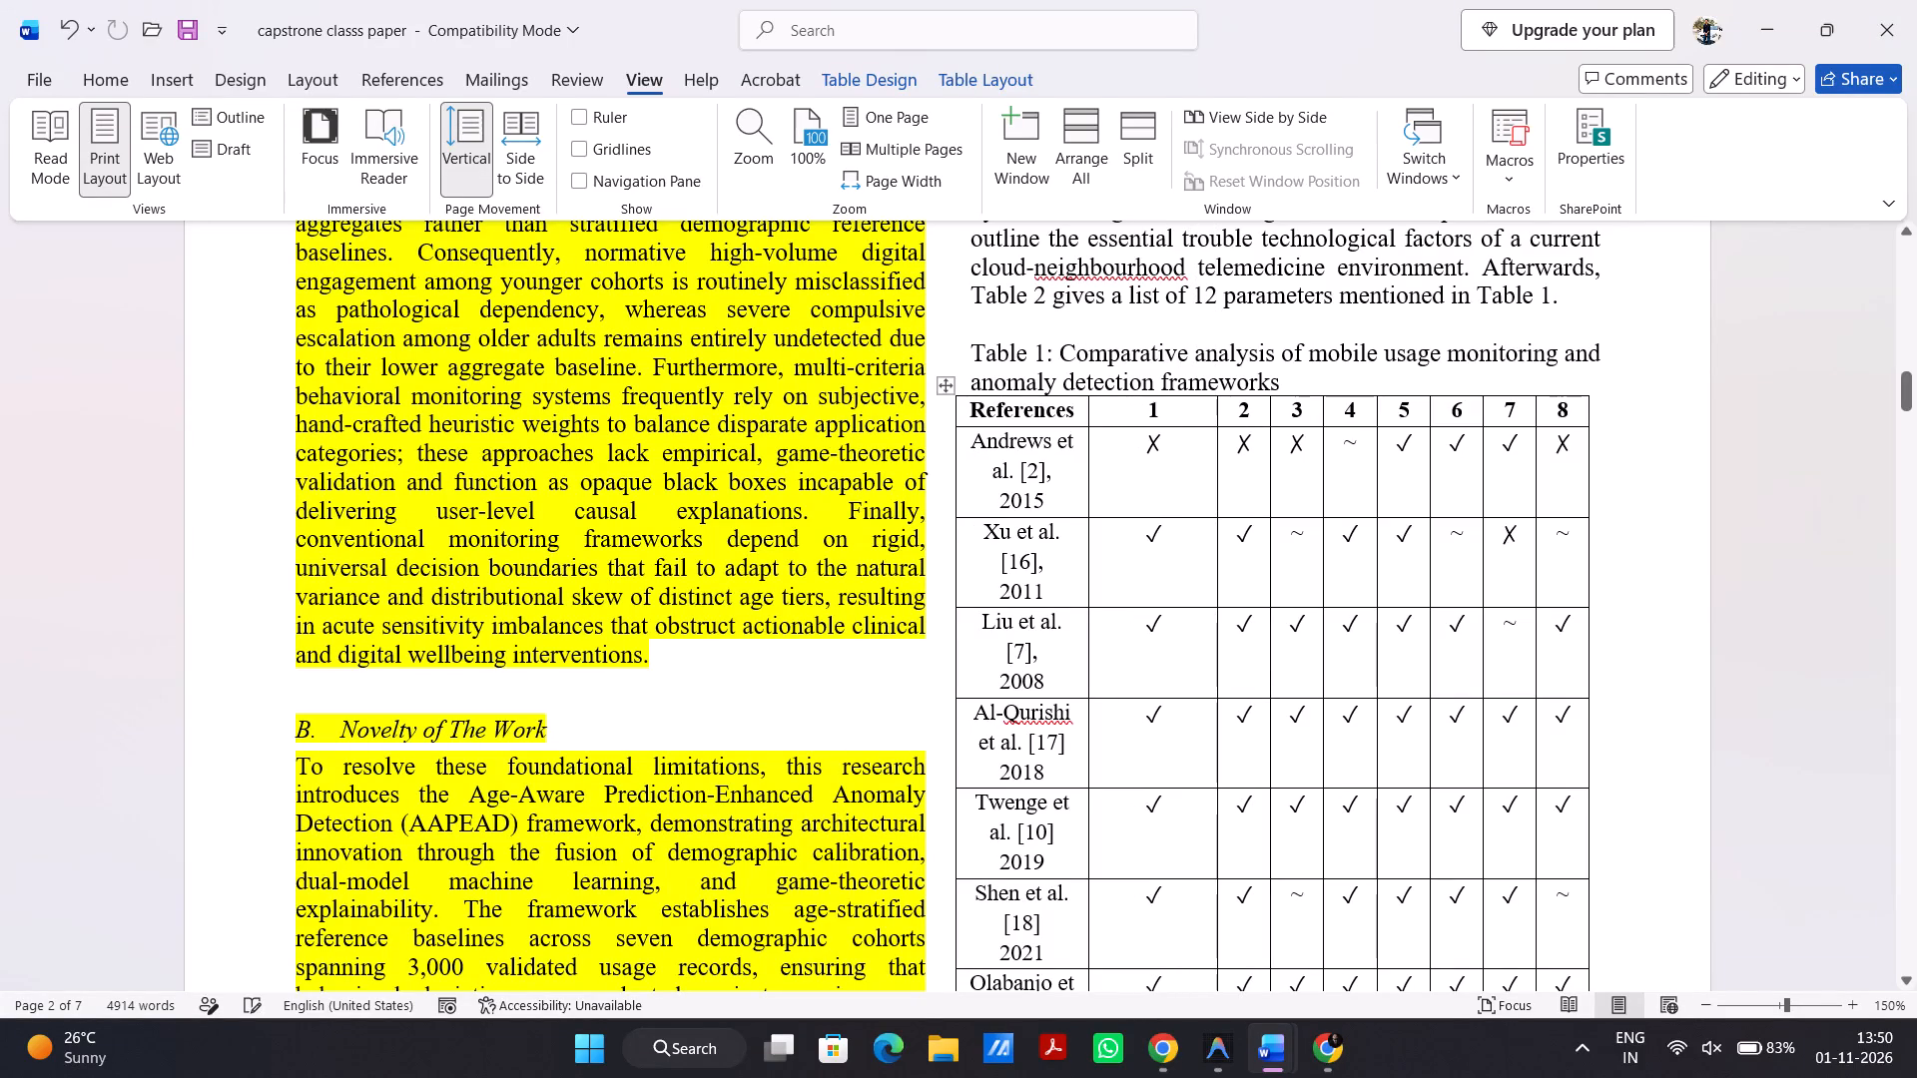
Pad the heading 1 in Table 1 with 13 leading spaces to move it toward column 2.
{"action": "left_click", "coordinate": [1132, 413]}
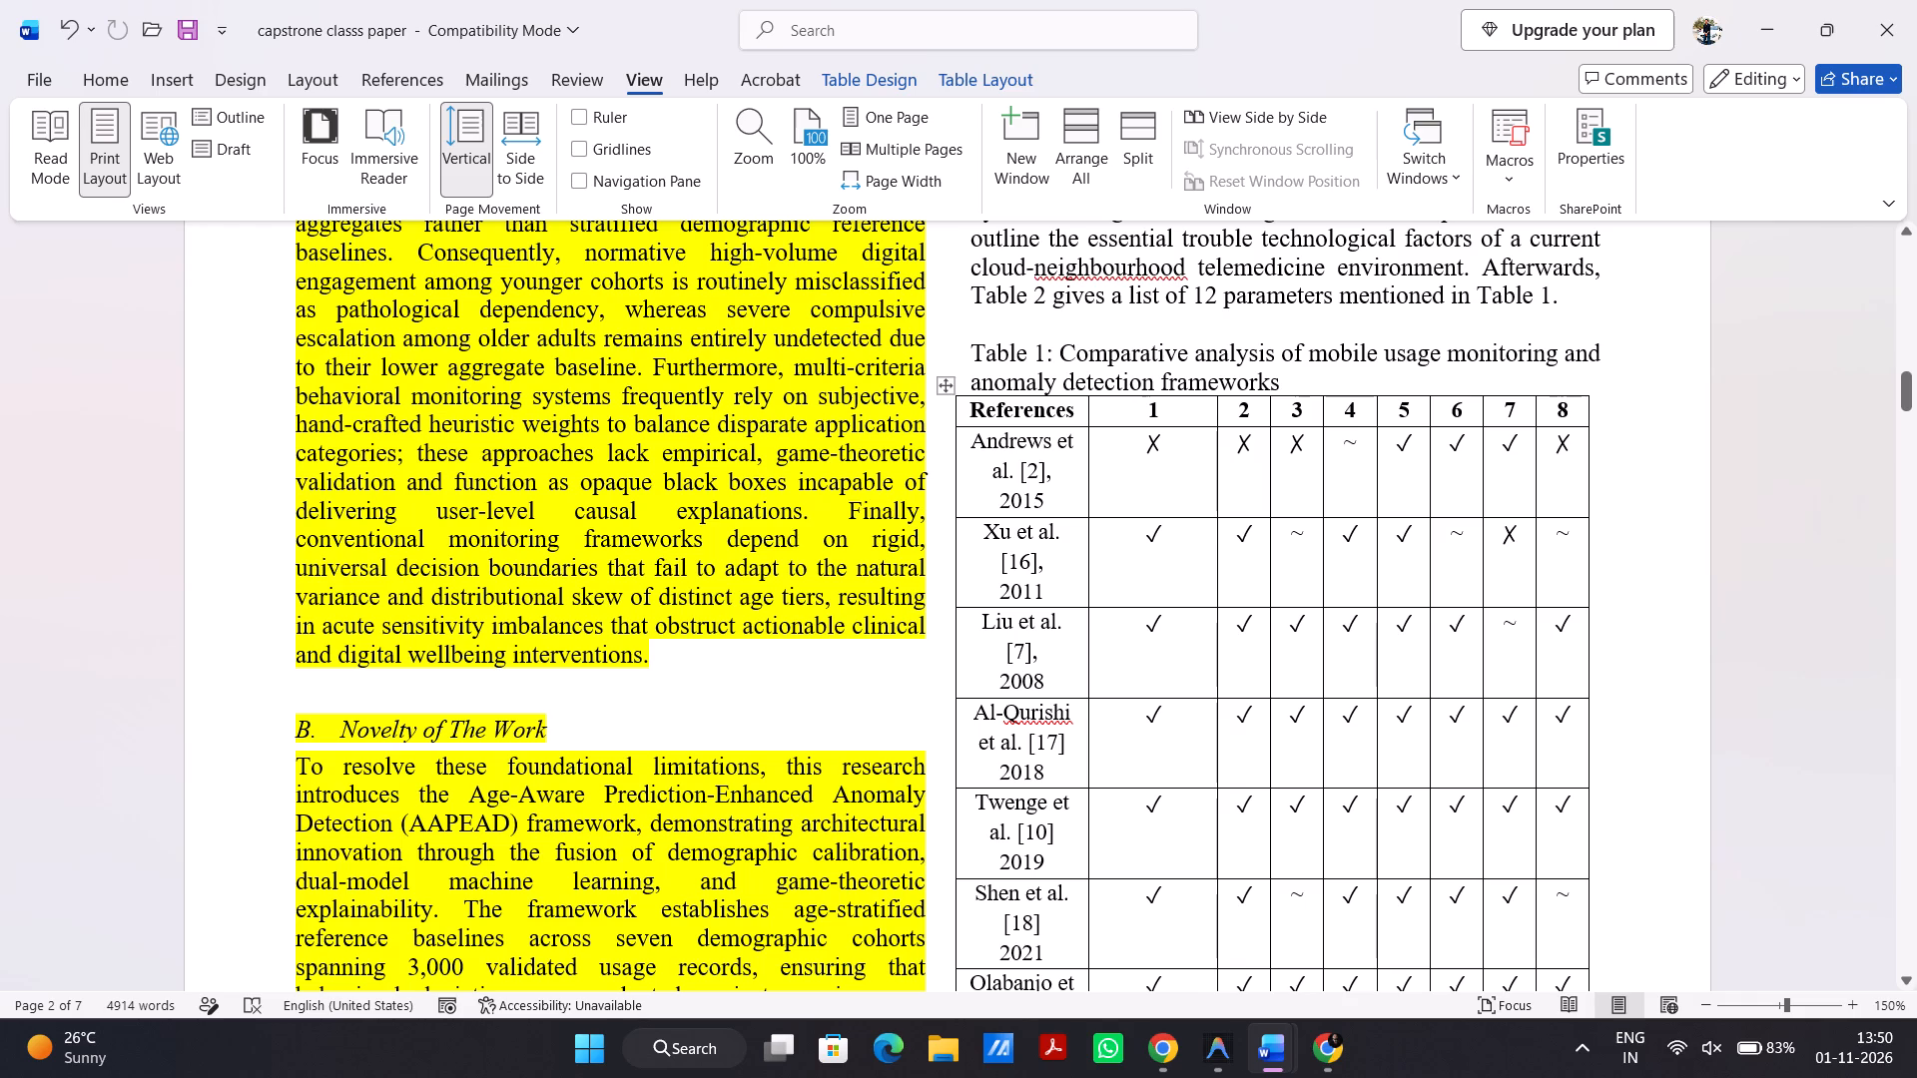
{"action": "key", "text": "space"}
{"action": "key", "text": "space"}
{"action": "key", "text": "space"}
{"action": "key", "text": "space"}
{"action": "key", "text": "space"}
{"action": "key", "text": "space"}
{"action": "key", "text": "space"}
{"action": "key", "text": "space"}
{"action": "key", "text": "space"}
{"action": "key", "text": "space"}
{"action": "key", "text": "space"}
{"action": "key", "text": "space"}
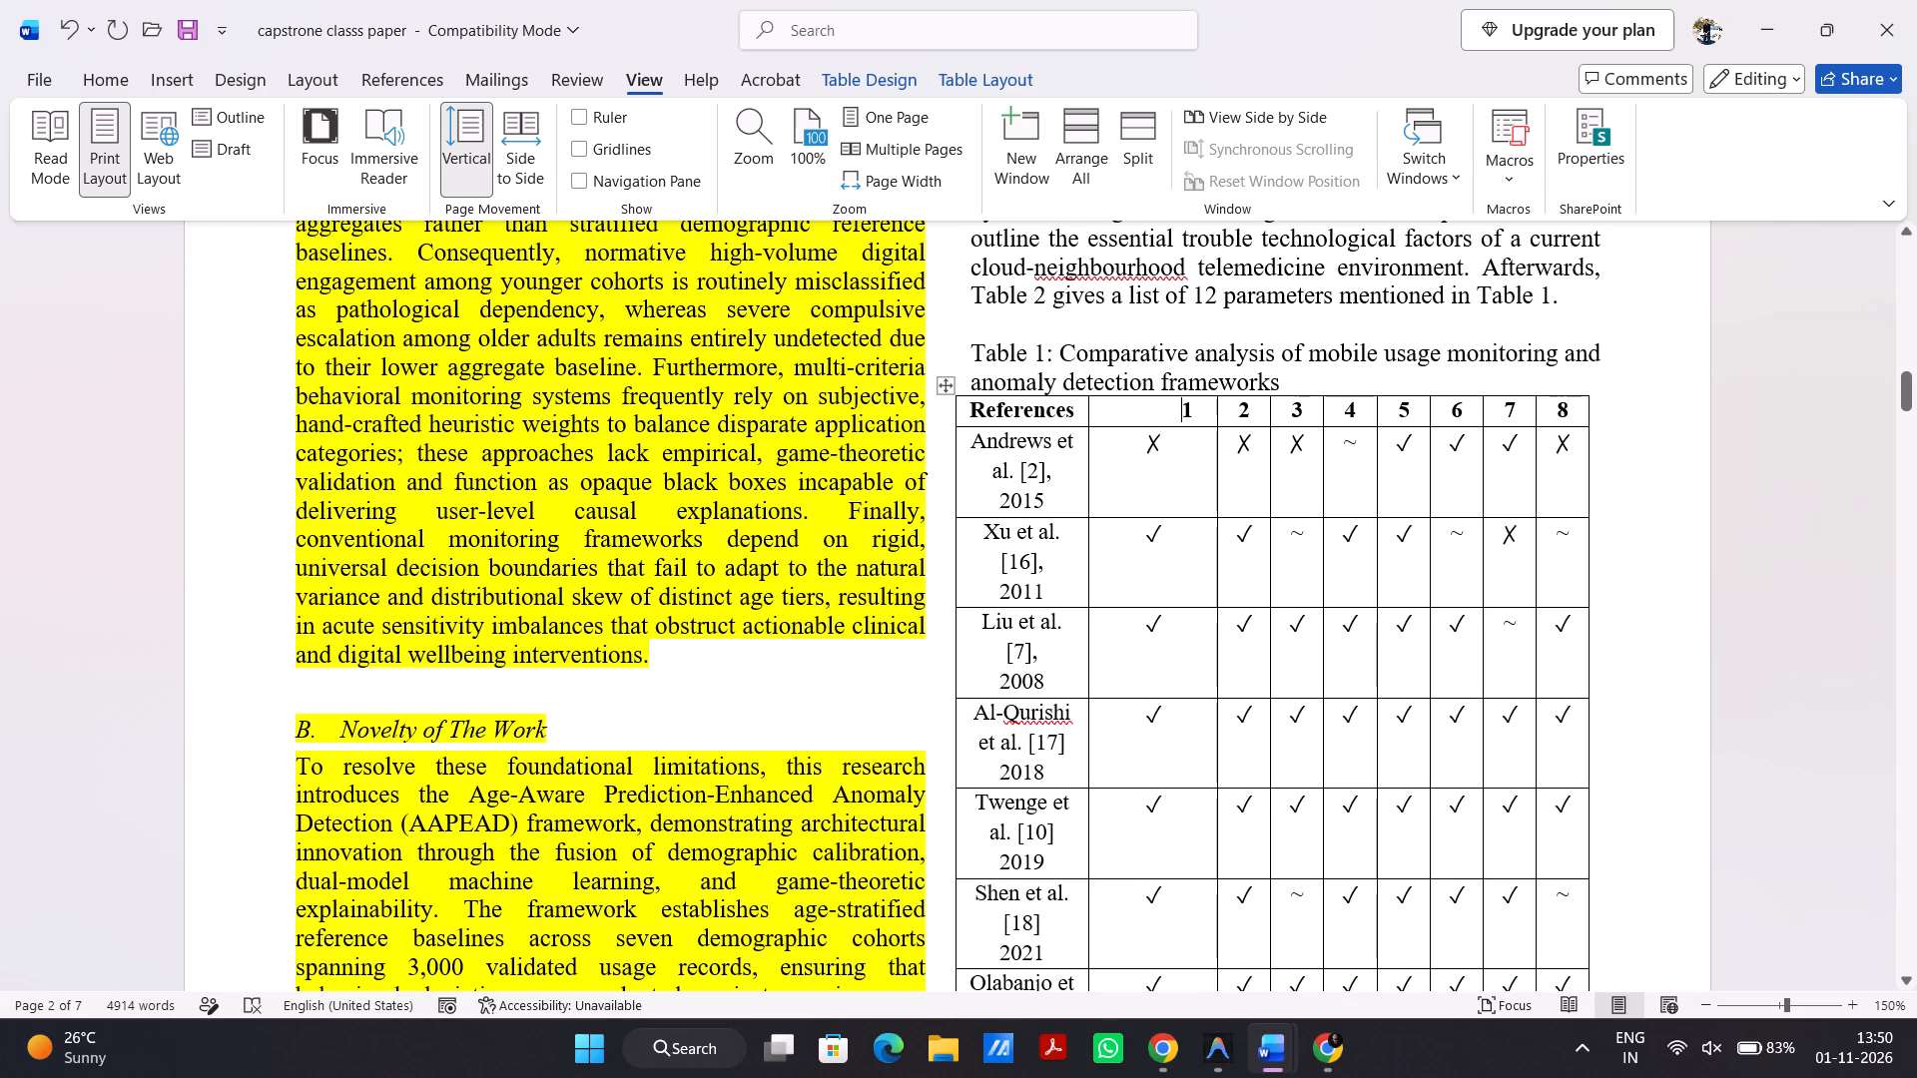
{"action": "key", "text": "space"}
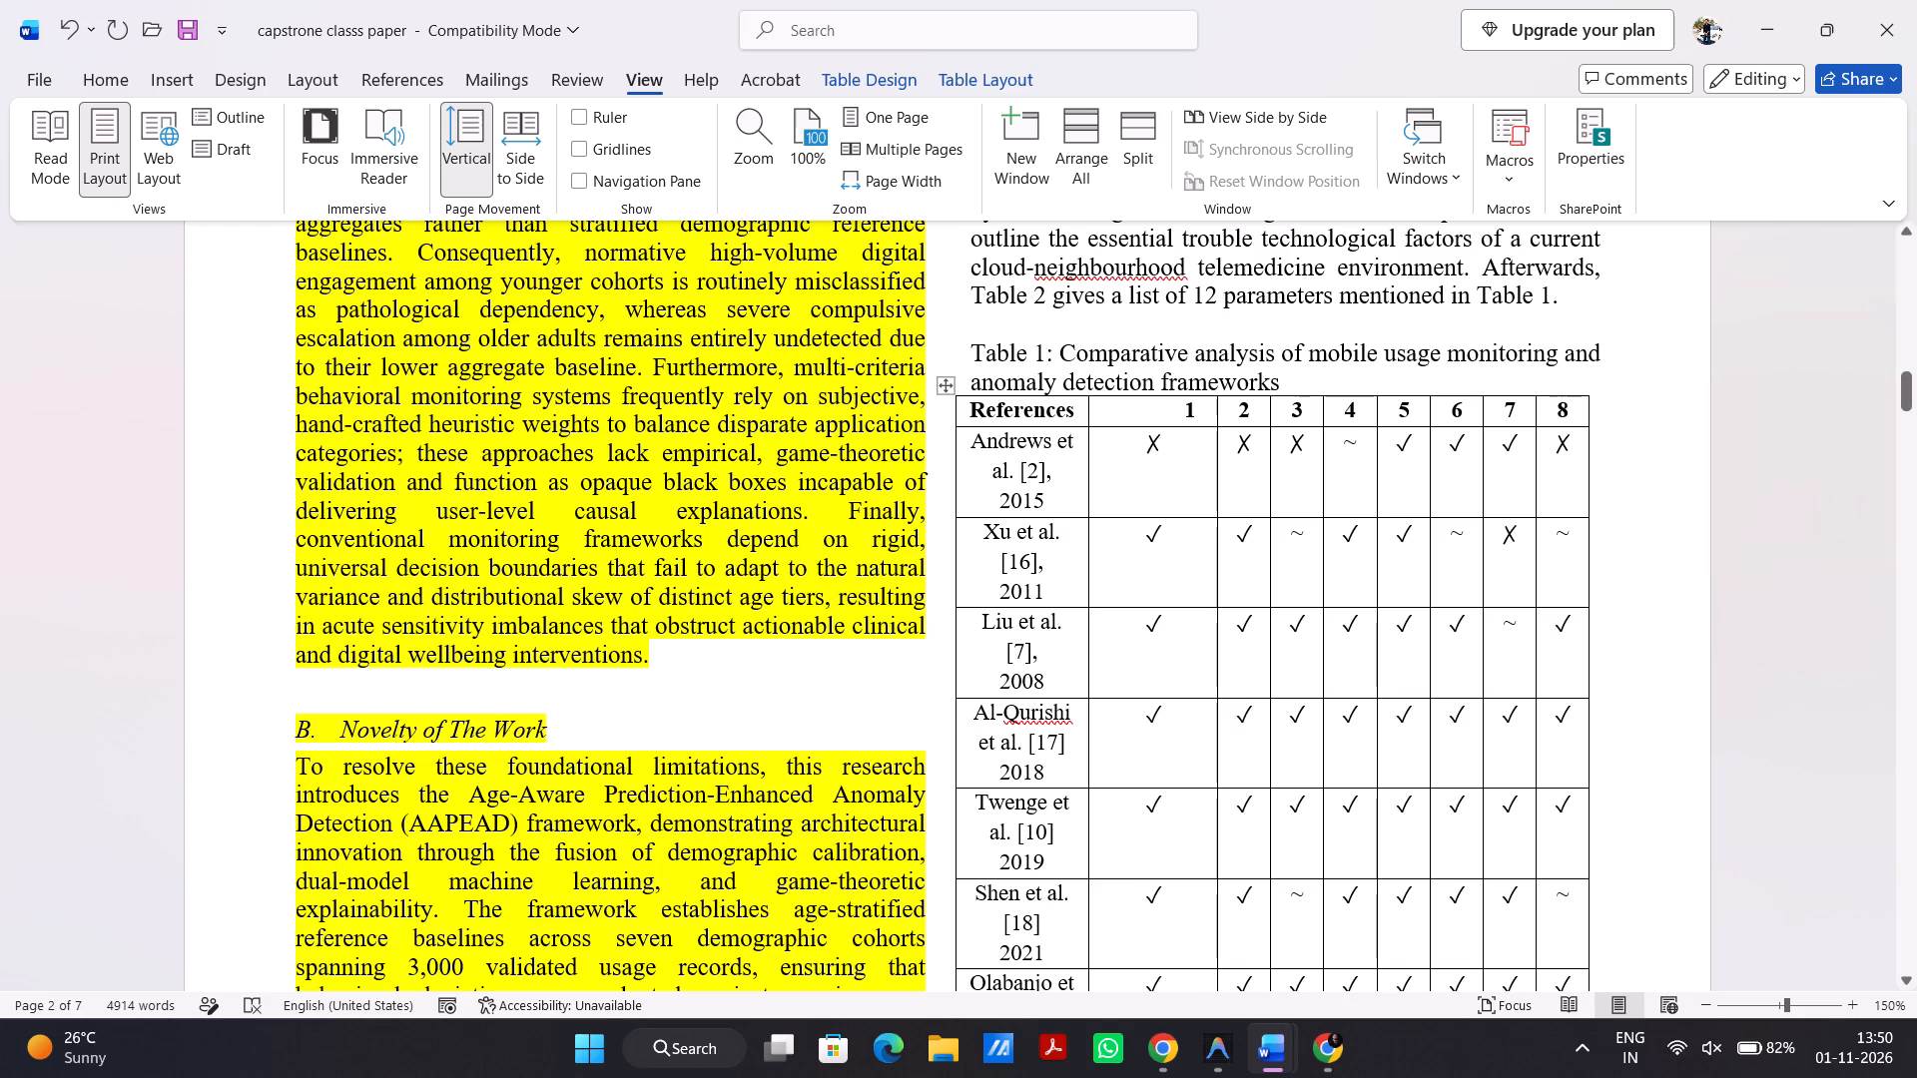
Pad the column 1 cross in the Andrews et al. row with 13 leading spaces to line it up under heading 1.
{"action": "left_click", "coordinate": [1145, 440]}
{"action": "key", "text": "space"}
{"action": "key", "text": "space"}
{"action": "key", "text": "space"}
{"action": "key", "text": "space"}
{"action": "key", "text": "space"}
{"action": "key", "text": "space"}
{"action": "key", "text": "space"}
{"action": "key", "text": "space"}
{"action": "key", "text": "space"}
{"action": "key", "text": "space"}
{"action": "key", "text": "space"}
{"action": "key", "text": "space"}
{"action": "key", "text": "space"}
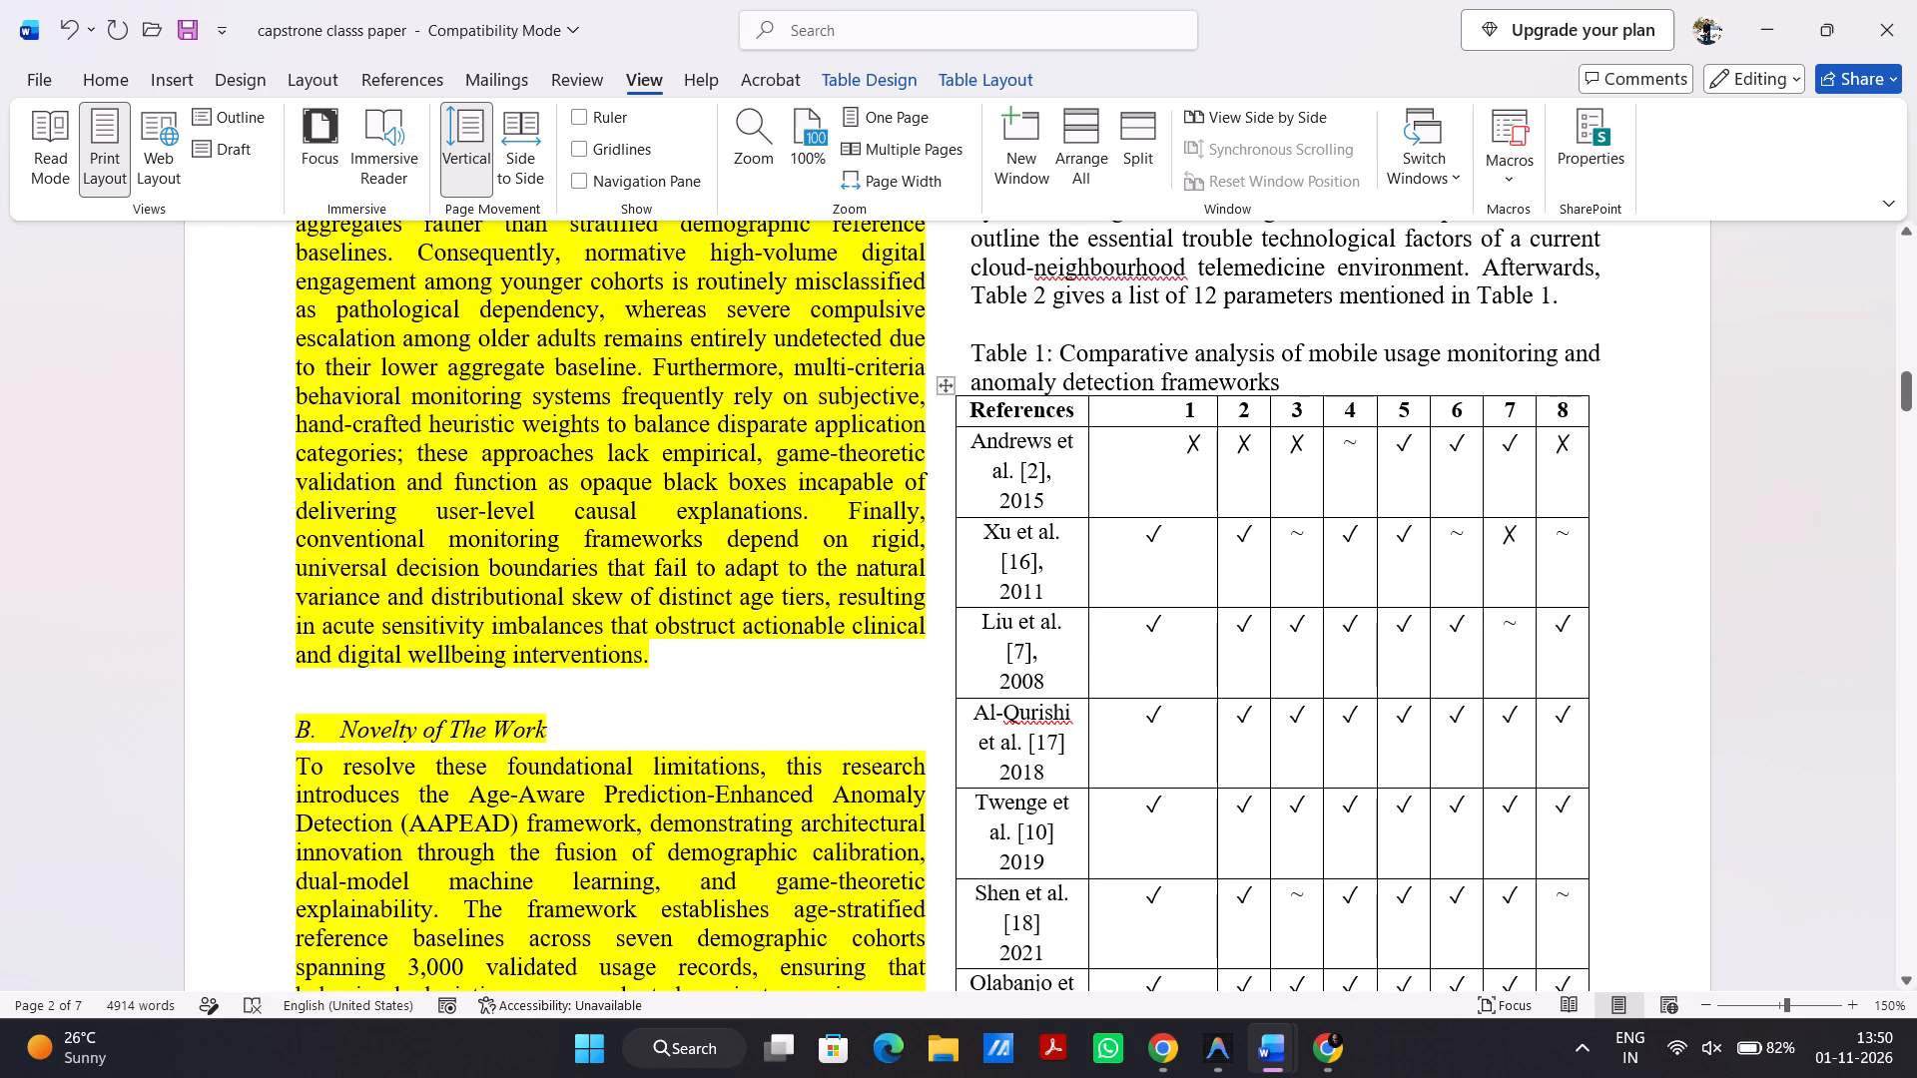
Pad the column 1 check mark in the Xu et al. row with 10 leading spaces to move it toward column 2.
{"action": "left_click", "coordinate": [1128, 543]}
{"action": "key", "text": "space"}
{"action": "key", "text": "space"}
{"action": "key", "text": "space"}
{"action": "key", "text": "space"}
{"action": "key", "text": "space"}
{"action": "key", "text": "space"}
{"action": "key", "text": "space"}
{"action": "key", "text": "space"}
{"action": "key", "text": "space"}
{"action": "key", "text": "space"}
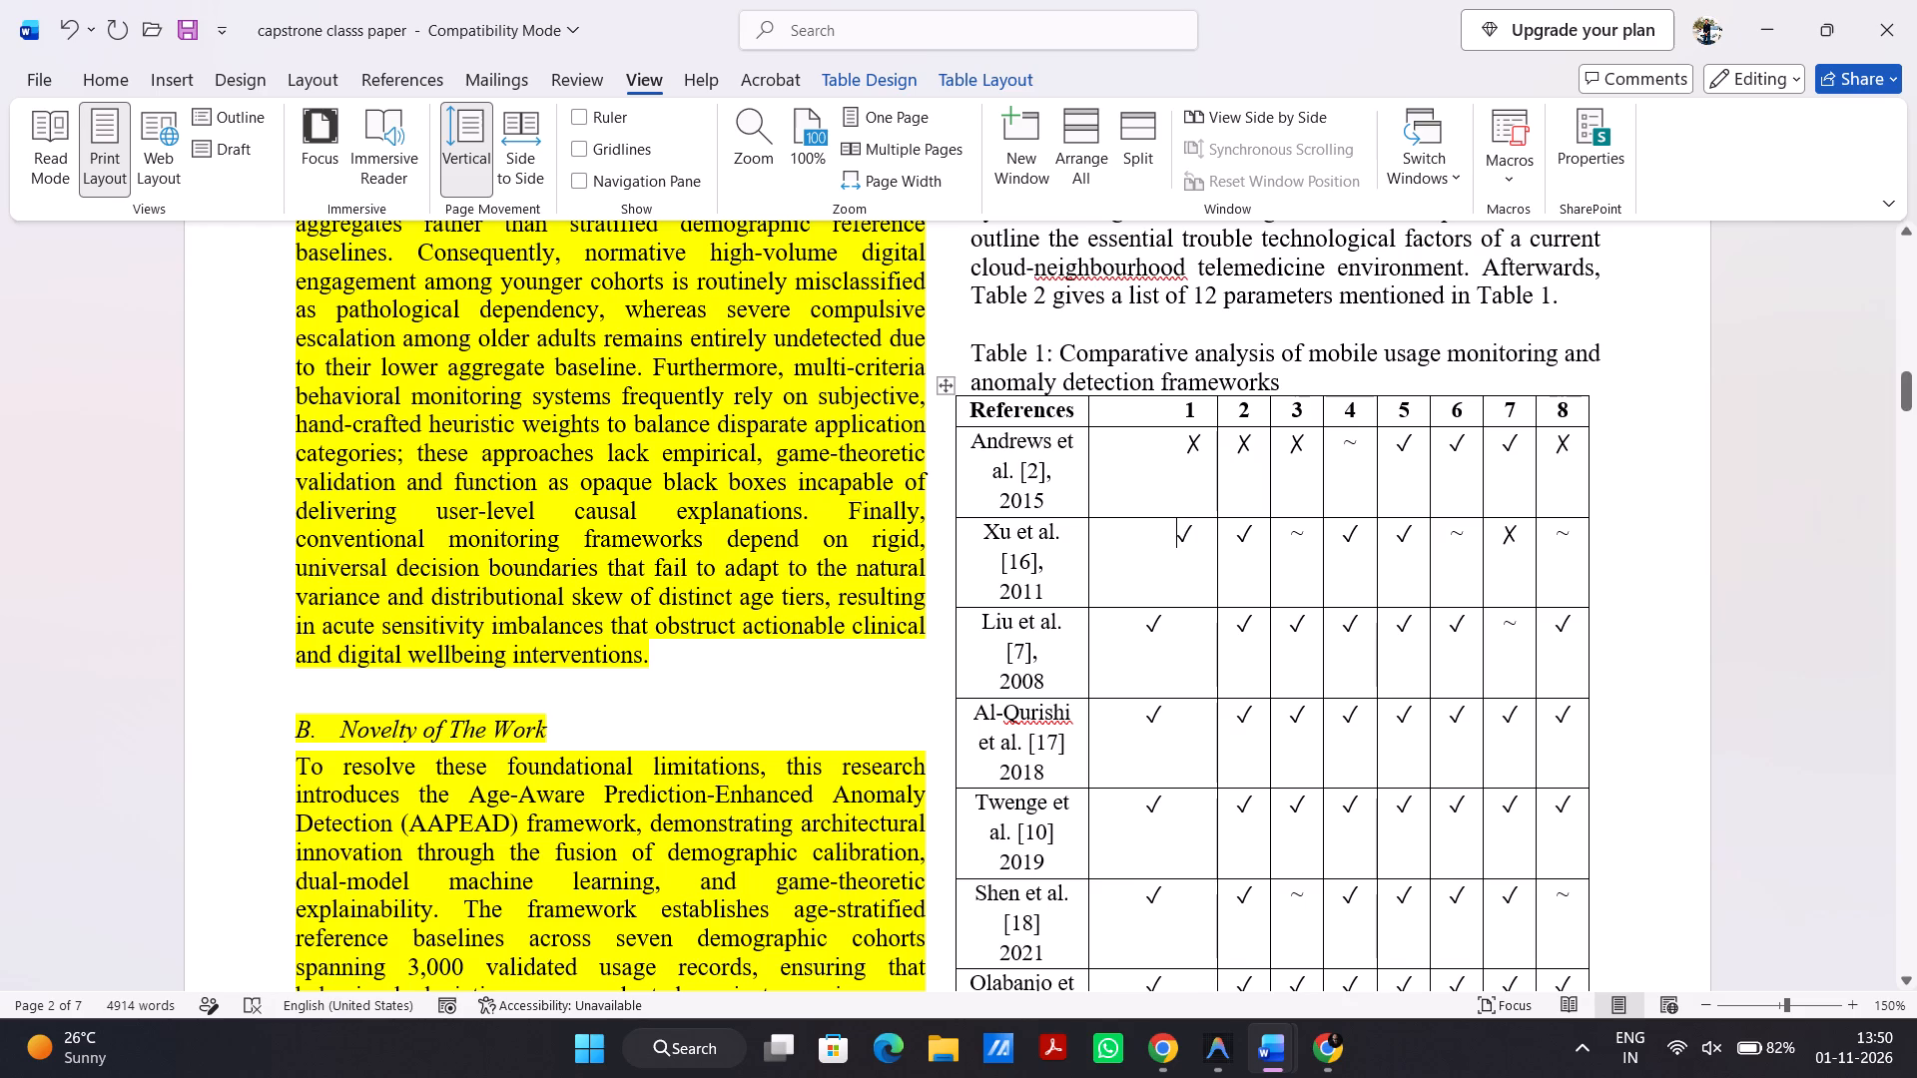
Split Table 1's wide column 1 in two by drawing a vertical border down its middle from the header to the AAPEAD row.
{"action": "left_click", "coordinate": [182, 85]}
{"action": "left_click", "coordinate": [194, 170]}
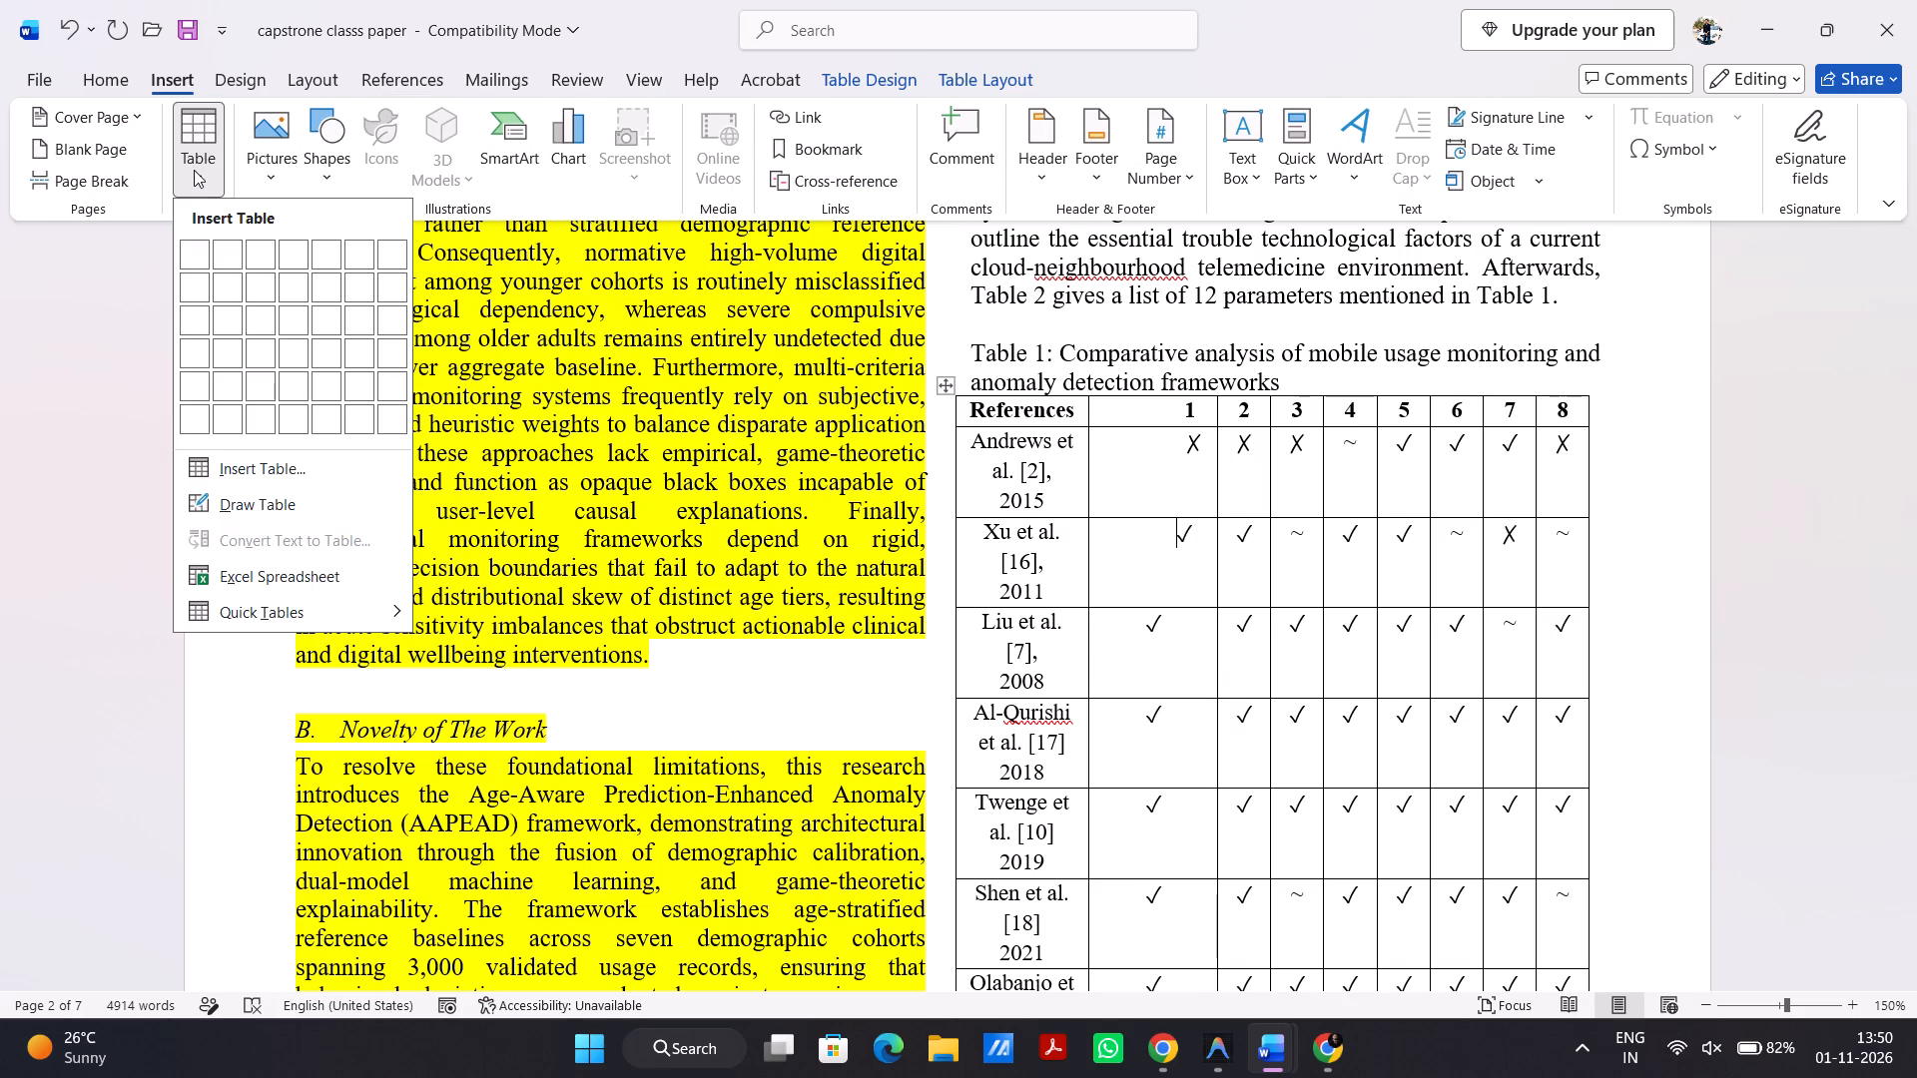
{"action": "left_click", "coordinate": [261, 506]}
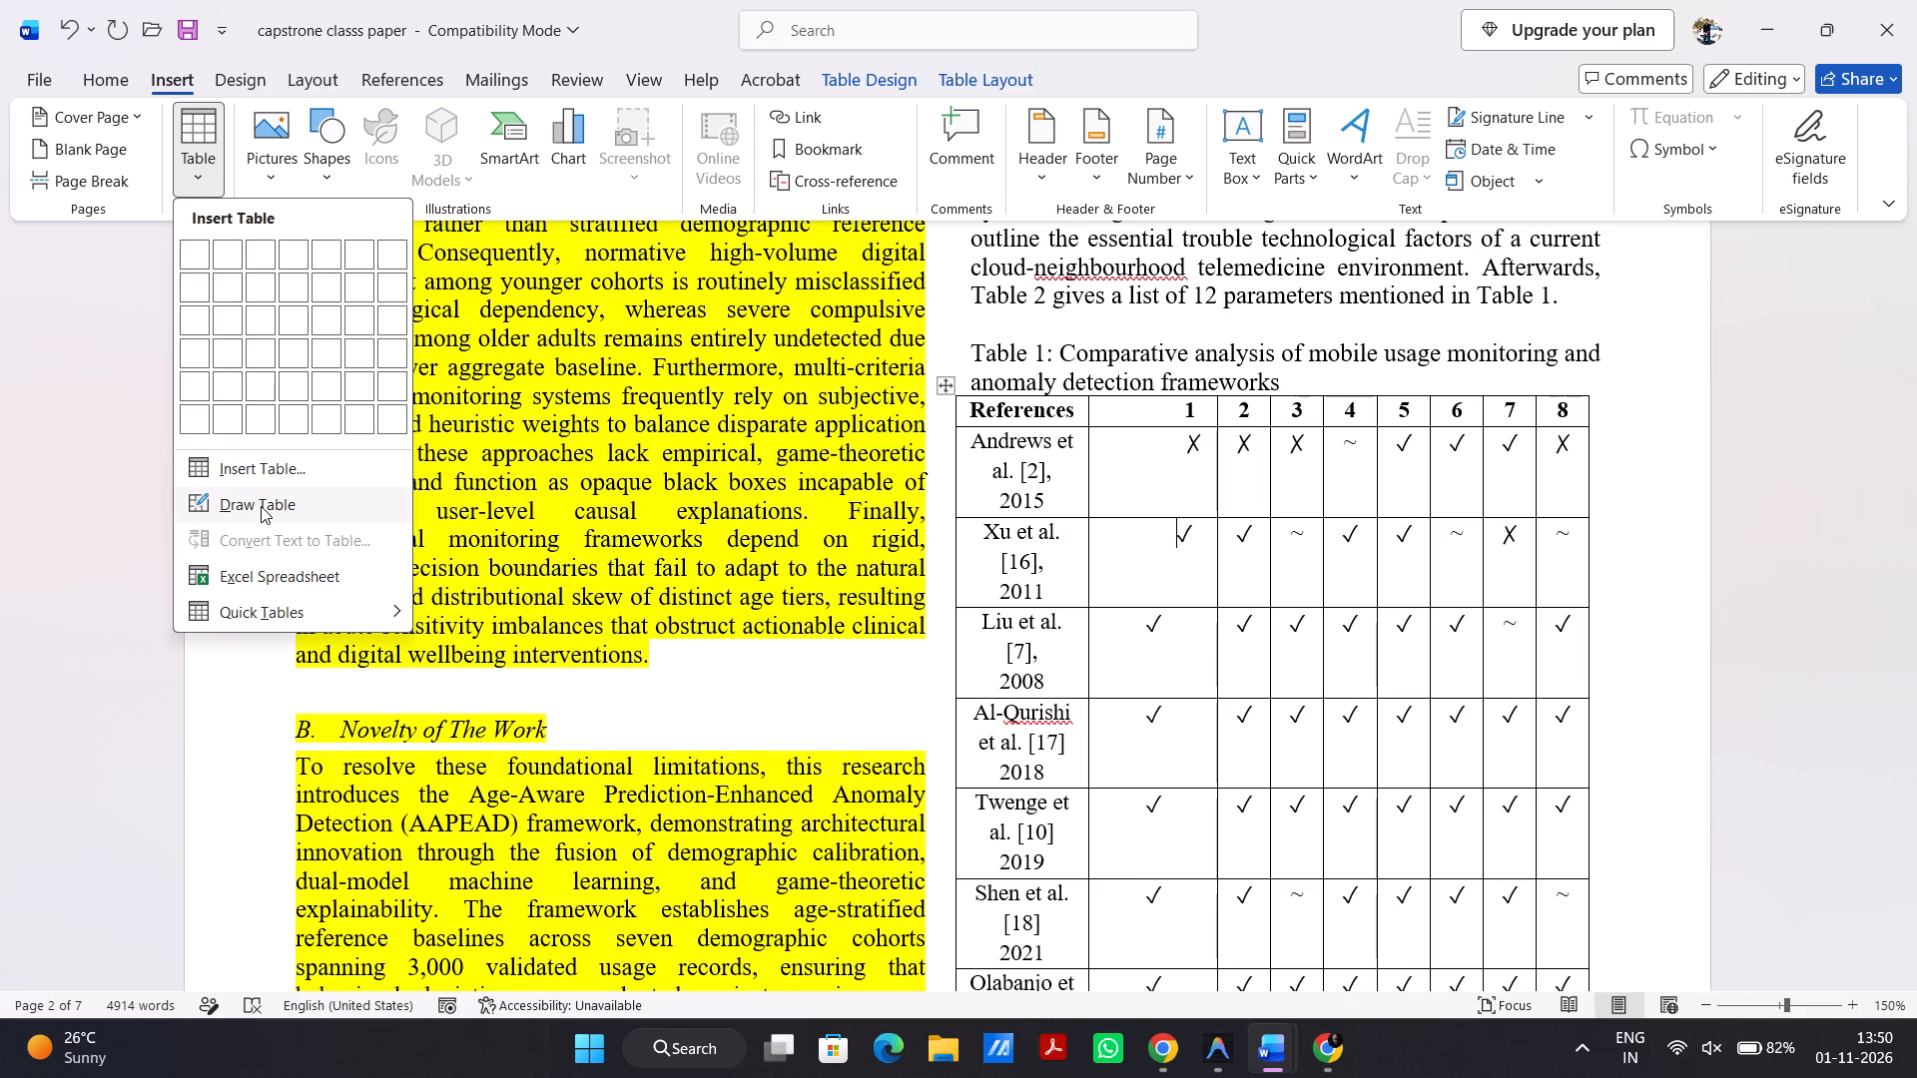
{"action": "scroll", "coordinate": [1120, 586], "scroll_direction": "down", "scroll_amount": 1}
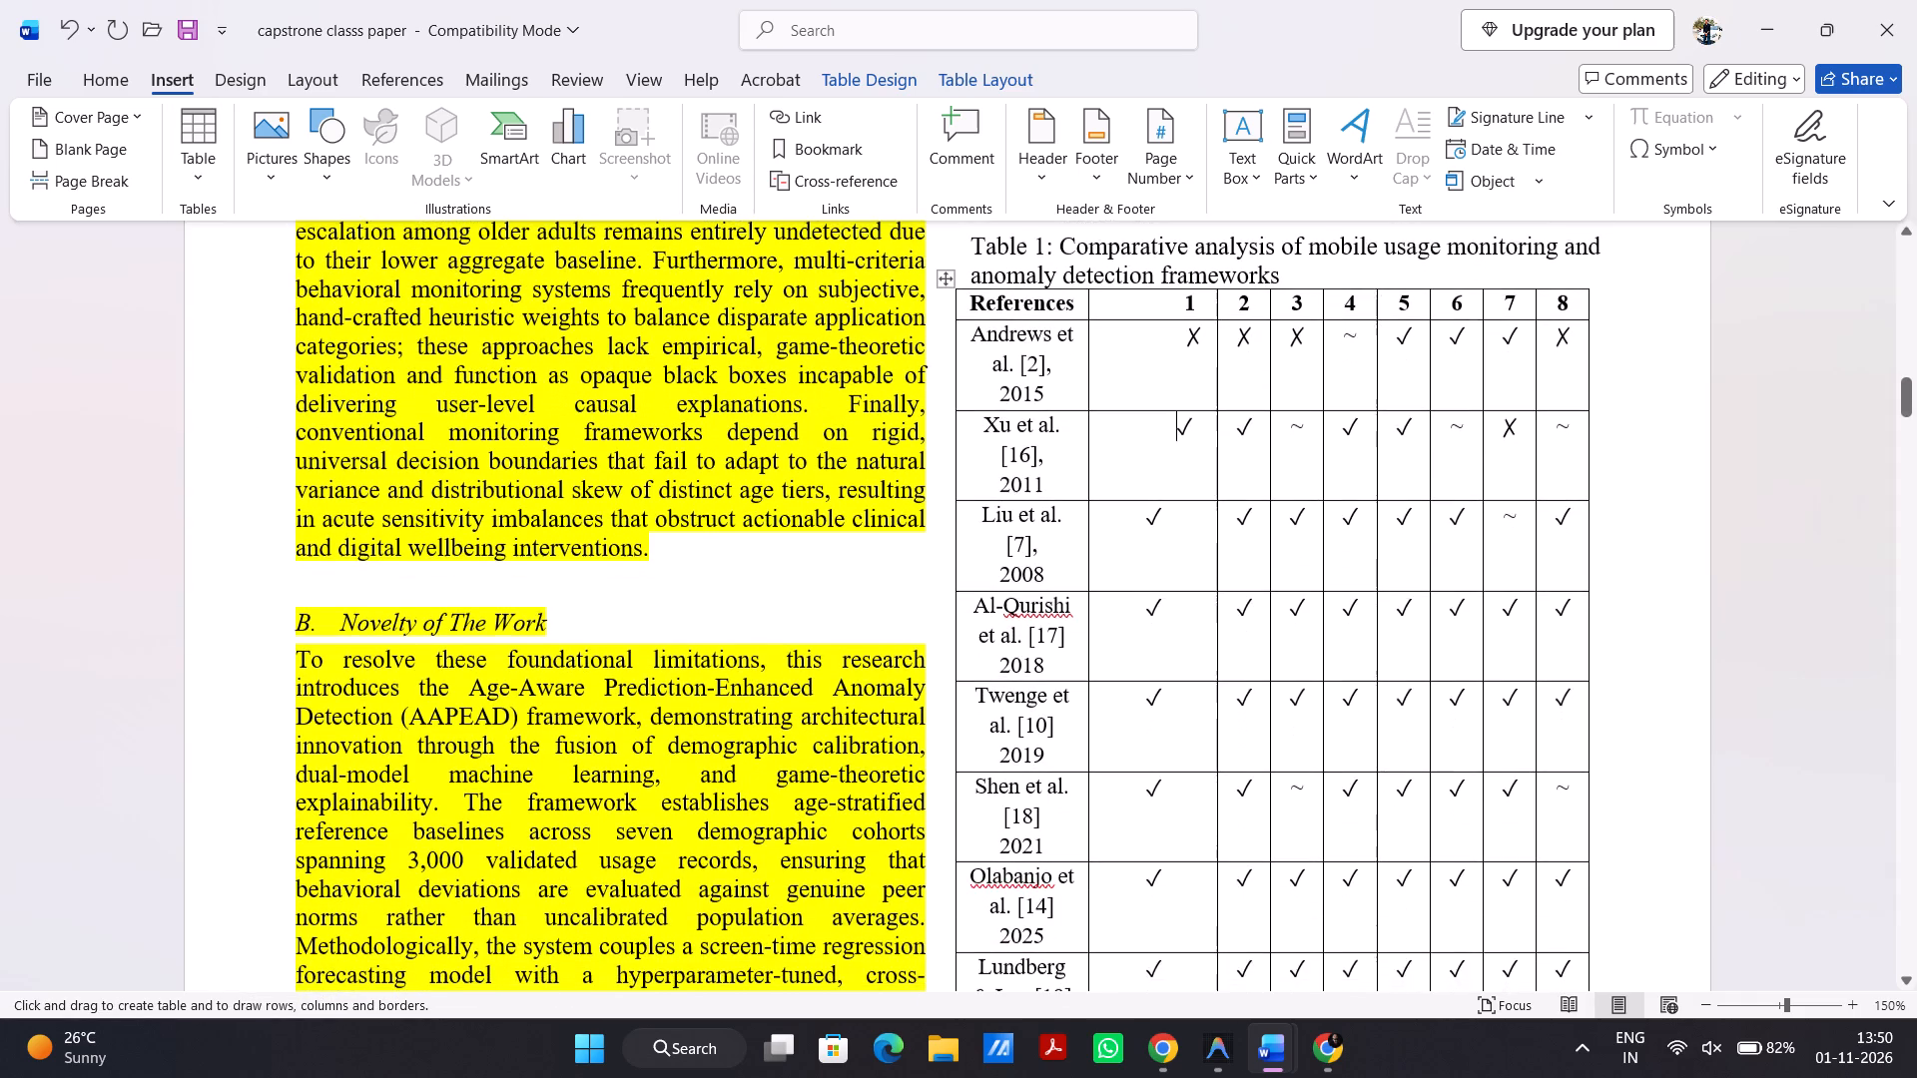
{"action": "scroll", "coordinate": [1120, 586], "scroll_direction": "down", "scroll_amount": 1}
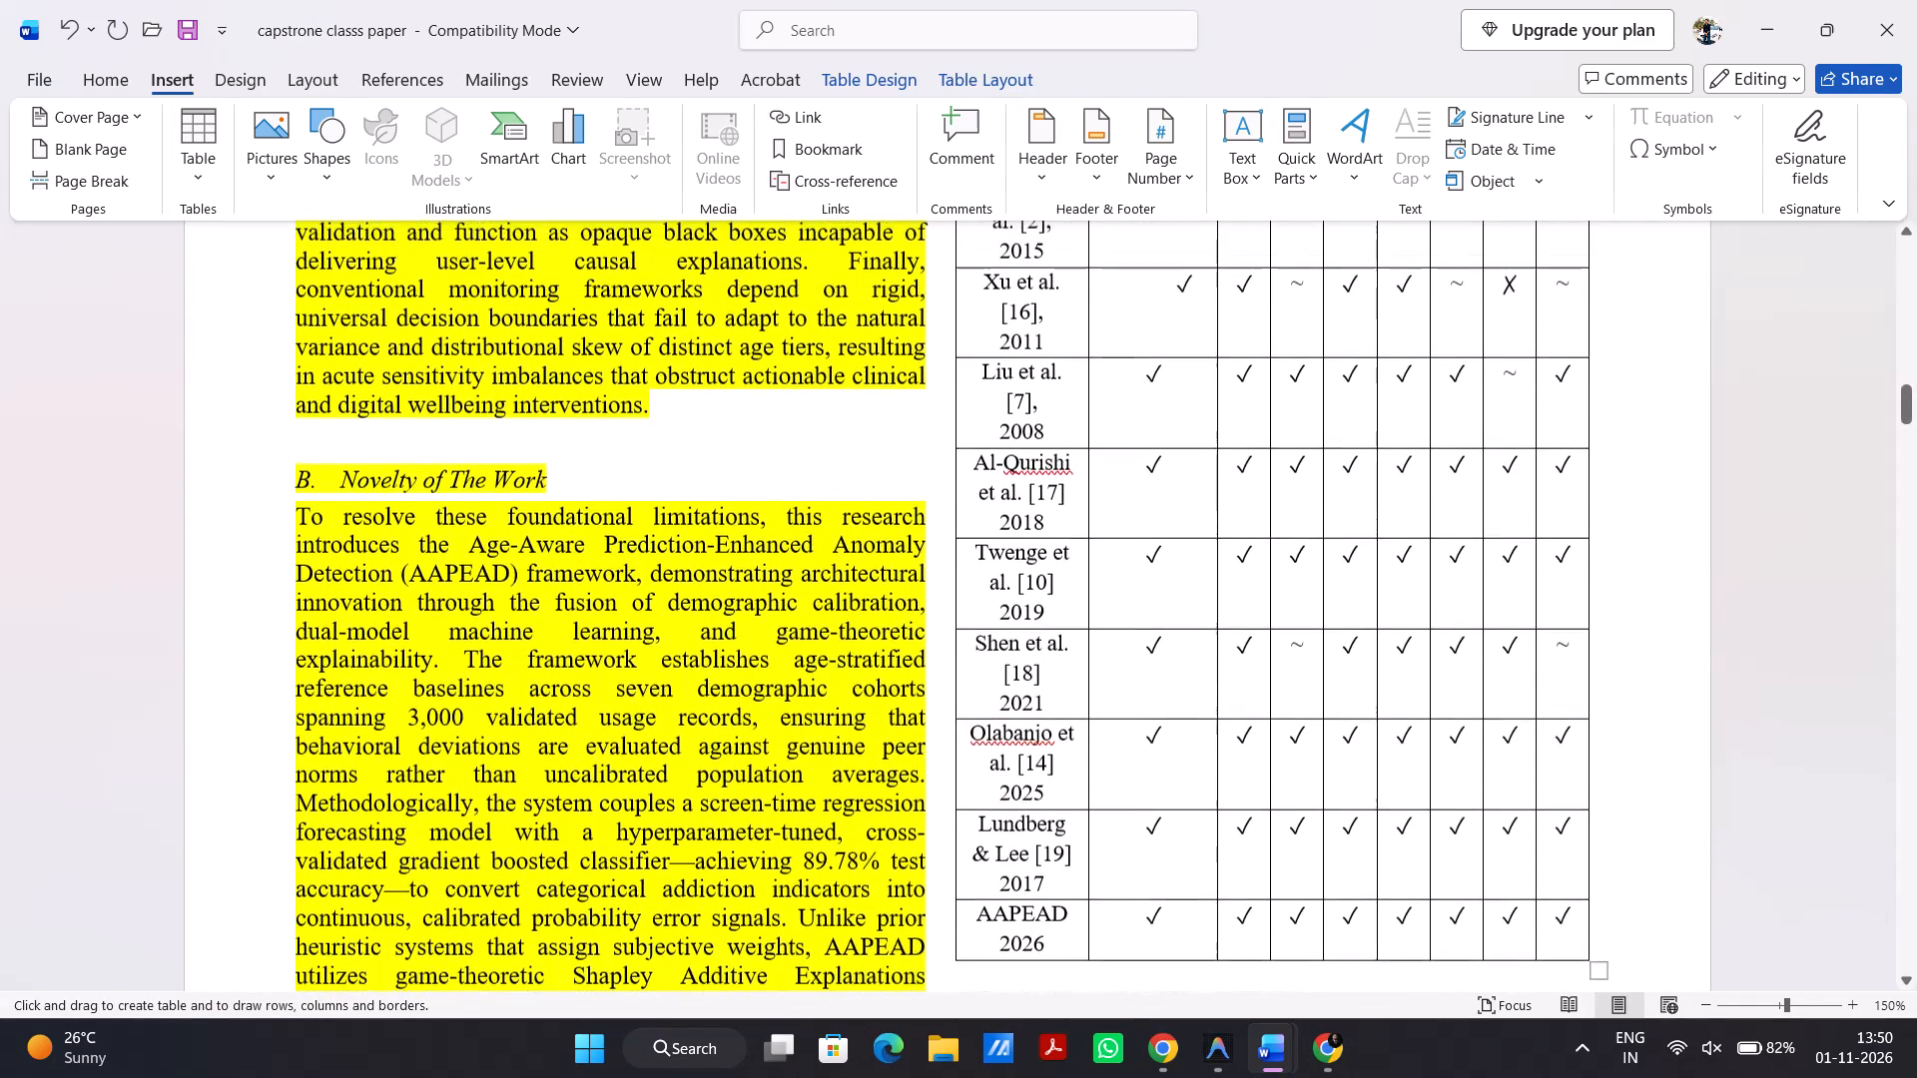
{"action": "scroll", "coordinate": [1120, 586], "scroll_direction": "down", "scroll_amount": 1}
{"action": "scroll", "coordinate": [1120, 586], "scroll_direction": "down", "scroll_amount": 1, "text": "ctrl"}
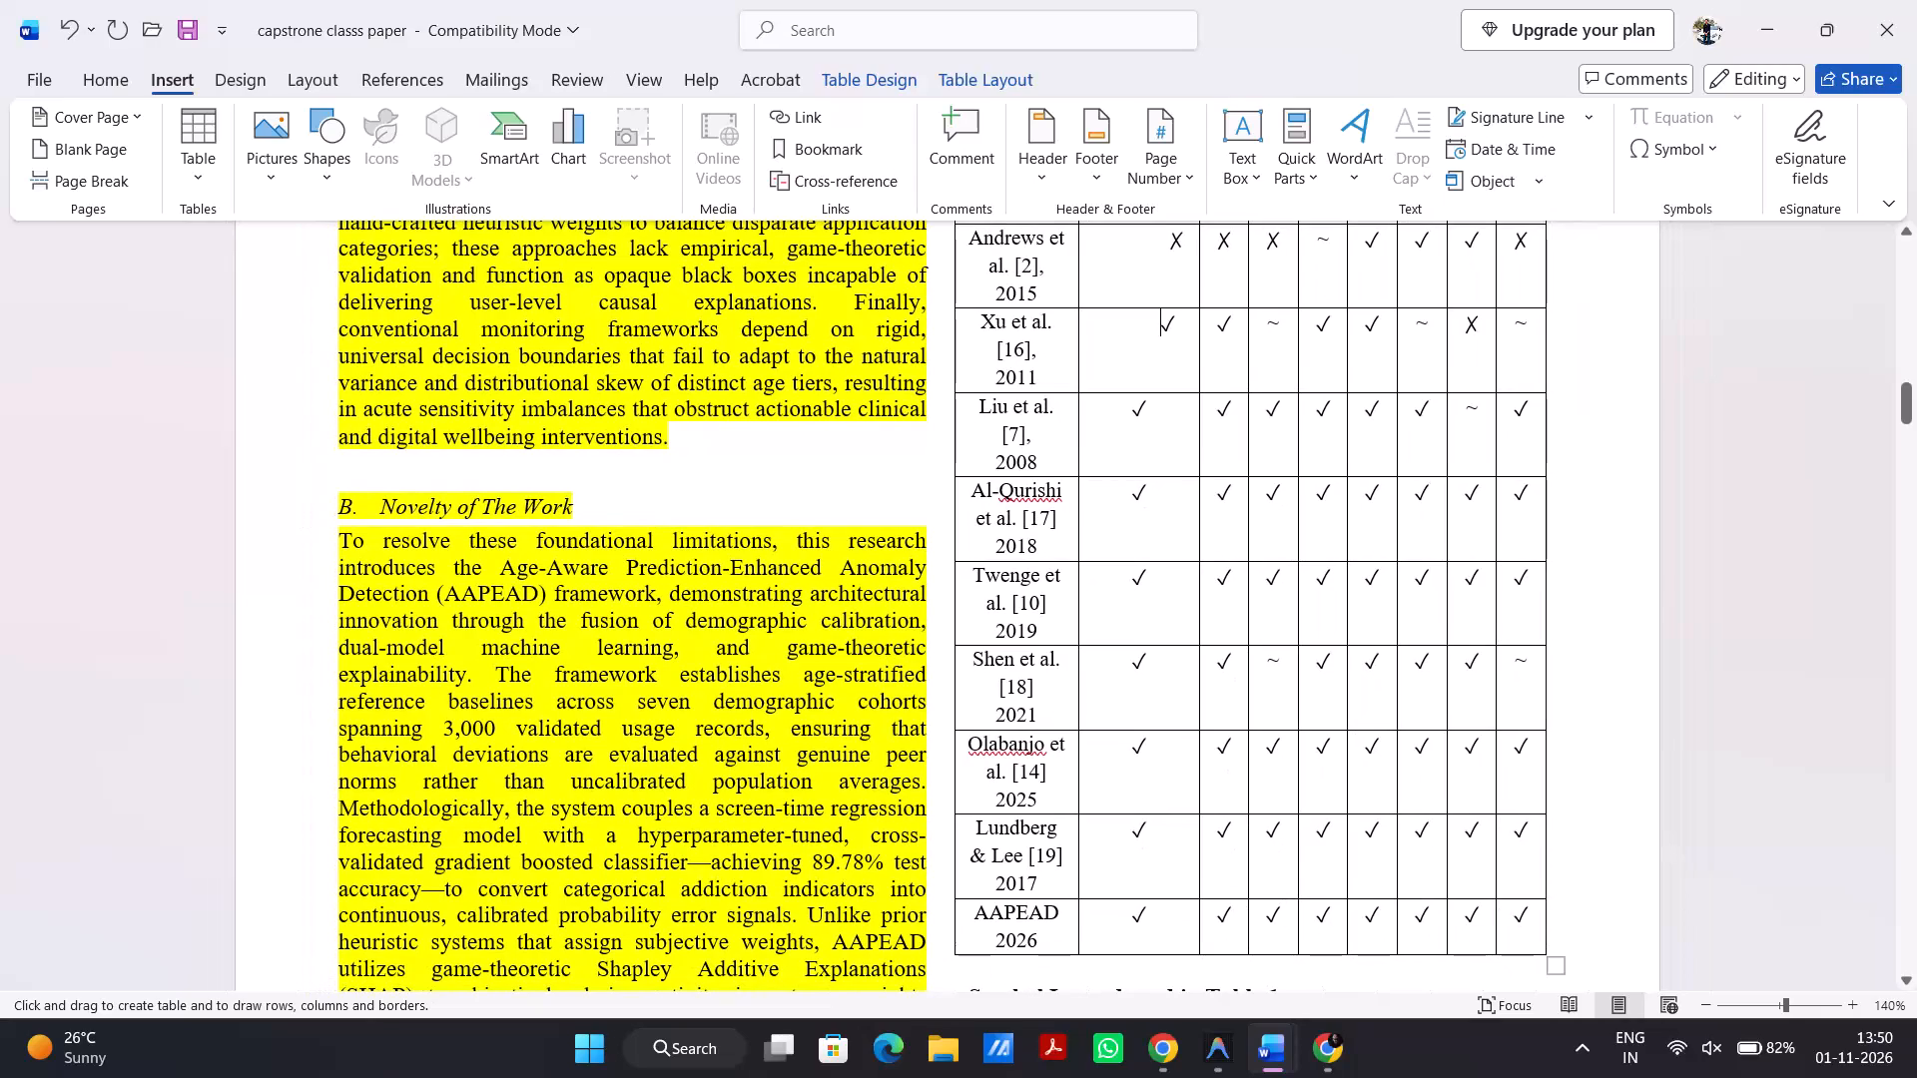
{"action": "scroll", "coordinate": [1120, 586], "scroll_direction": "down", "scroll_amount": 1, "text": "ctrl"}
{"action": "scroll", "coordinate": [1120, 586], "scroll_direction": "up", "scroll_amount": 1}
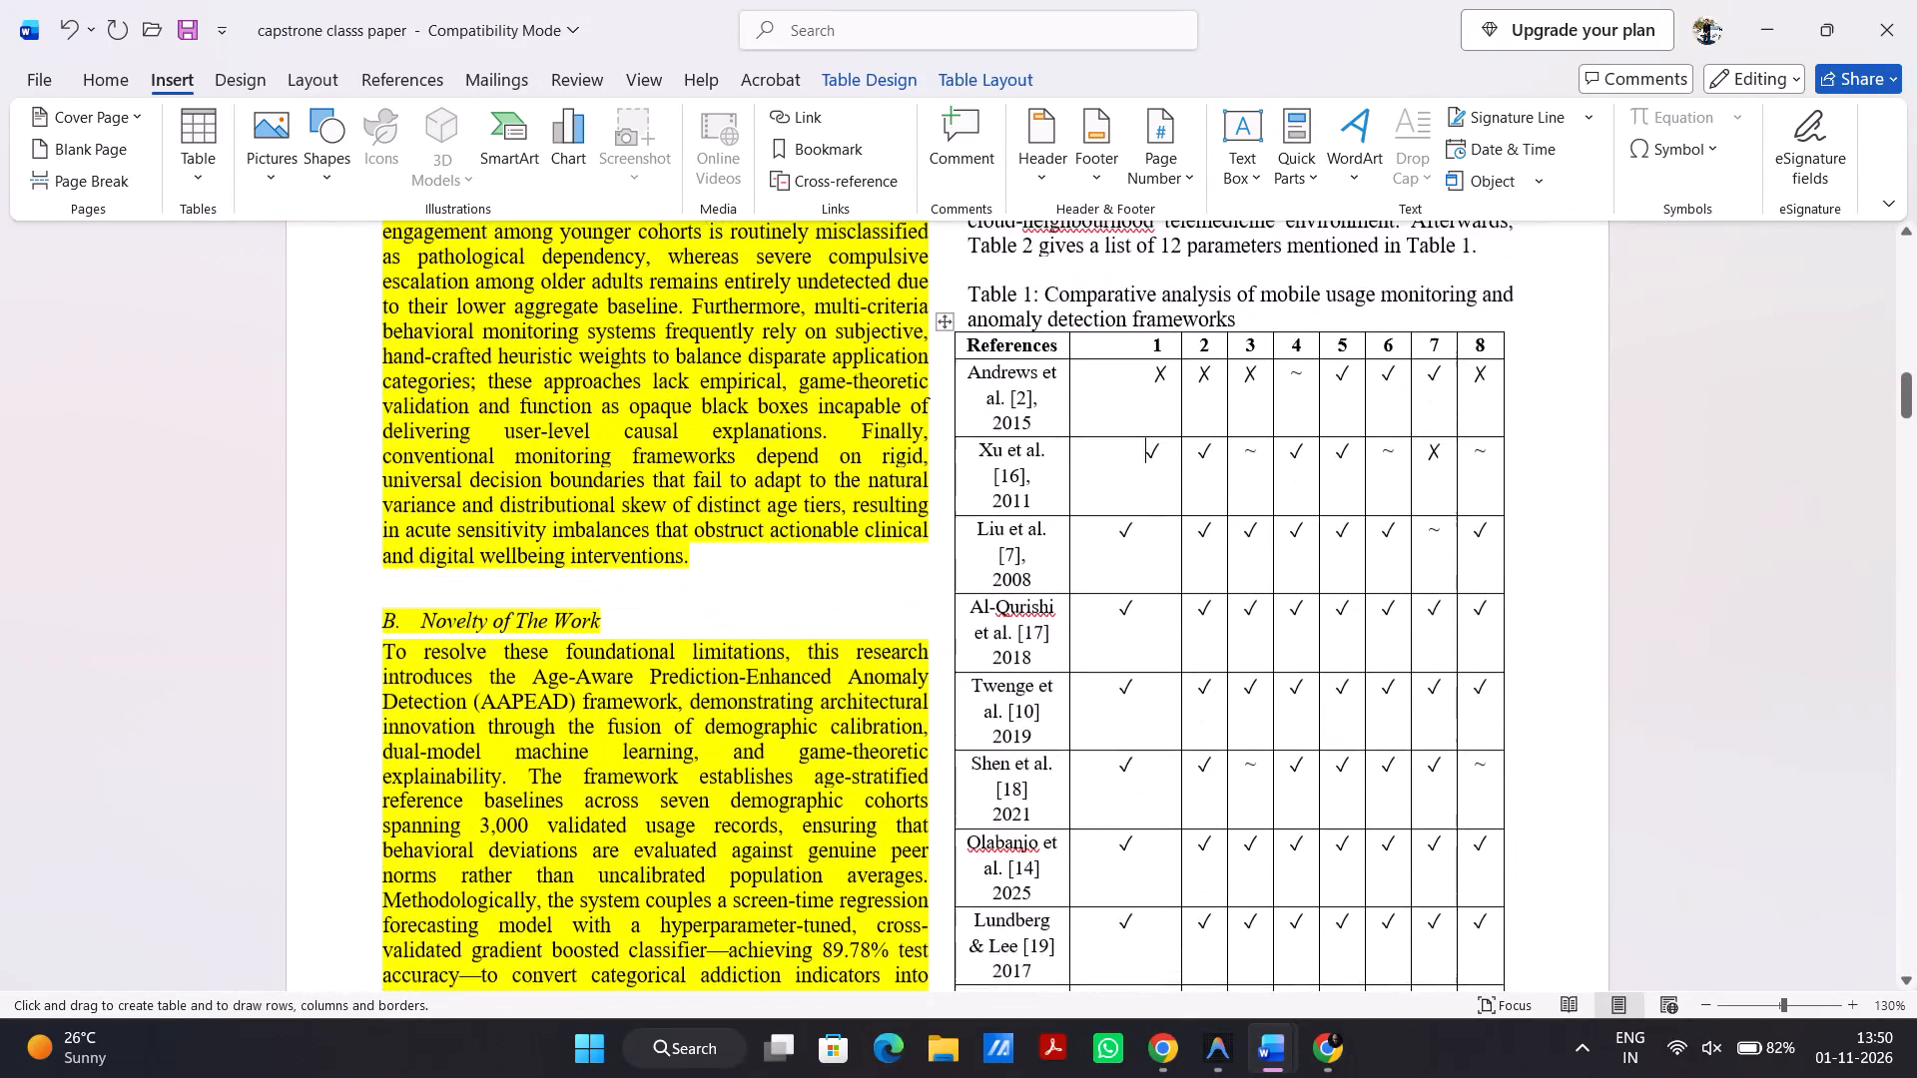
{"action": "scroll", "coordinate": [1120, 586], "scroll_direction": "up", "scroll_amount": 1}
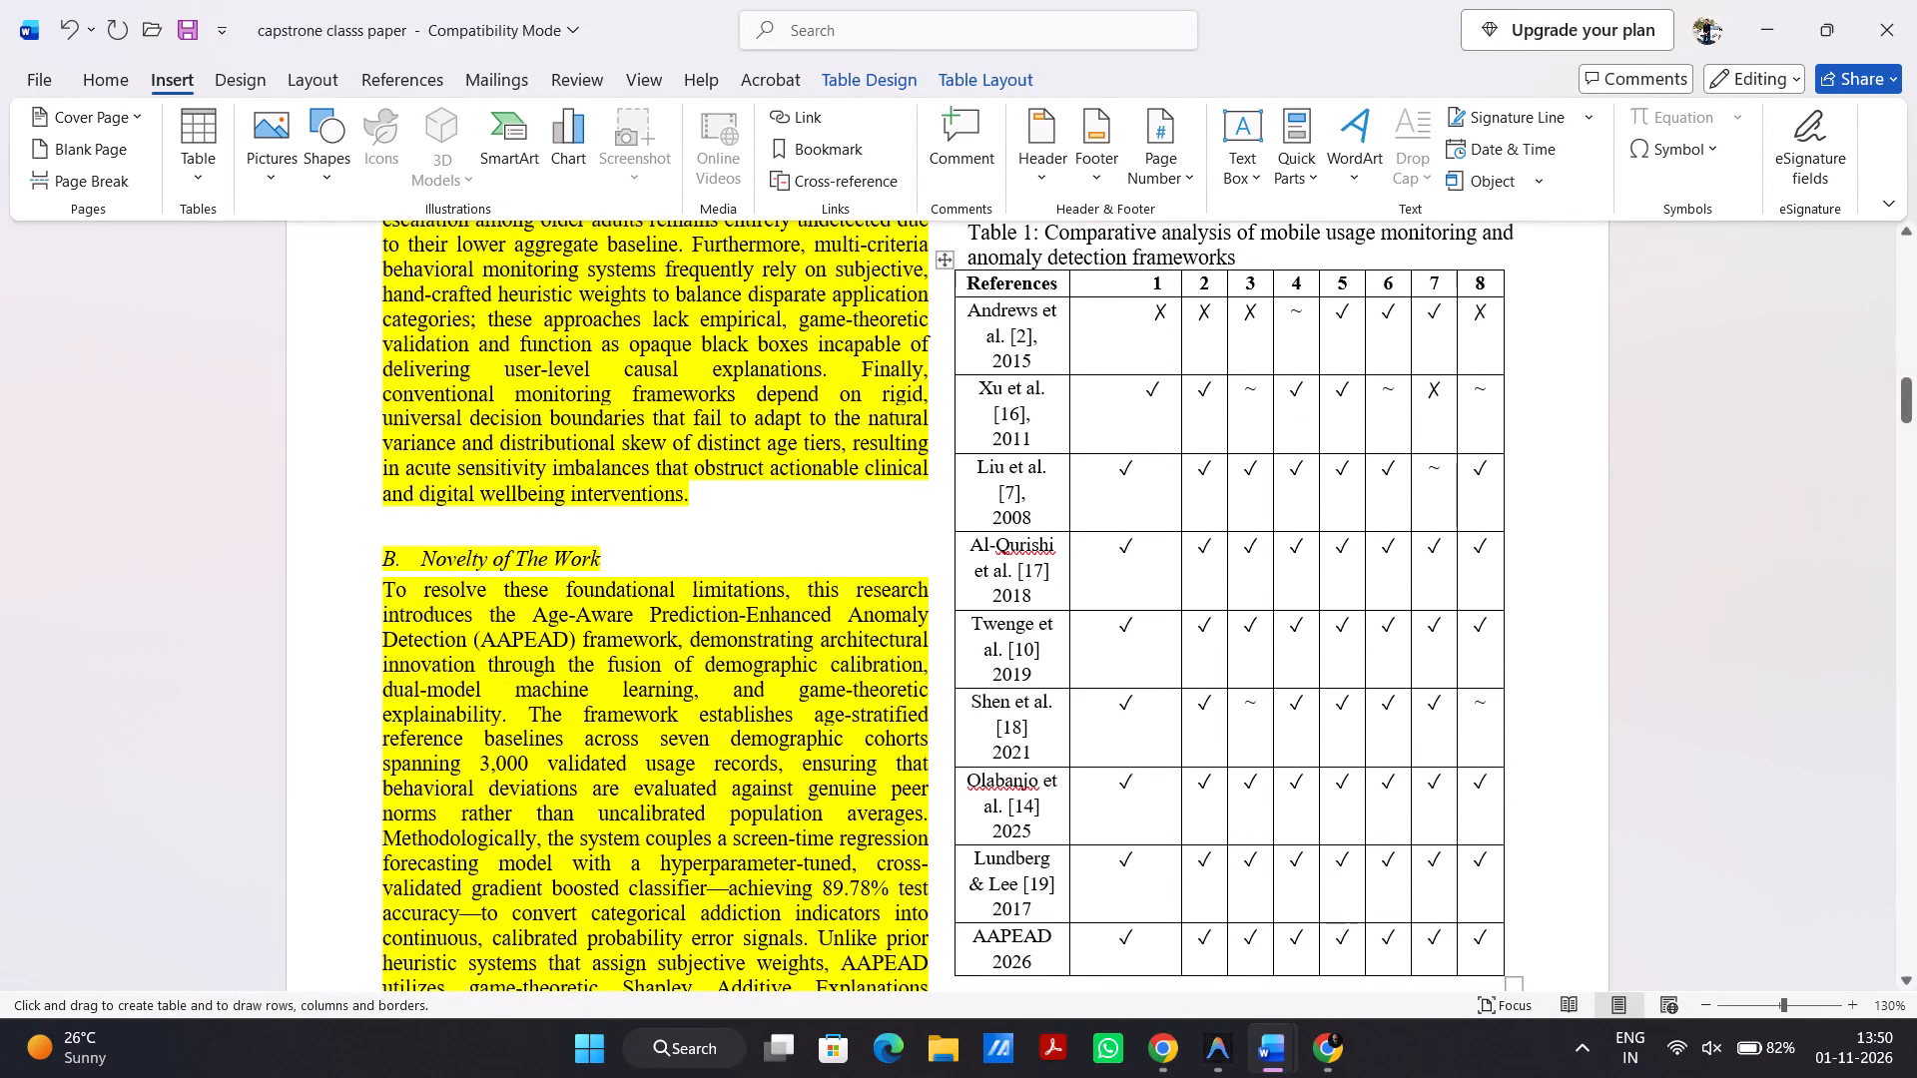
{"action": "left_click_drag", "start_coordinate": [1120, 270], "coordinate": [1123, 324]}
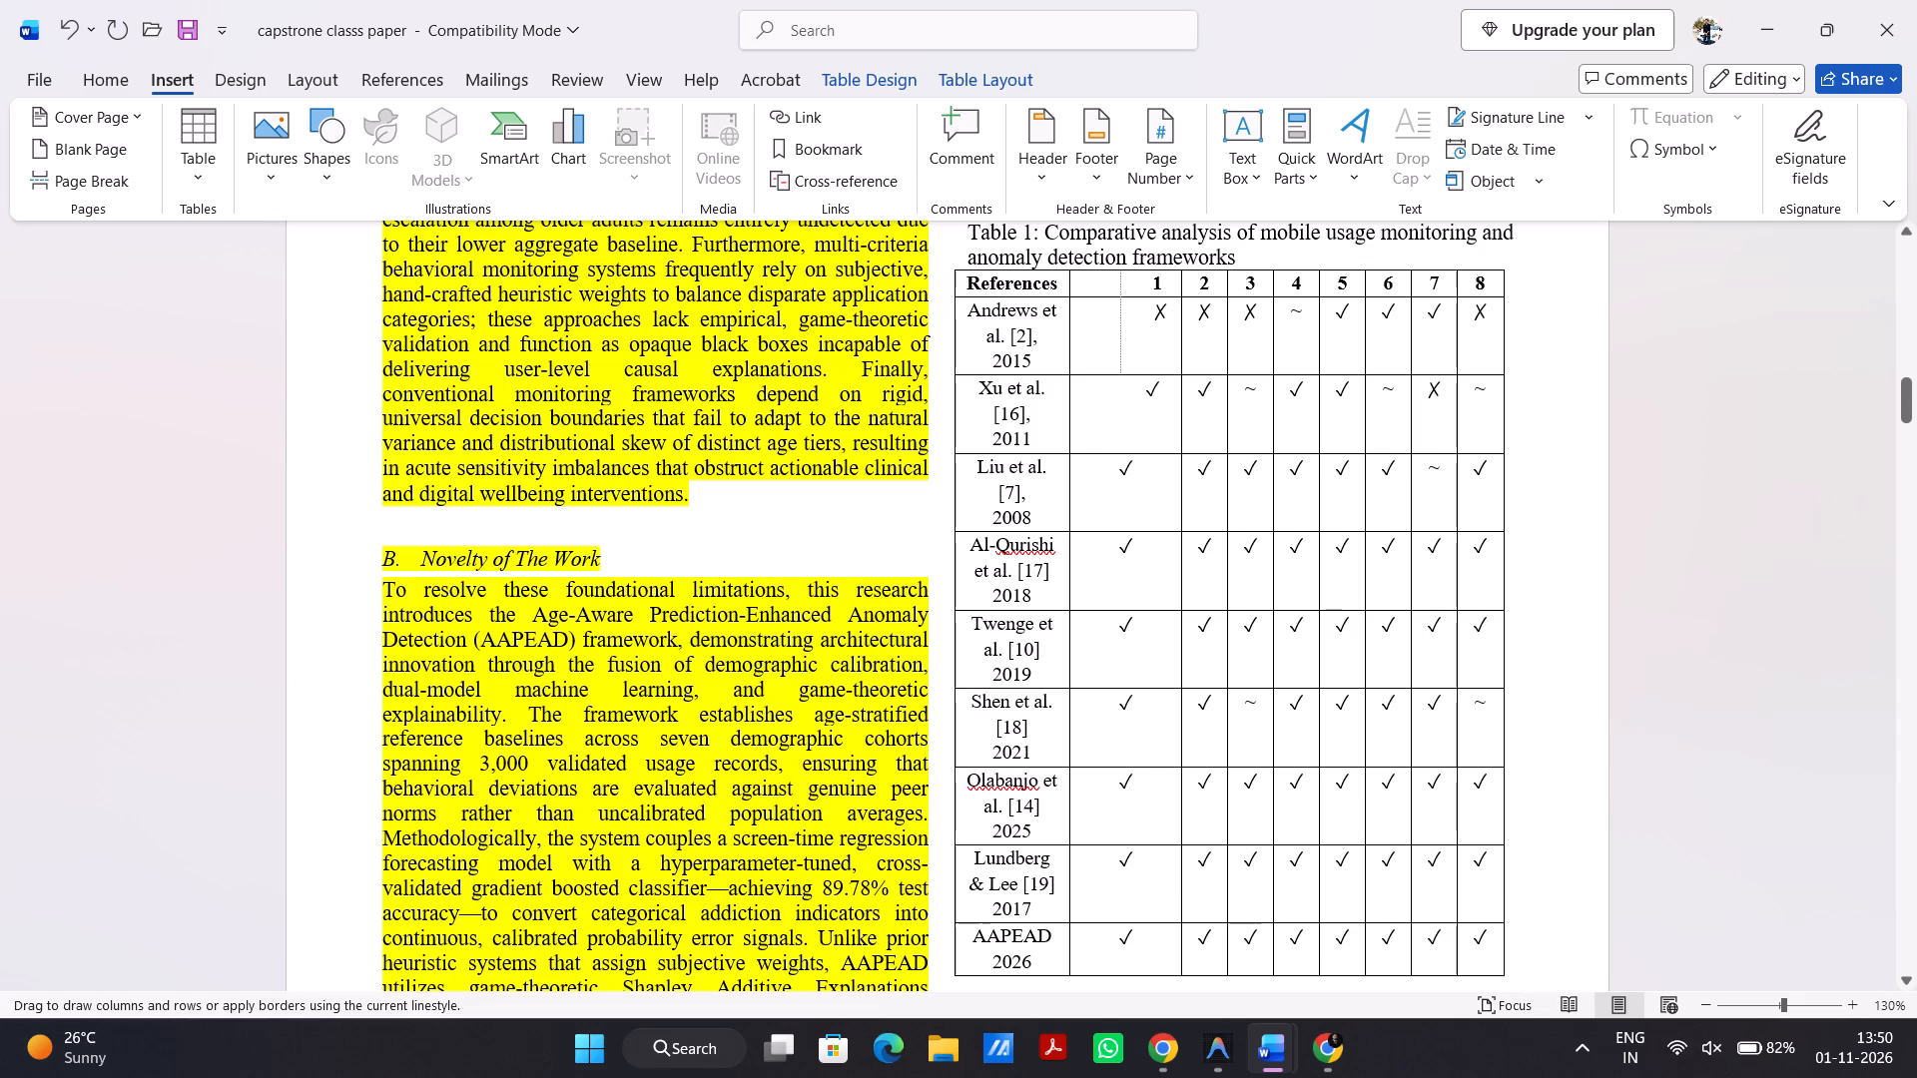
{"action": "left_click_drag", "start_coordinate": [1123, 324], "coordinate": [1121, 731]}
{"action": "left_click_drag", "start_coordinate": [1121, 731], "coordinate": [1115, 942]}
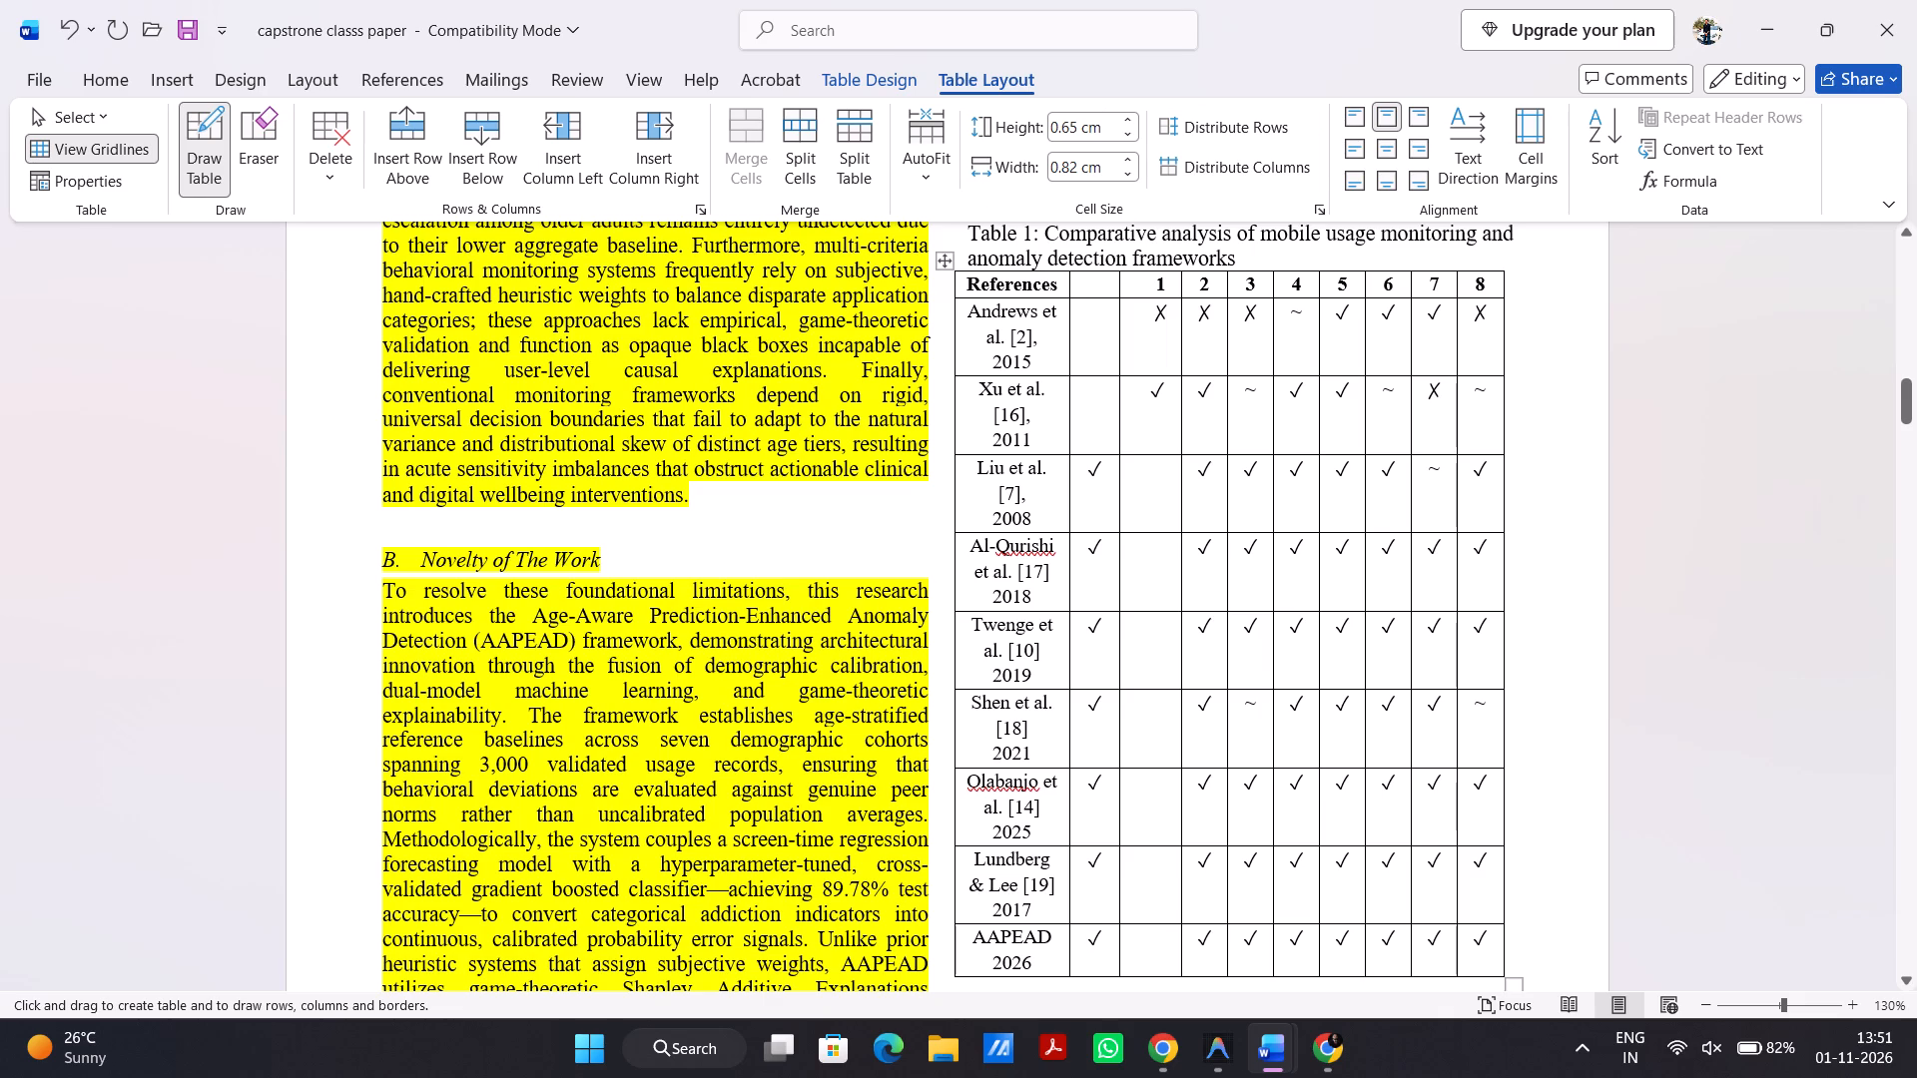
{"action": "left_click", "coordinate": [115, 76]}
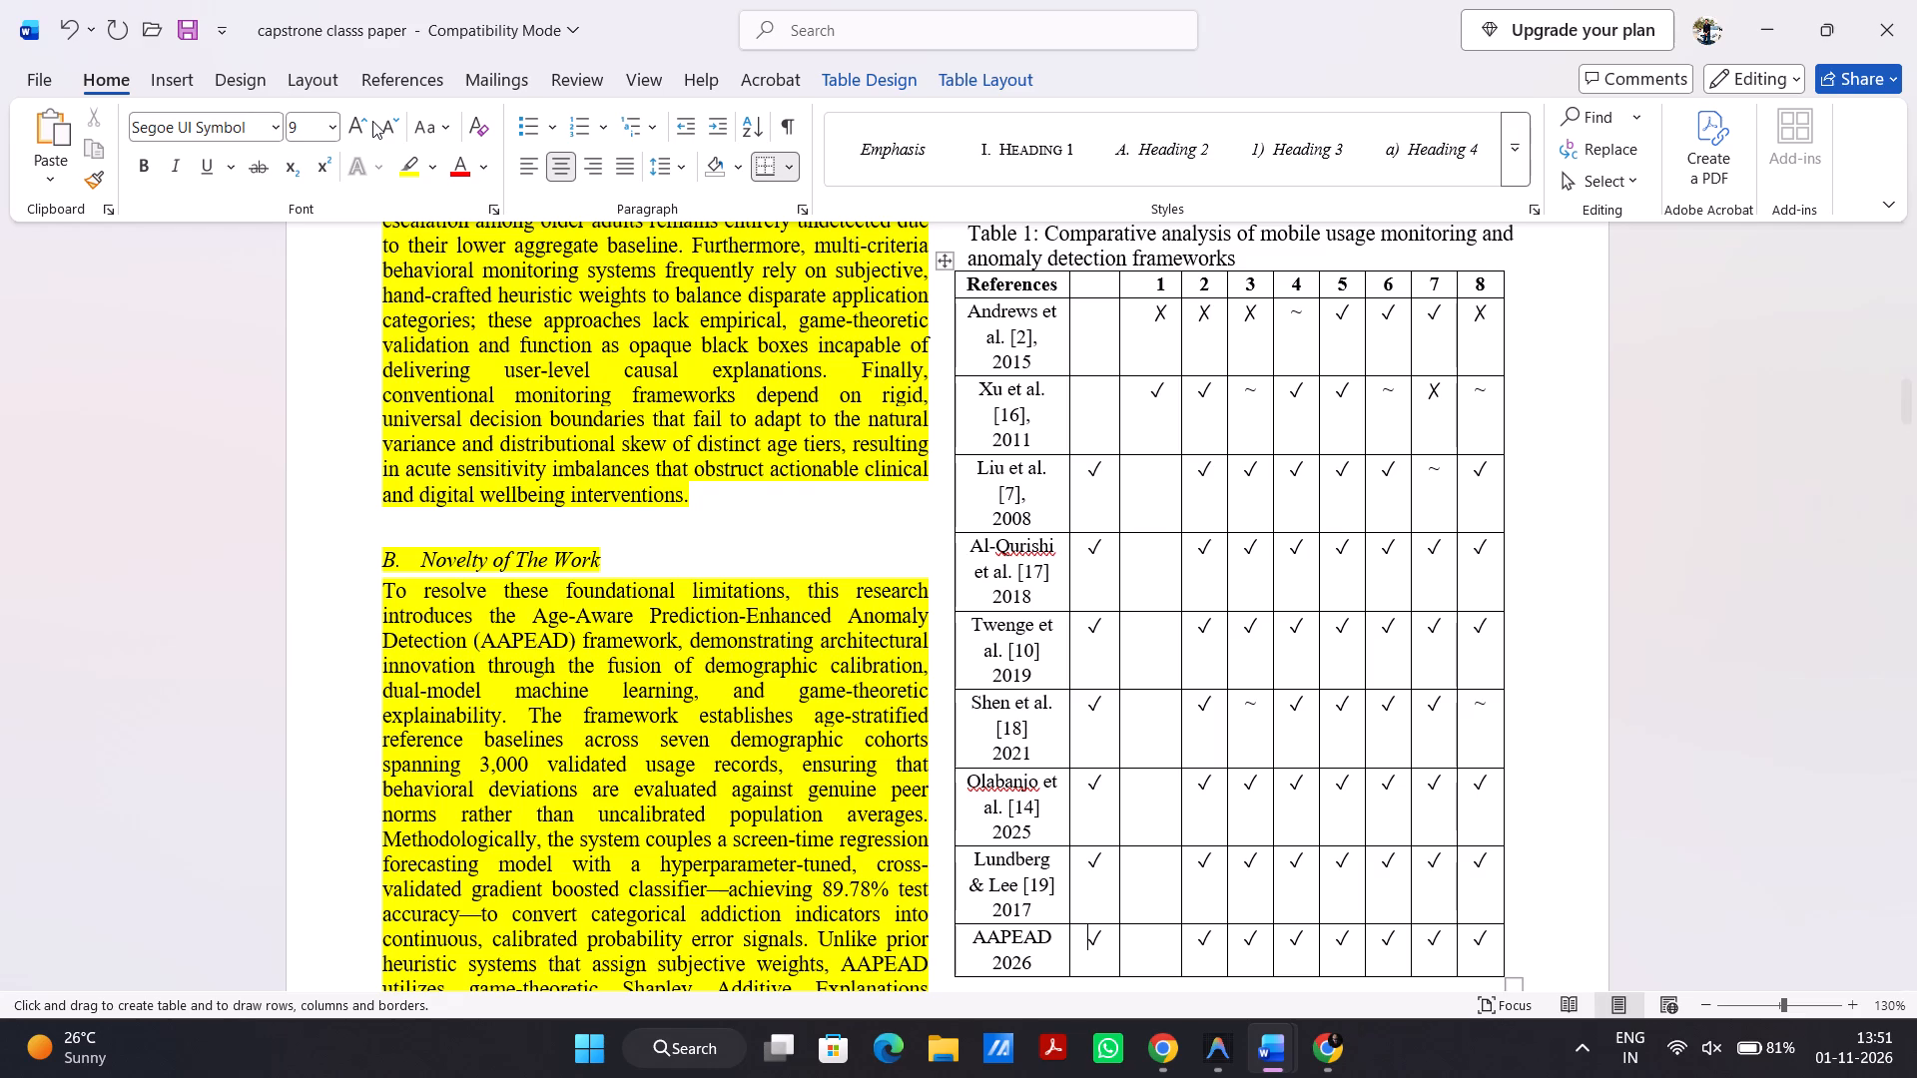
{"action": "left_click", "coordinate": [170, 82]}
{"action": "left_click", "coordinate": [253, 80]}
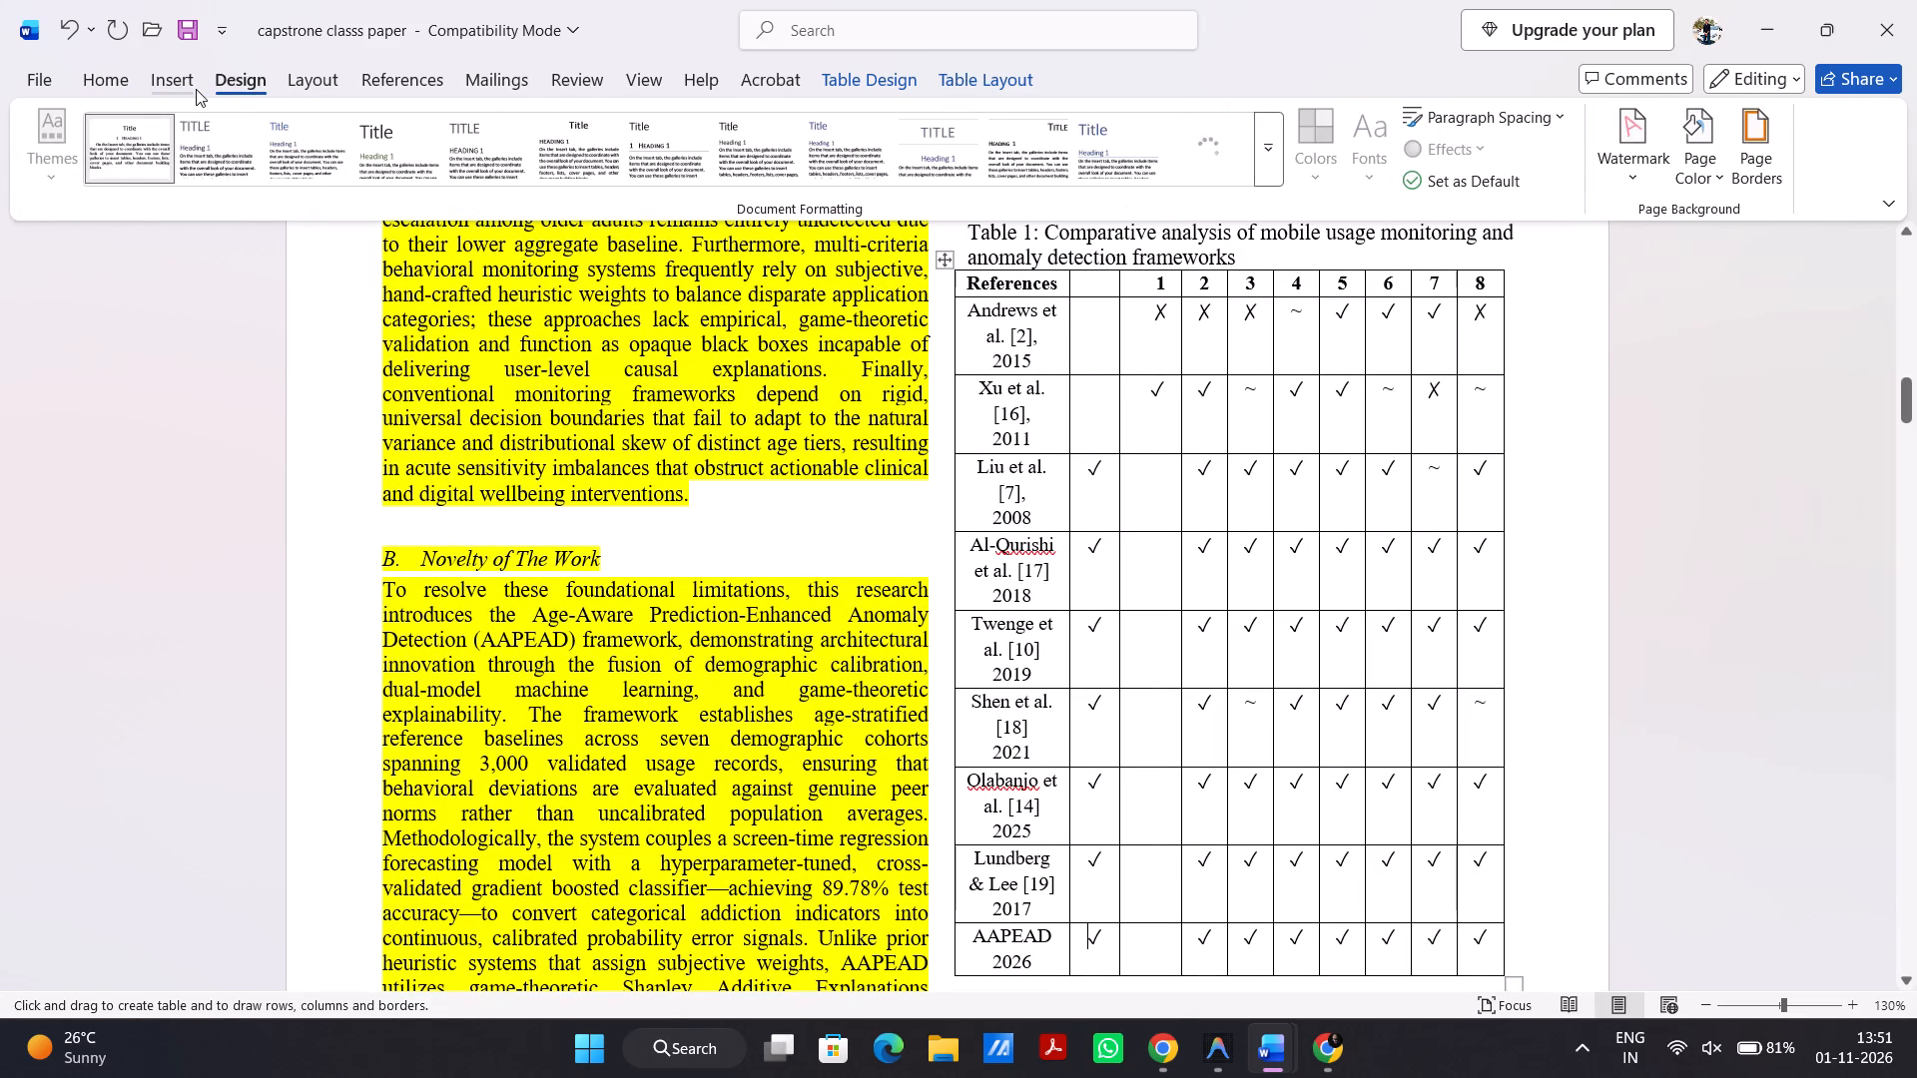
{"action": "left_click", "coordinate": [196, 89]}
{"action": "left_click", "coordinate": [208, 196]}
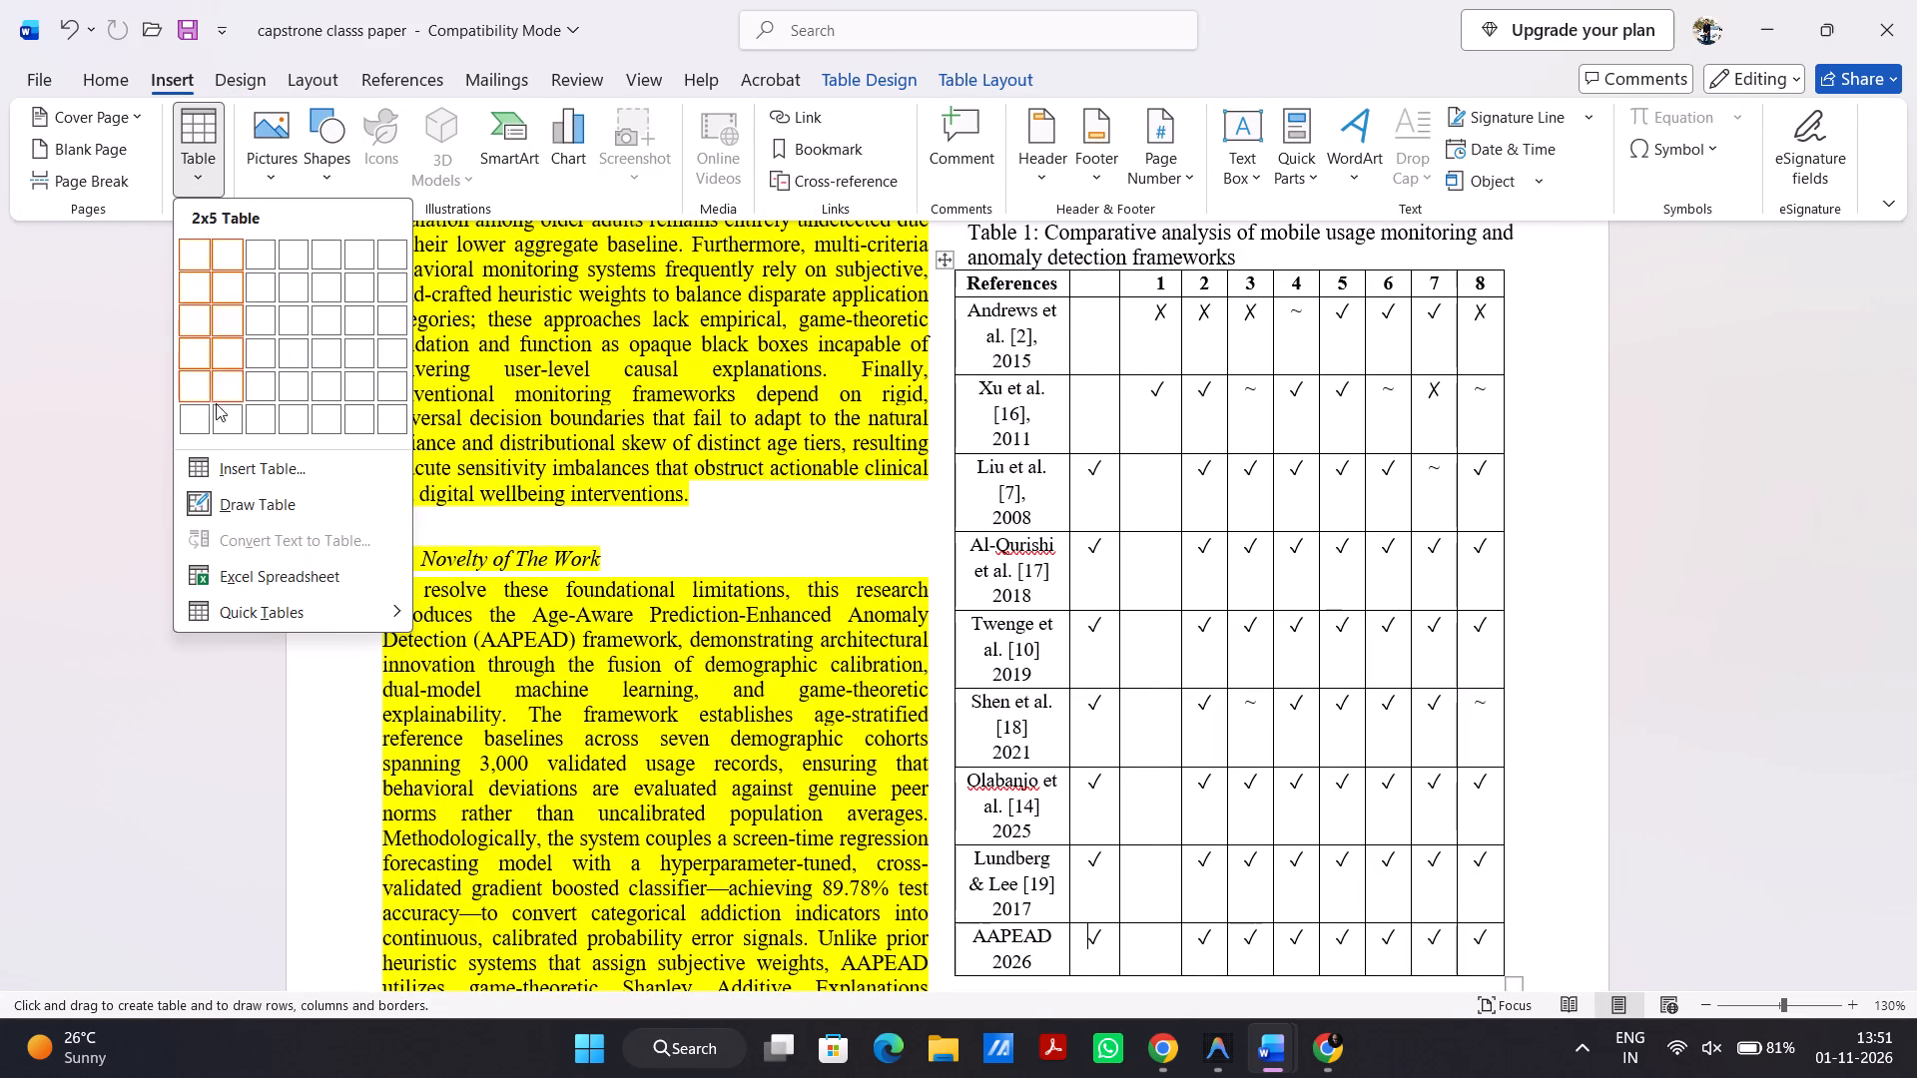
{"action": "left_click", "coordinate": [734, 724]}
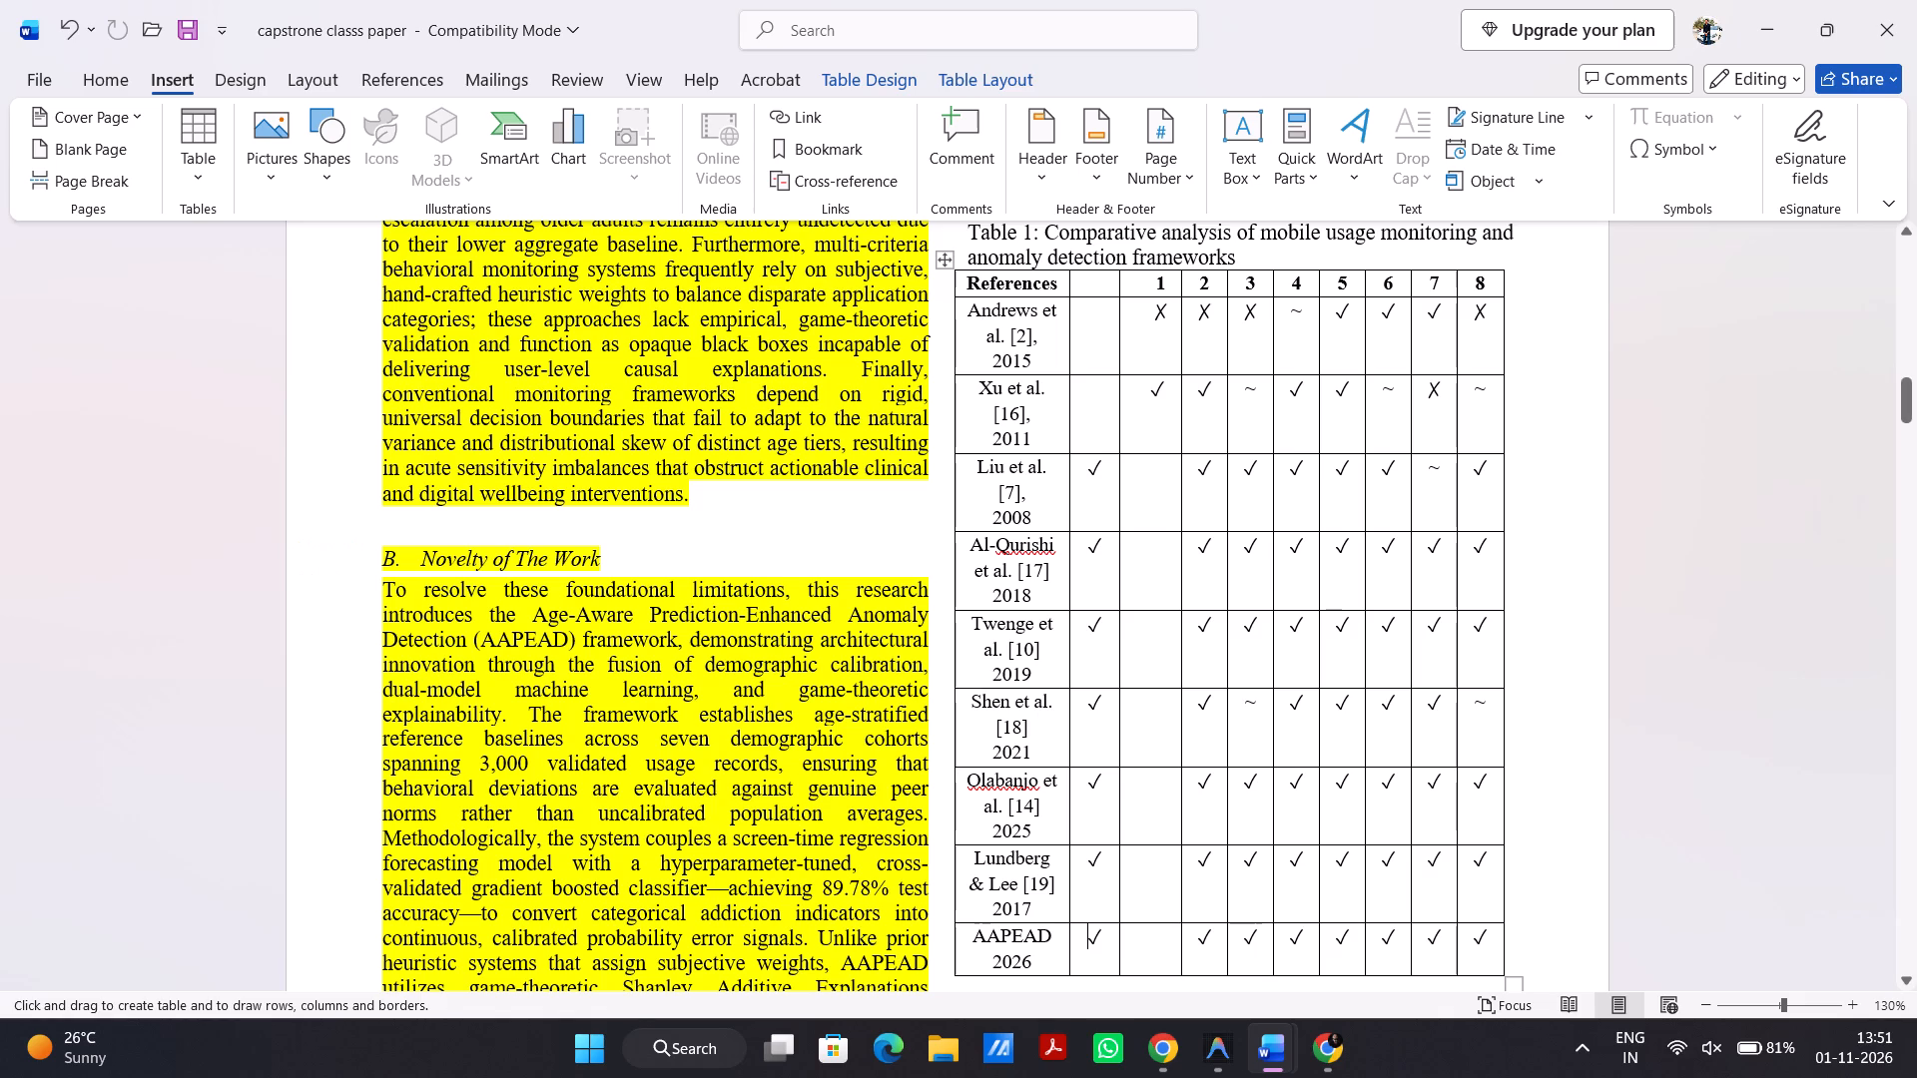
{"action": "key", "text": "Escape"}
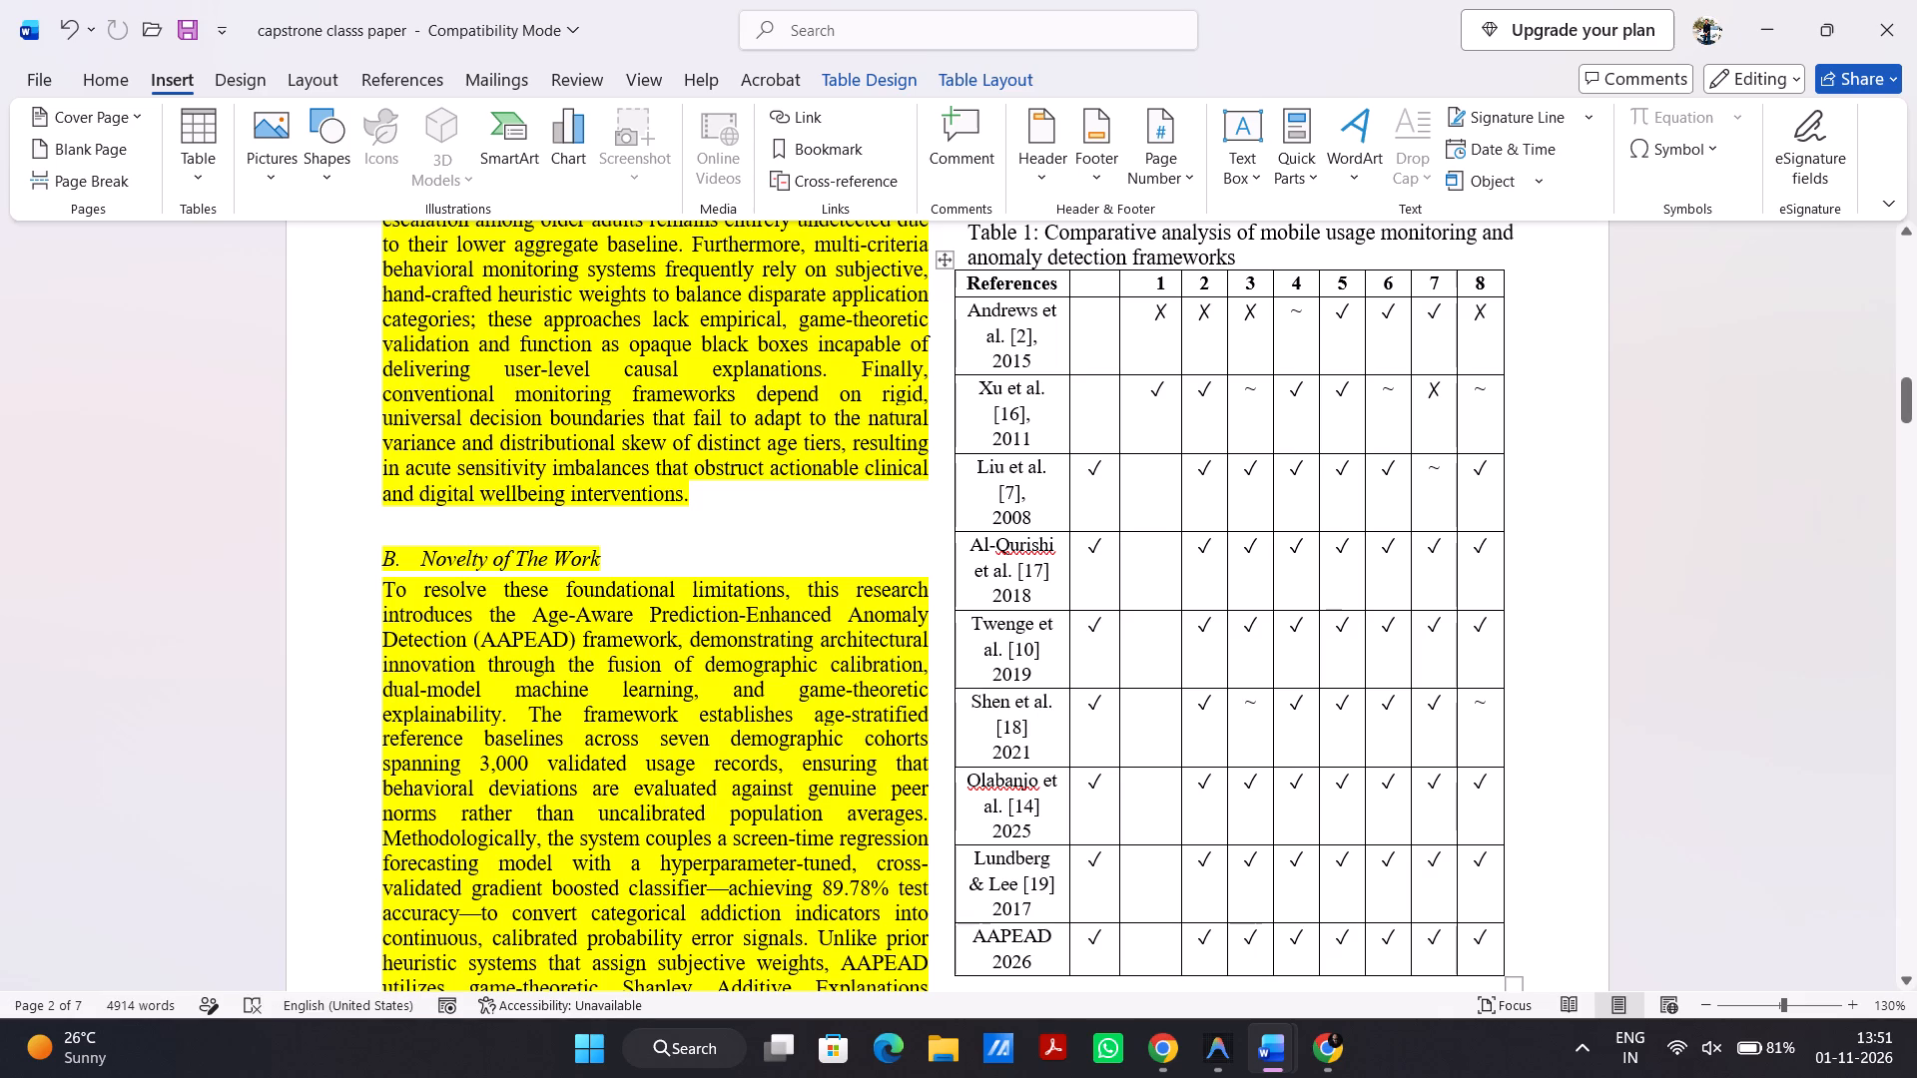
Delete the check marks from the unnumbered column beside References in the Liu et al. through AAPEAD rows.
{"action": "left_click", "coordinate": [1101, 472]}
{"action": "key", "text": "BackSpace"}
{"action": "key", "text": "Down"}
{"action": "key", "text": "Right"}
{"action": "key", "text": "BackSpace"}
{"action": "key", "text": "Down"}
{"action": "key", "text": "Right"}
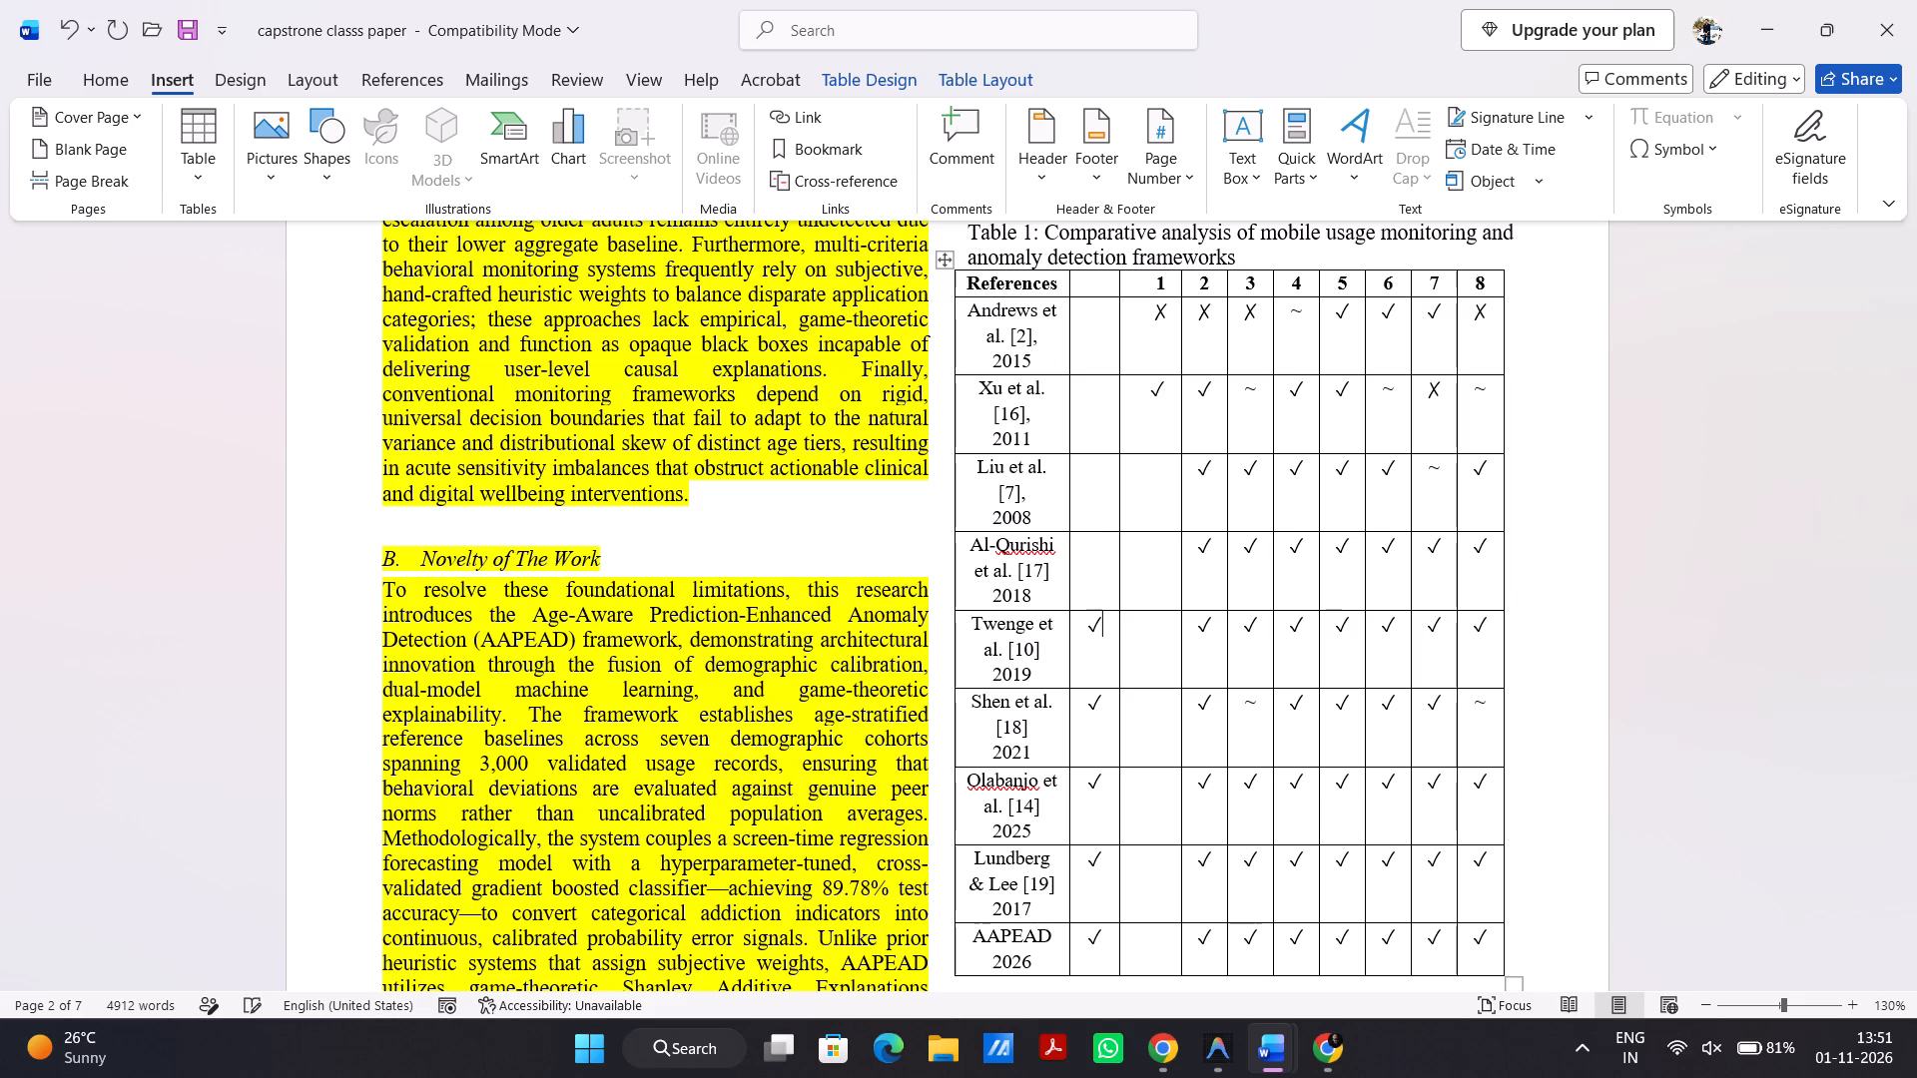
{"action": "key", "text": "BackSpace"}
{"action": "key", "text": "Down"}
{"action": "key", "text": "Right"}
{"action": "key", "text": "BackSpace"}
{"action": "key", "text": "Down"}
{"action": "key", "text": "Right"}
{"action": "key", "text": "BackSpace"}
{"action": "key", "text": "Down"}
{"action": "key", "text": "Right"}
{"action": "key", "text": "BackSpace"}
{"action": "key", "text": "Down"}
{"action": "key", "text": "Right"}
{"action": "key", "text": "BackSpace"}
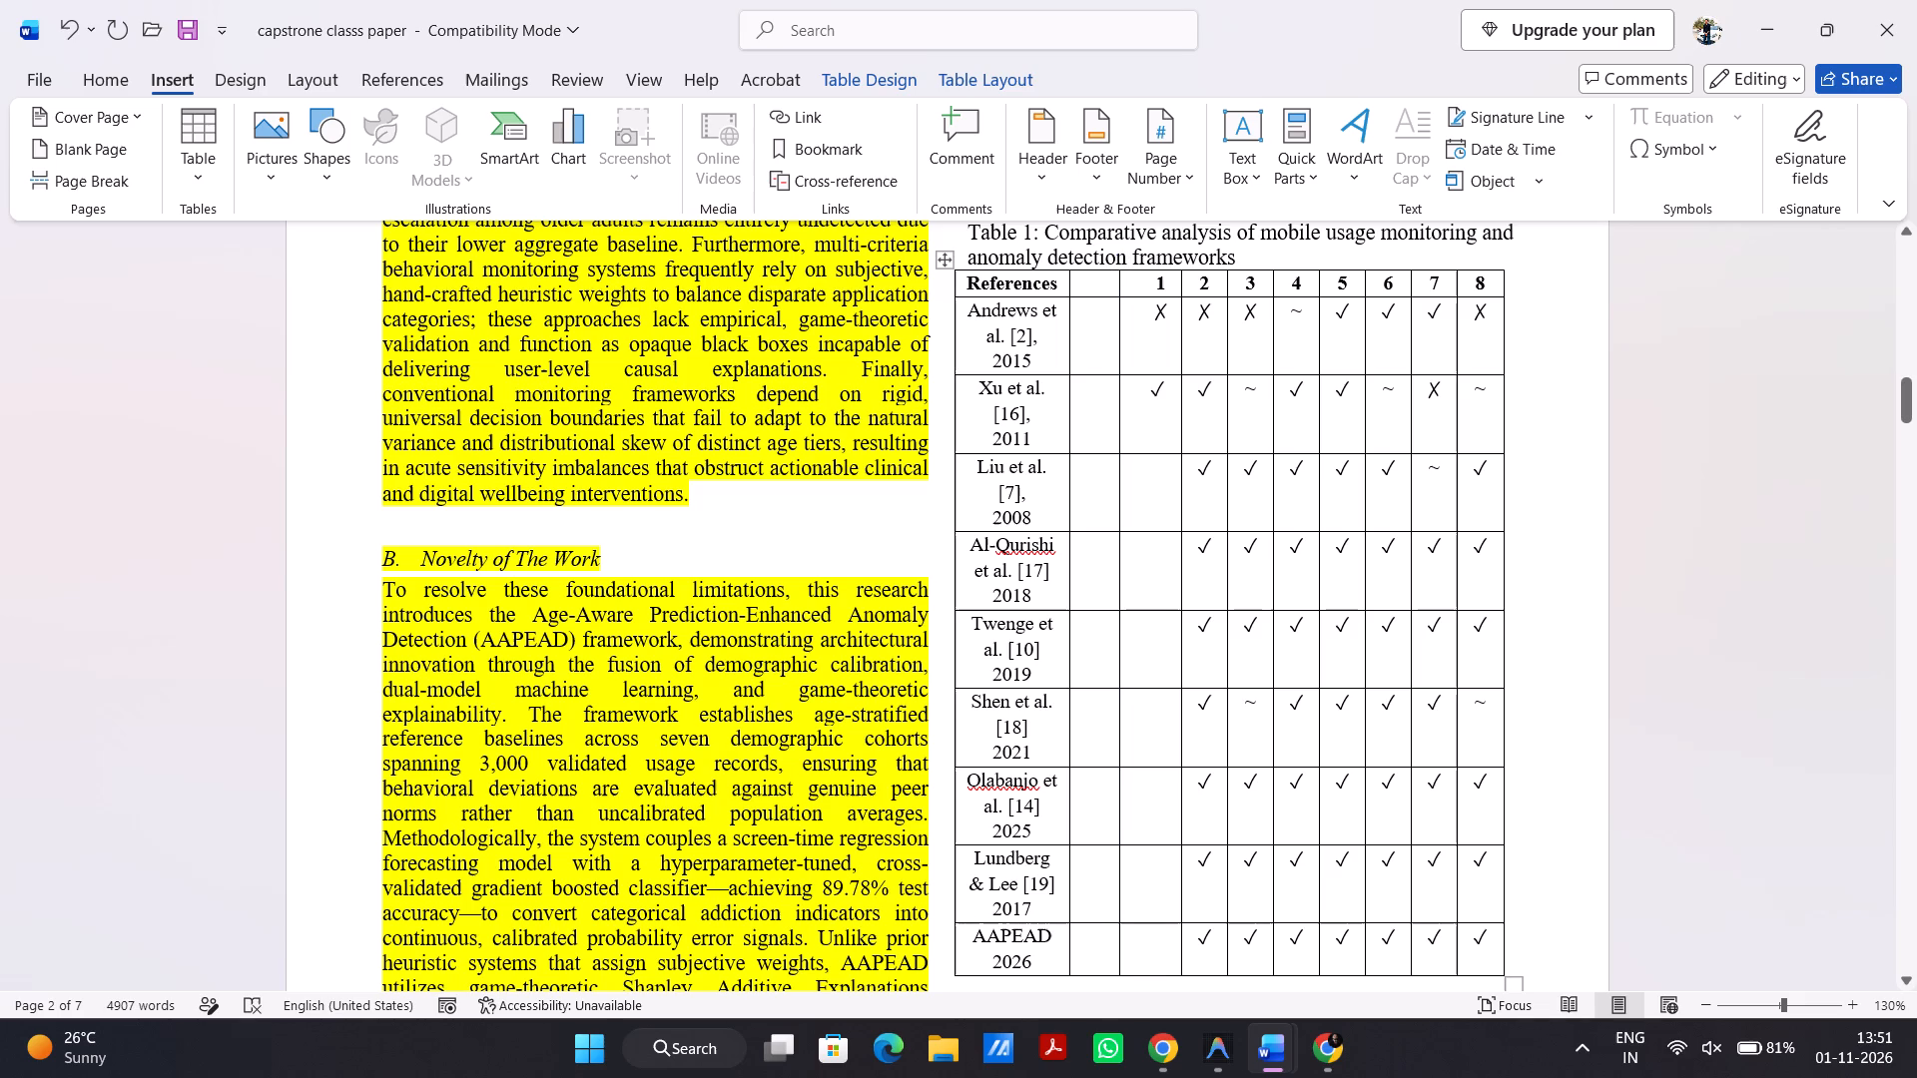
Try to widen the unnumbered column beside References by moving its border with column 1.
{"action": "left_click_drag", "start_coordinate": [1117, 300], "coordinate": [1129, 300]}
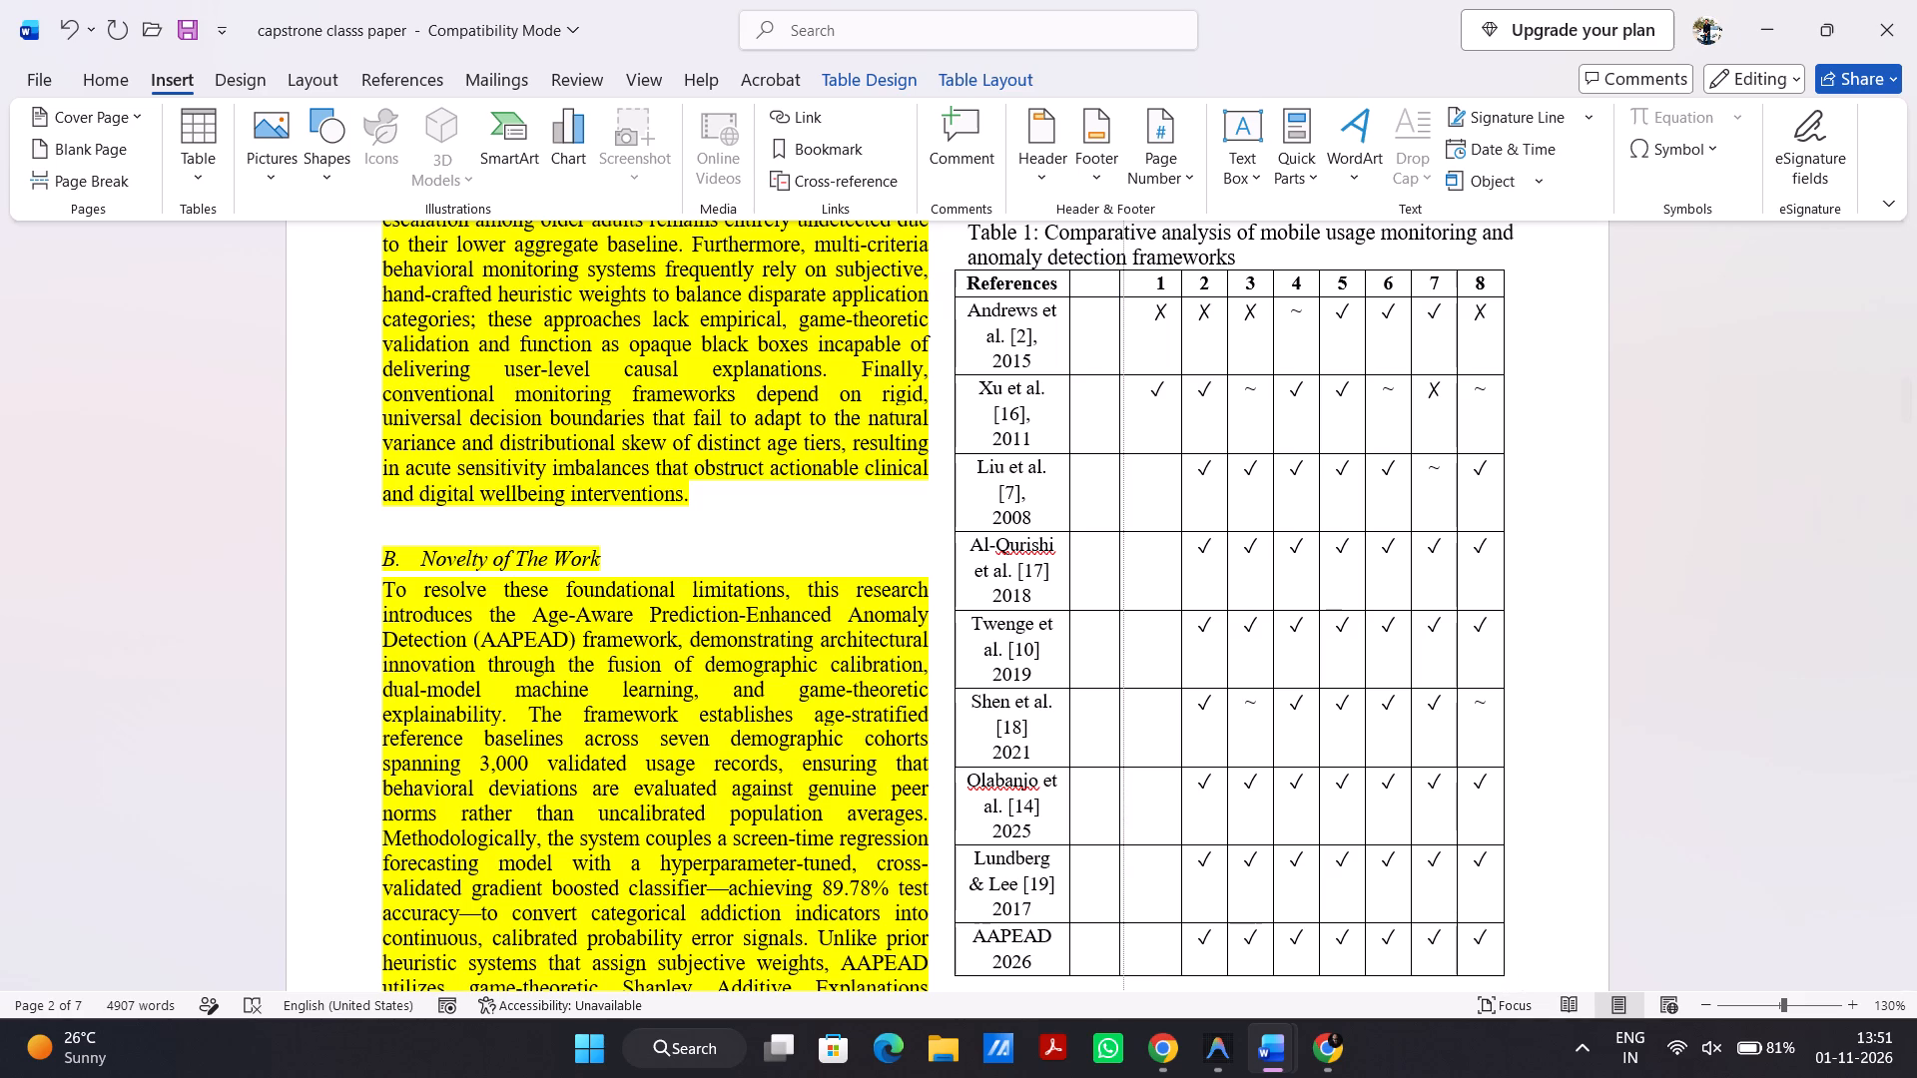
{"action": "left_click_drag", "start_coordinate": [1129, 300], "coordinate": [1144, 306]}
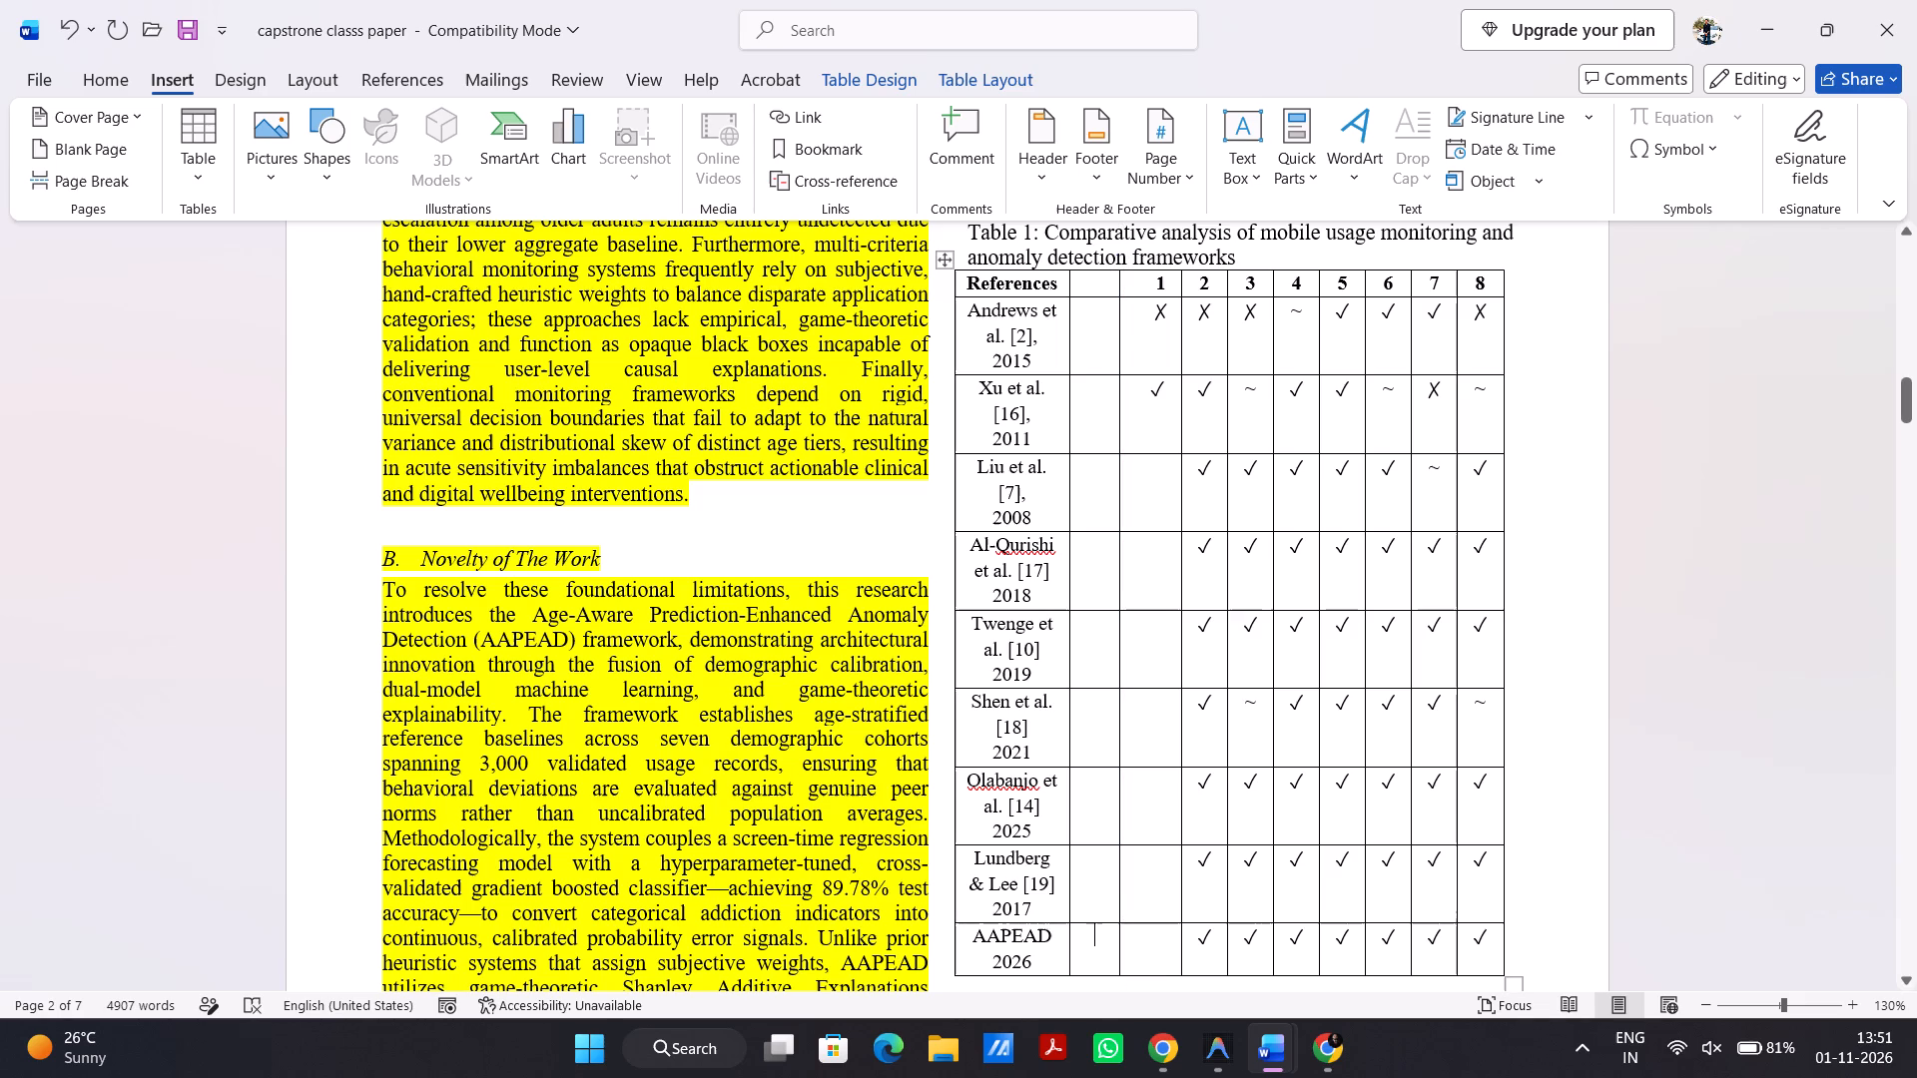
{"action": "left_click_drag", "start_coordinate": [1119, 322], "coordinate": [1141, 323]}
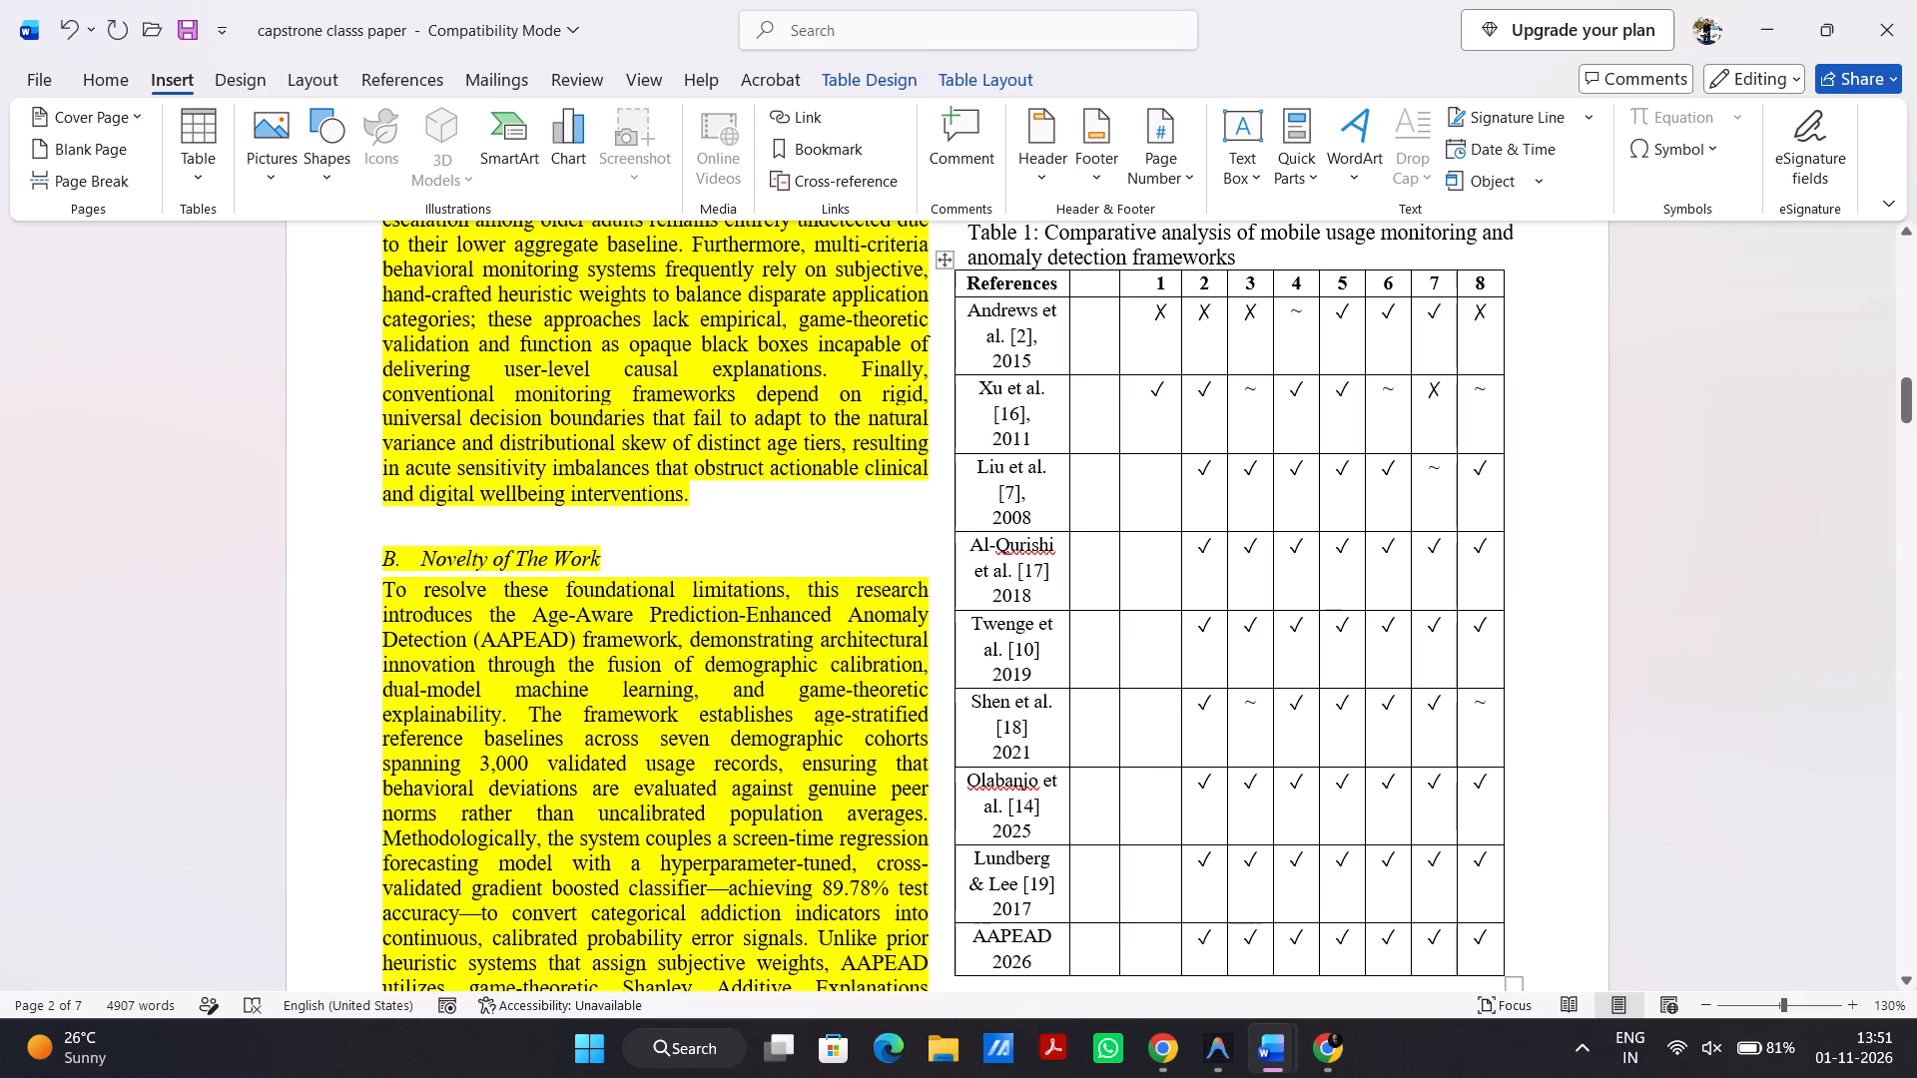
Enter the heading Year in the empty header cell beside References in Table 1.
{"action": "left_click", "coordinate": [1080, 279]}
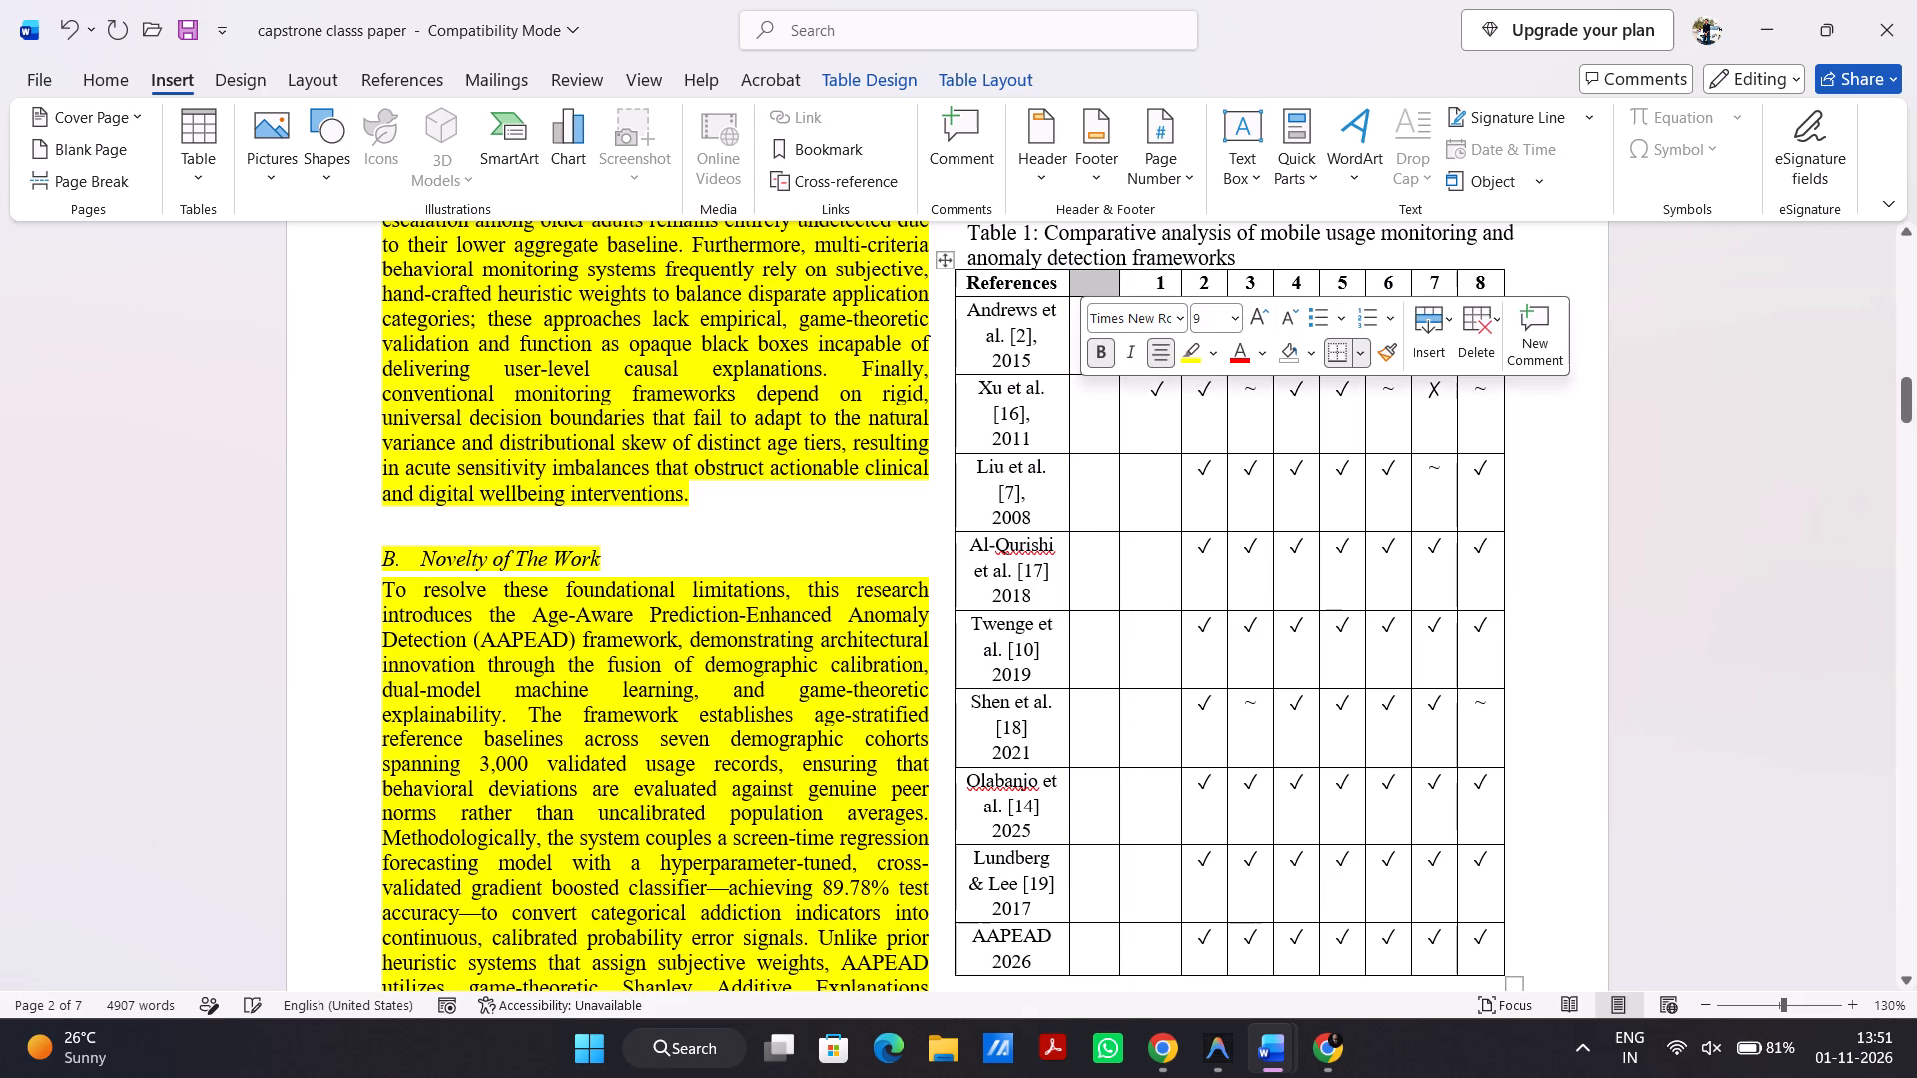
{"action": "left_click", "coordinate": [1080, 279]}
{"action": "double_click", "coordinate": [1080, 279]}
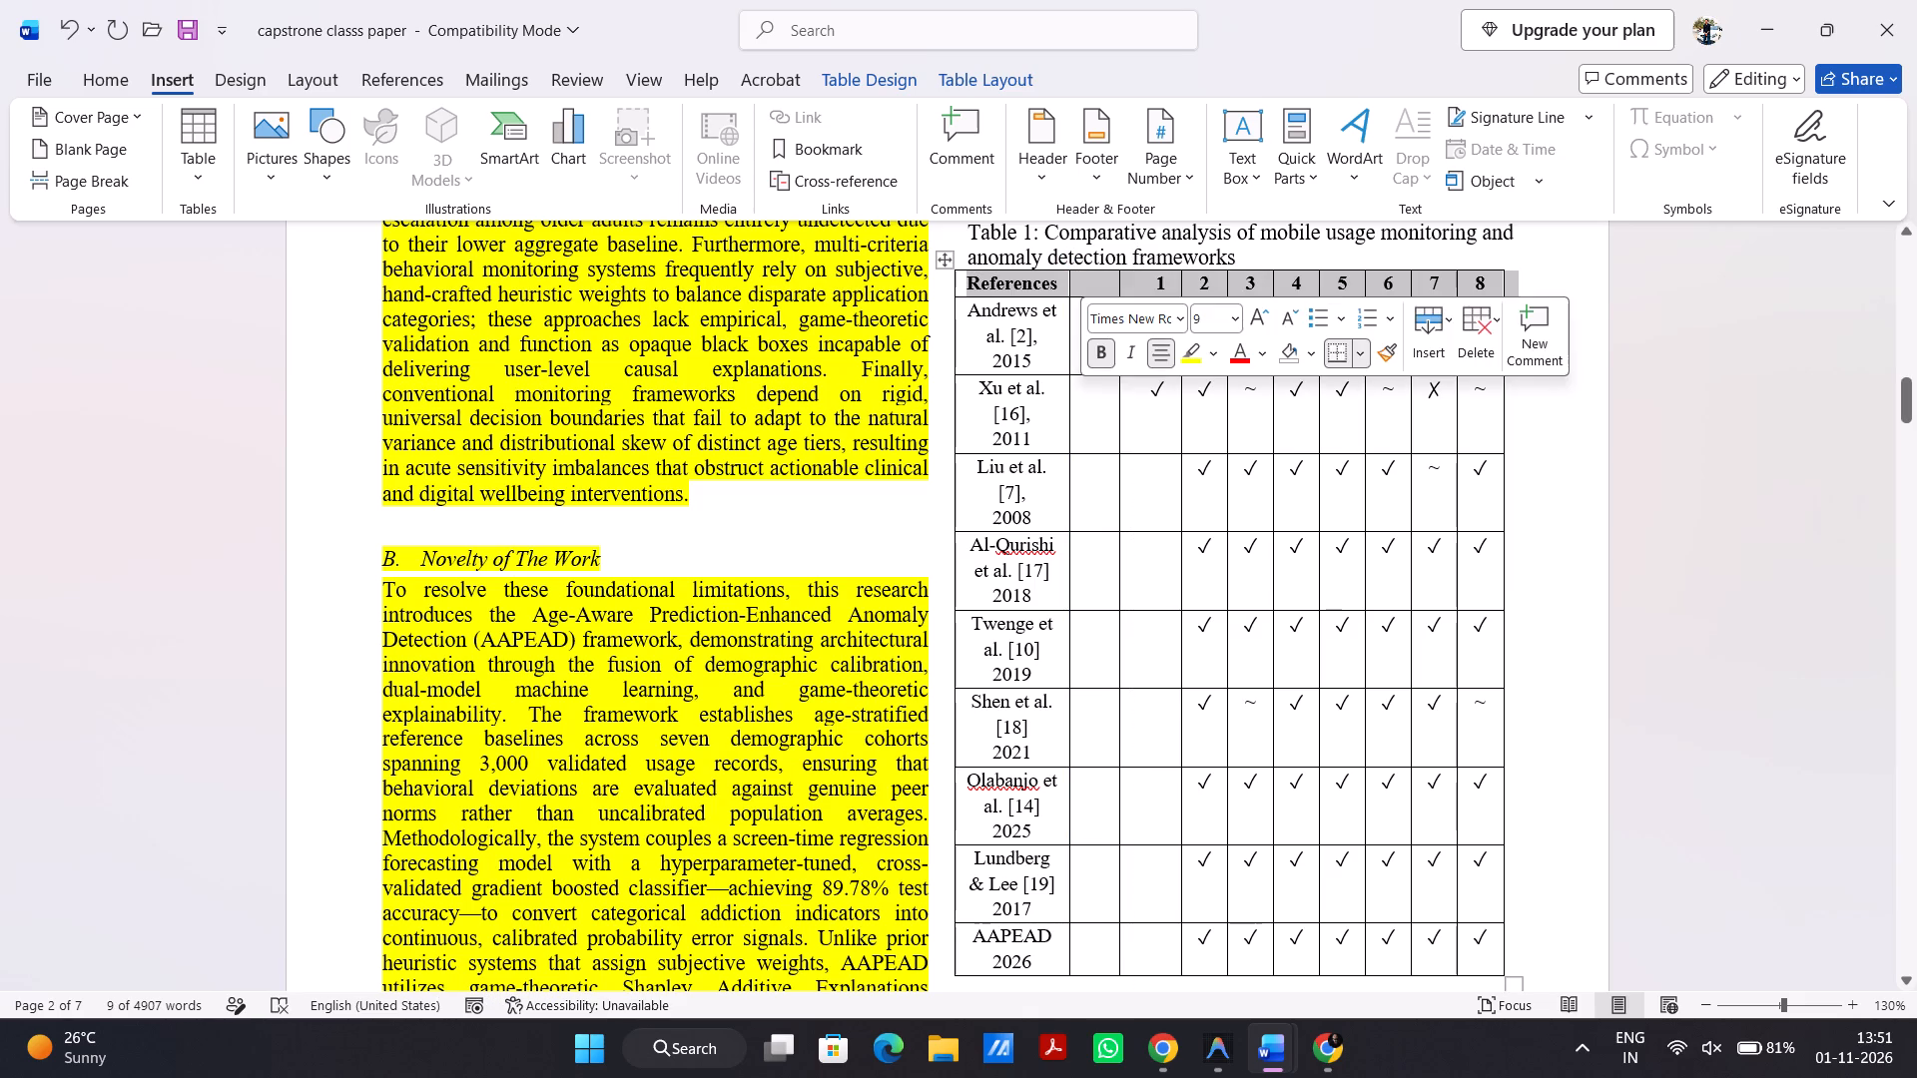
{"action": "left_click", "coordinate": [1080, 279]}
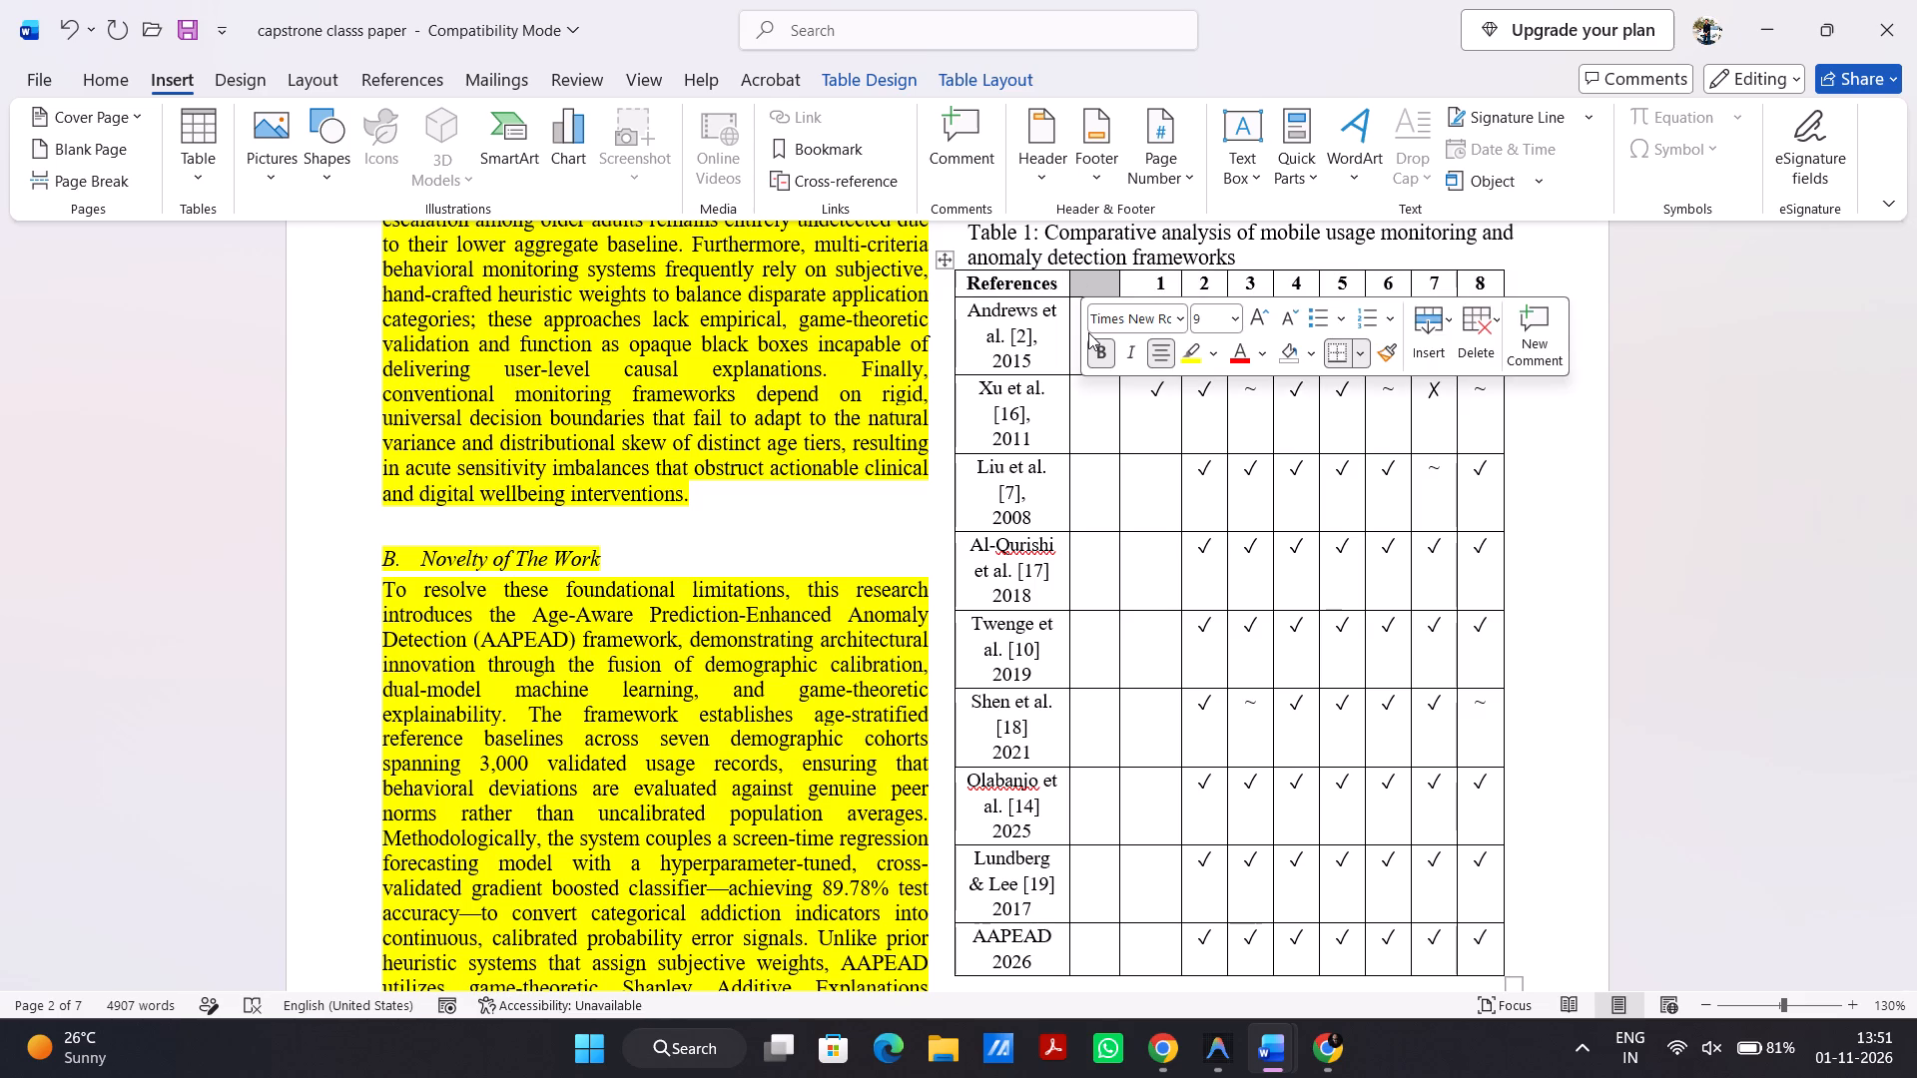
{"action": "key", "text": "y"}
{"action": "key", "text": "BackSpace"}
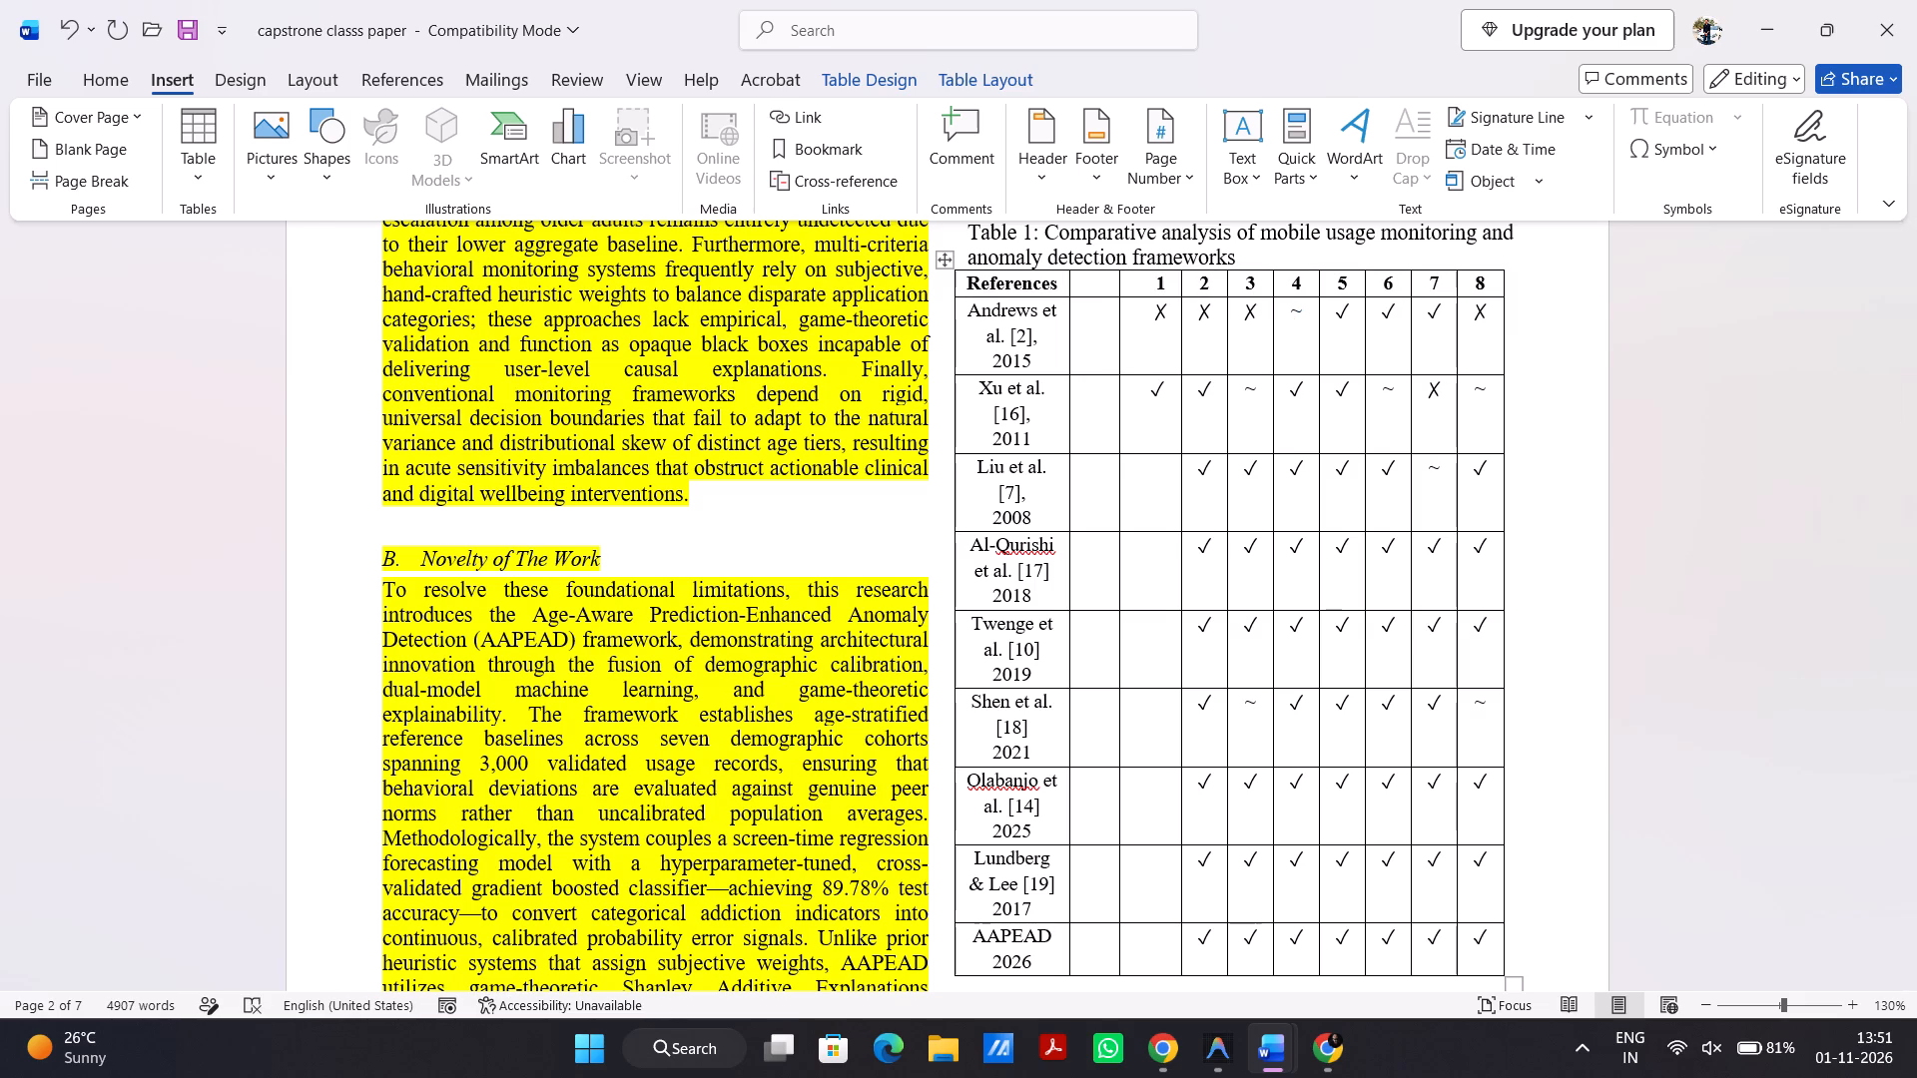
{"action": "type", "text": "Year"}
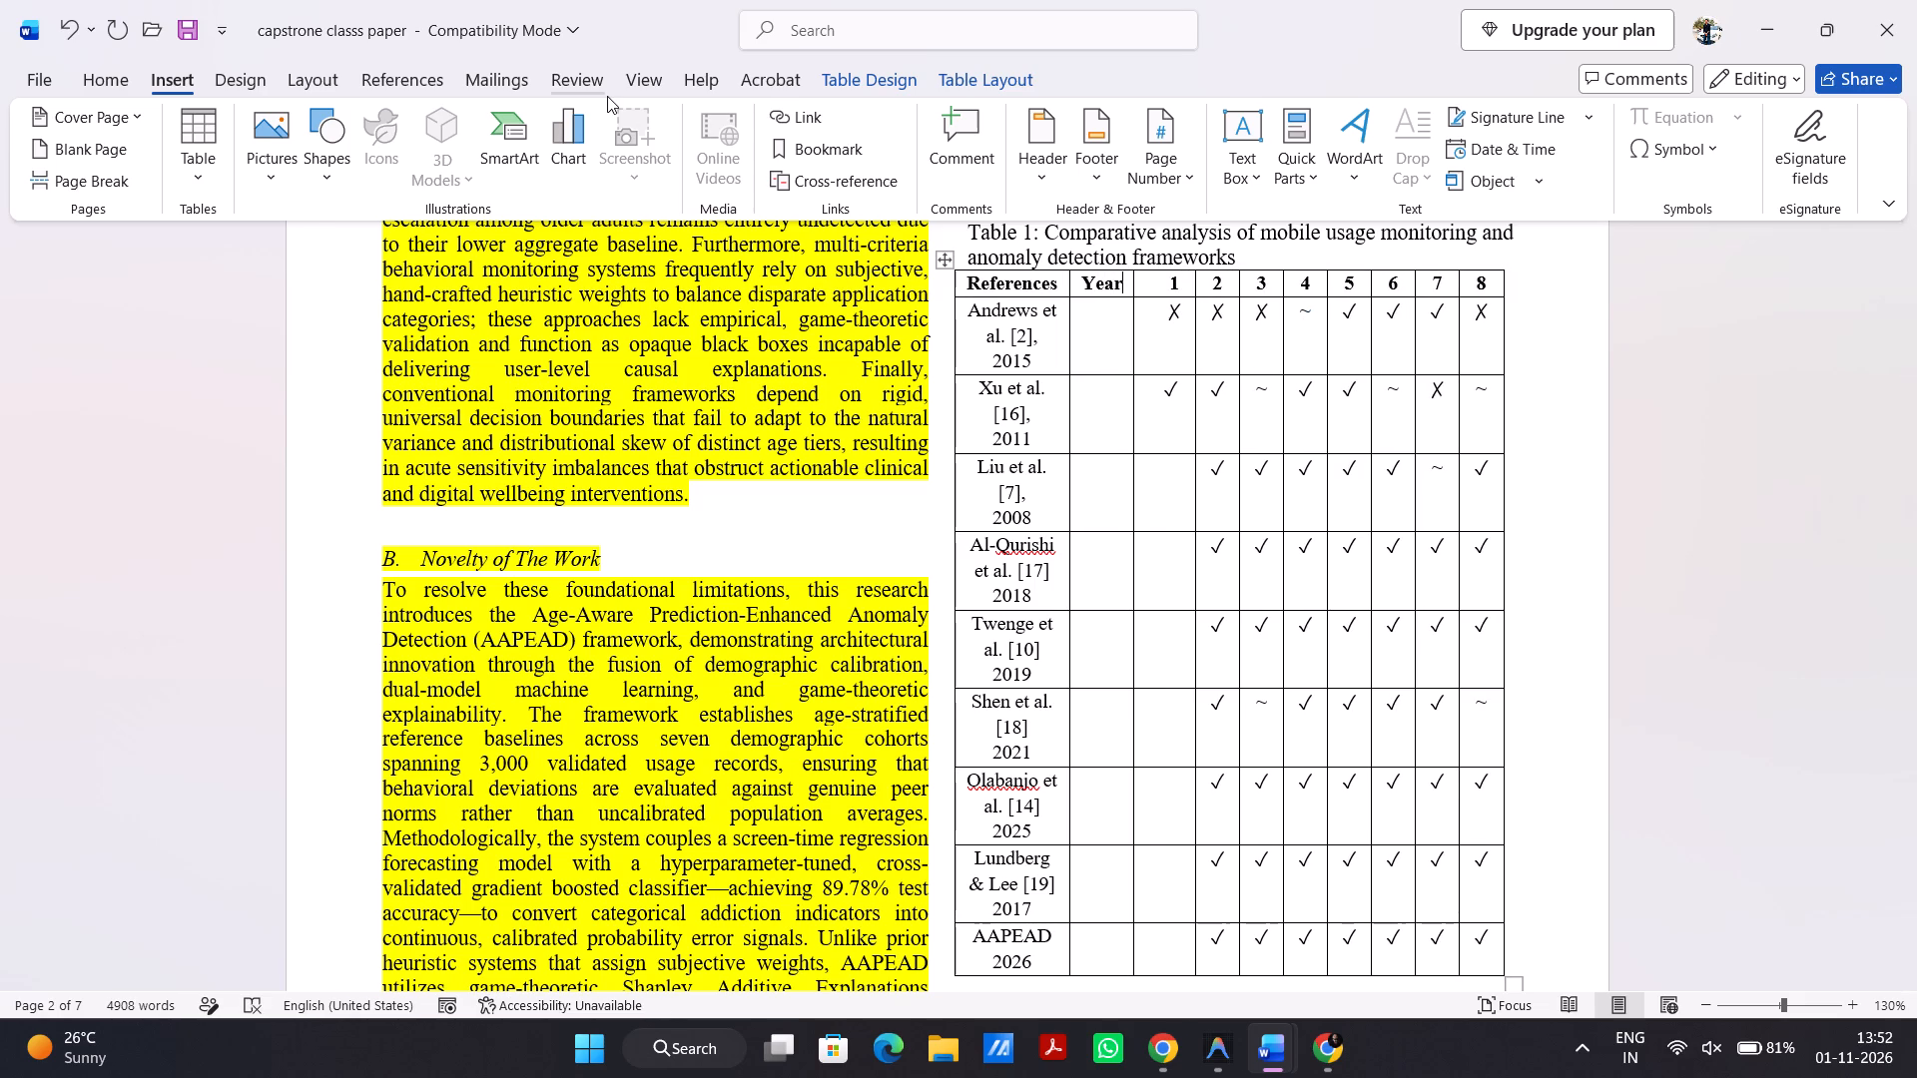
Widen Table 1's Year column by moving its border with column 1 further toward column 2.
{"action": "left_click_drag", "start_coordinate": [1133, 345], "coordinate": [1143, 340]}
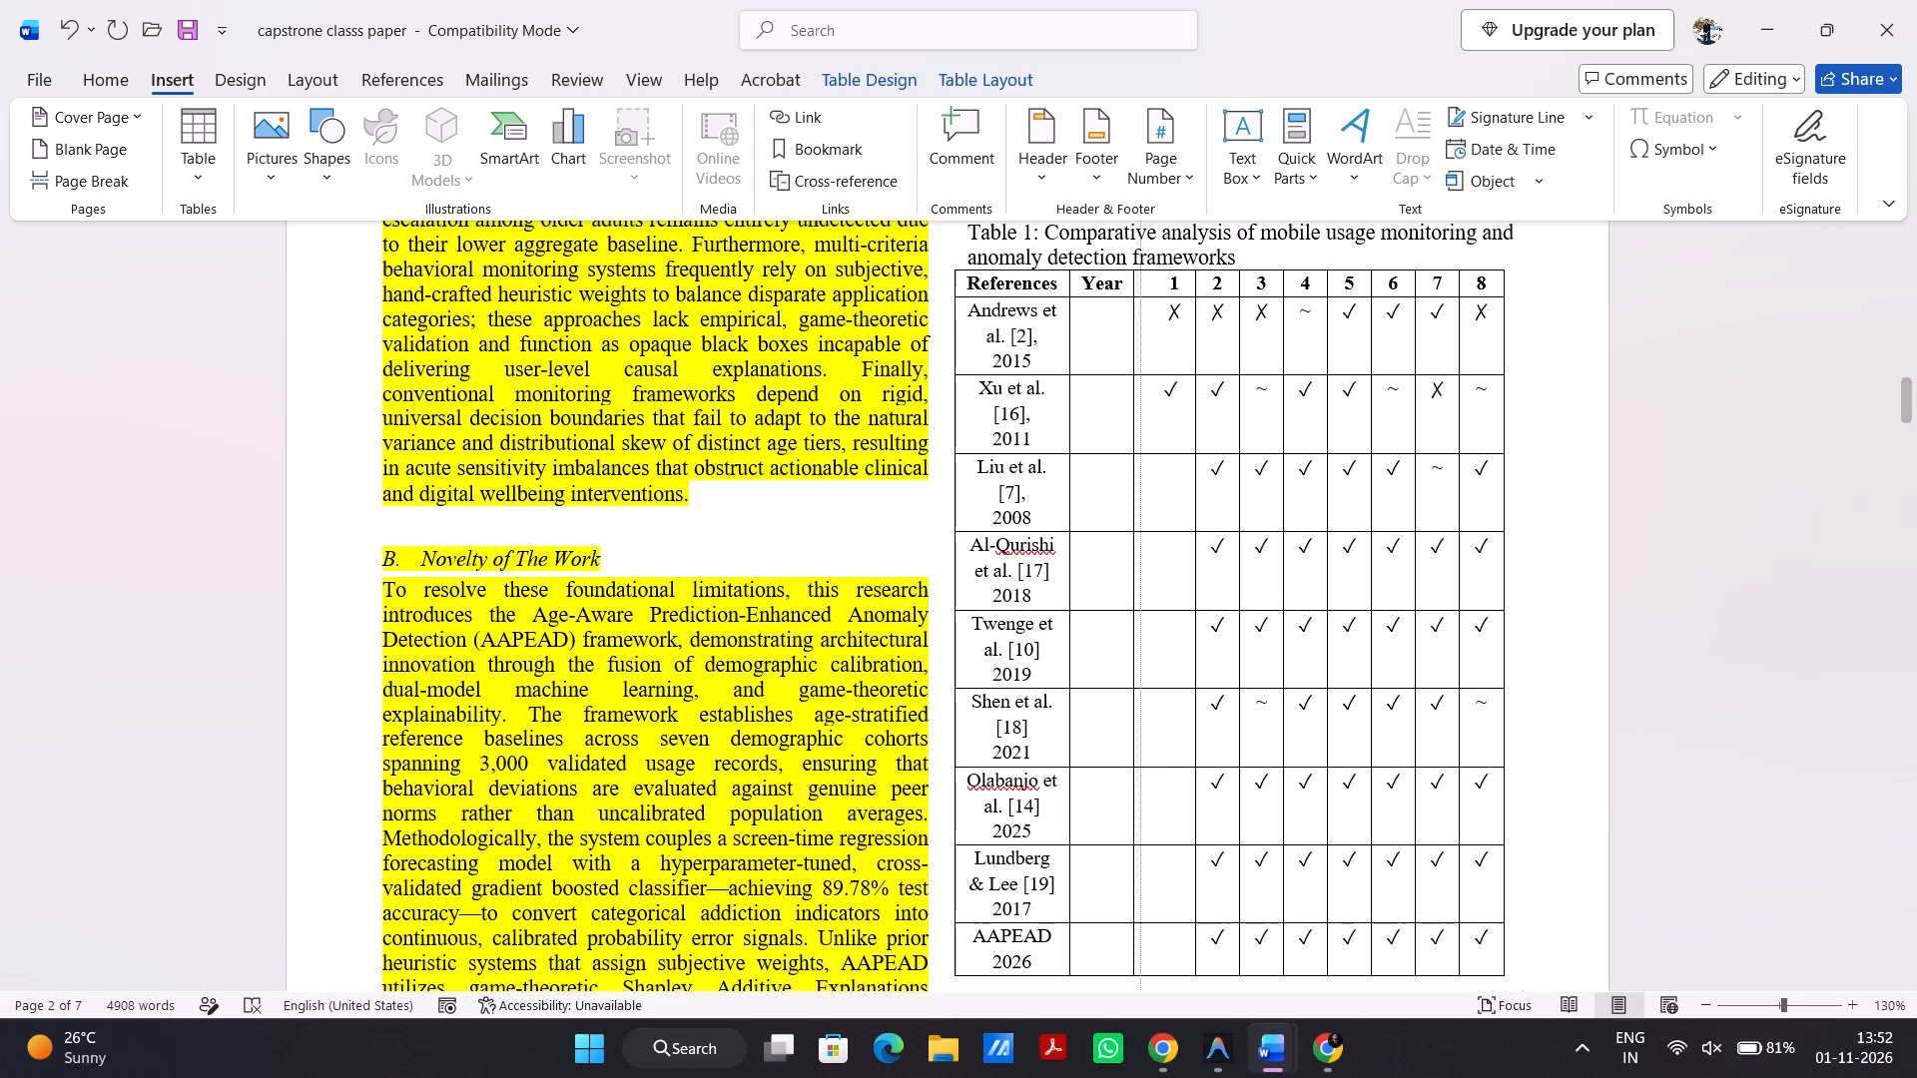
{"action": "left_click_drag", "start_coordinate": [1143, 340], "coordinate": [1163, 339]}
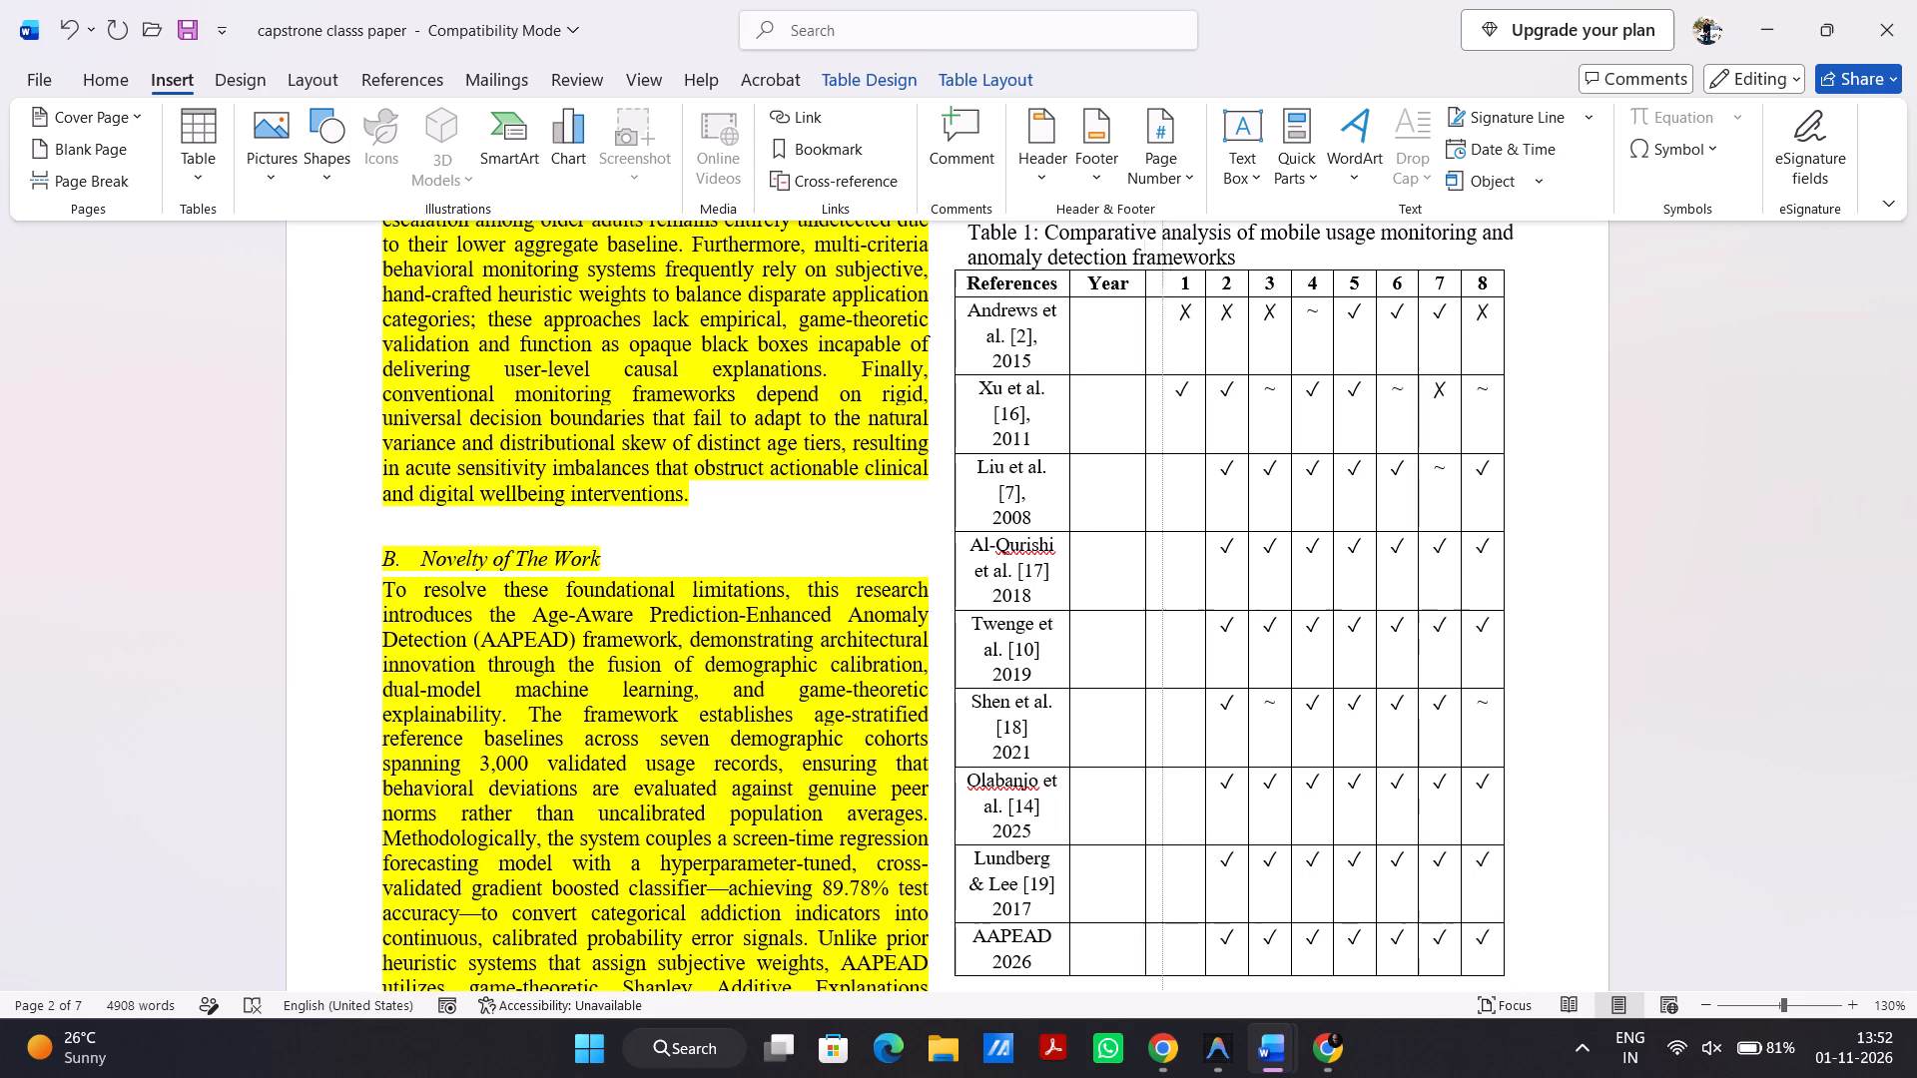
{"action": "left_click_drag", "start_coordinate": [1163, 339], "coordinate": [1165, 339]}
Fill the Year cells for Andrews, Xu, Liu, Al-Qurishi and Twenge with 2015, 2011, 2008, 2018 and 2019.
{"action": "left_click", "coordinate": [1108, 338]}
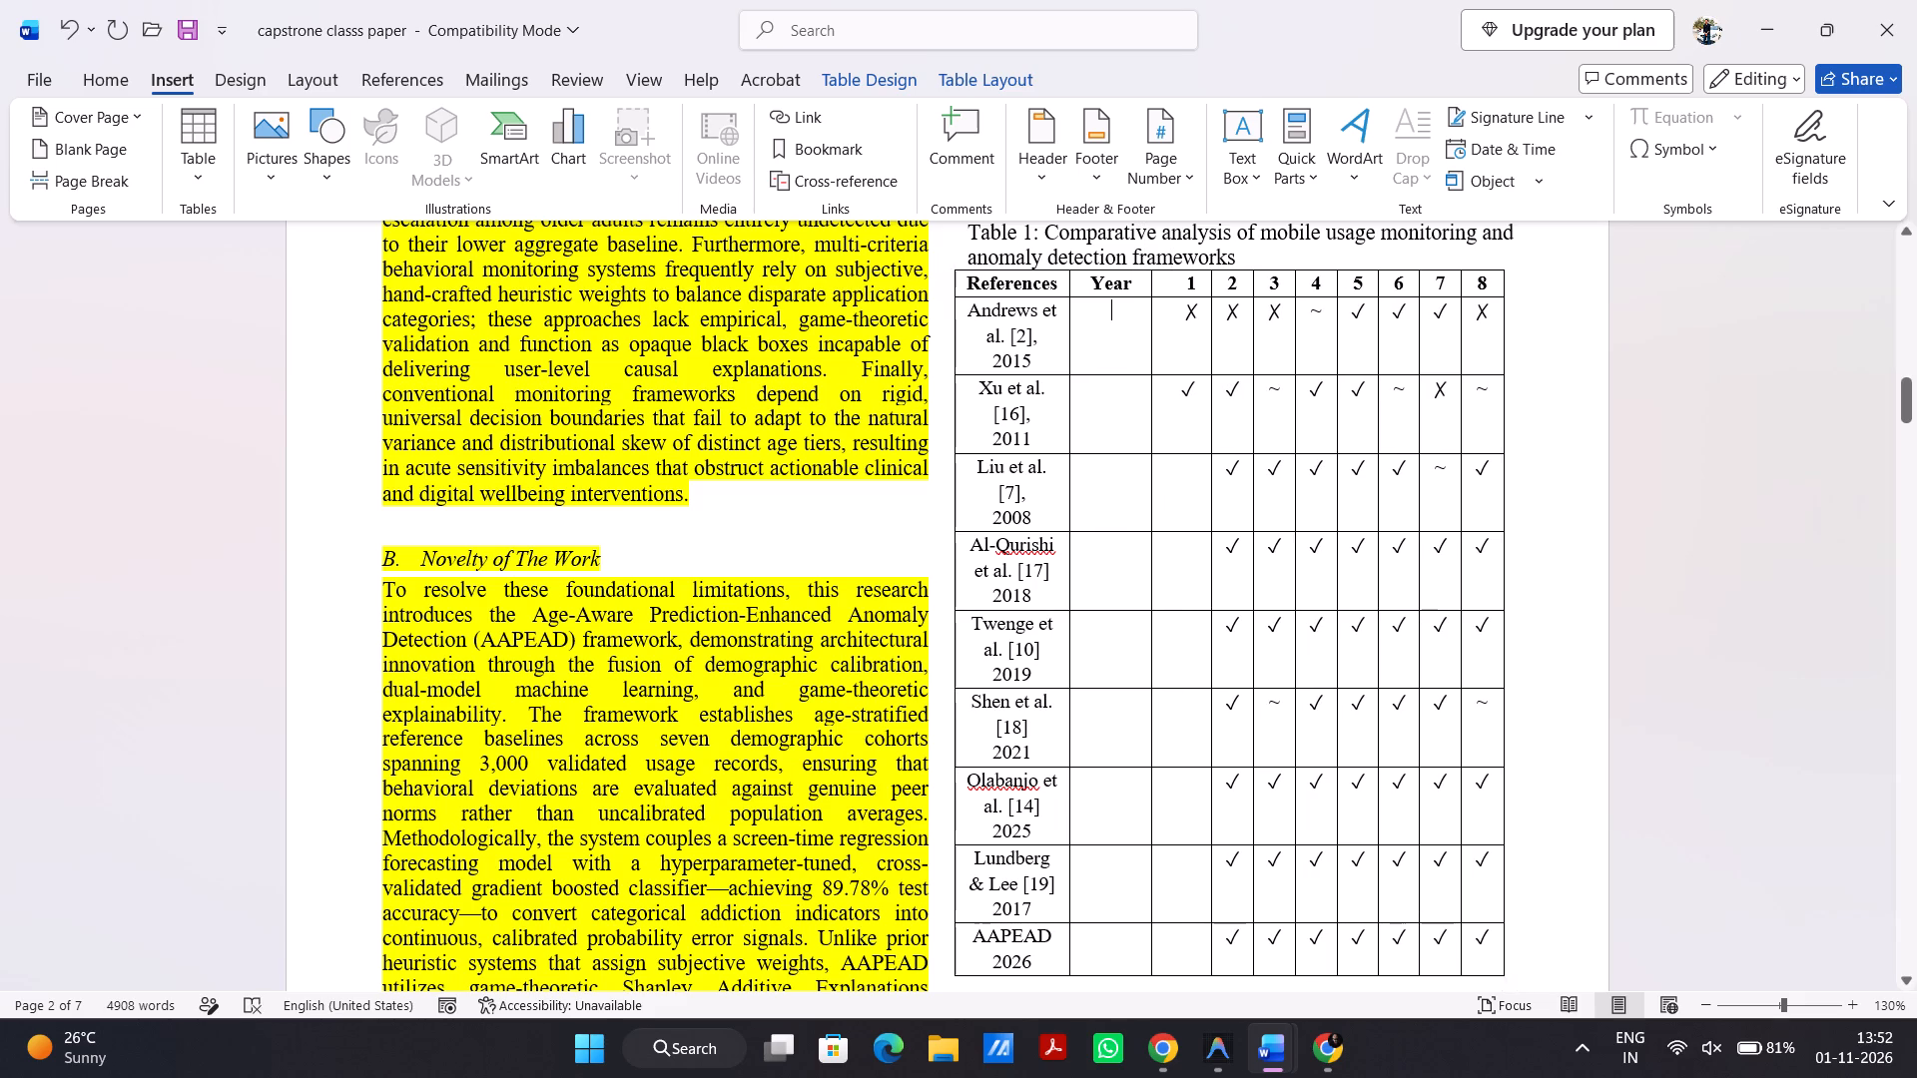
{"action": "type", "text": "2015"}
{"action": "left_click", "coordinate": [1118, 421]}
{"action": "type", "text": "2011"}
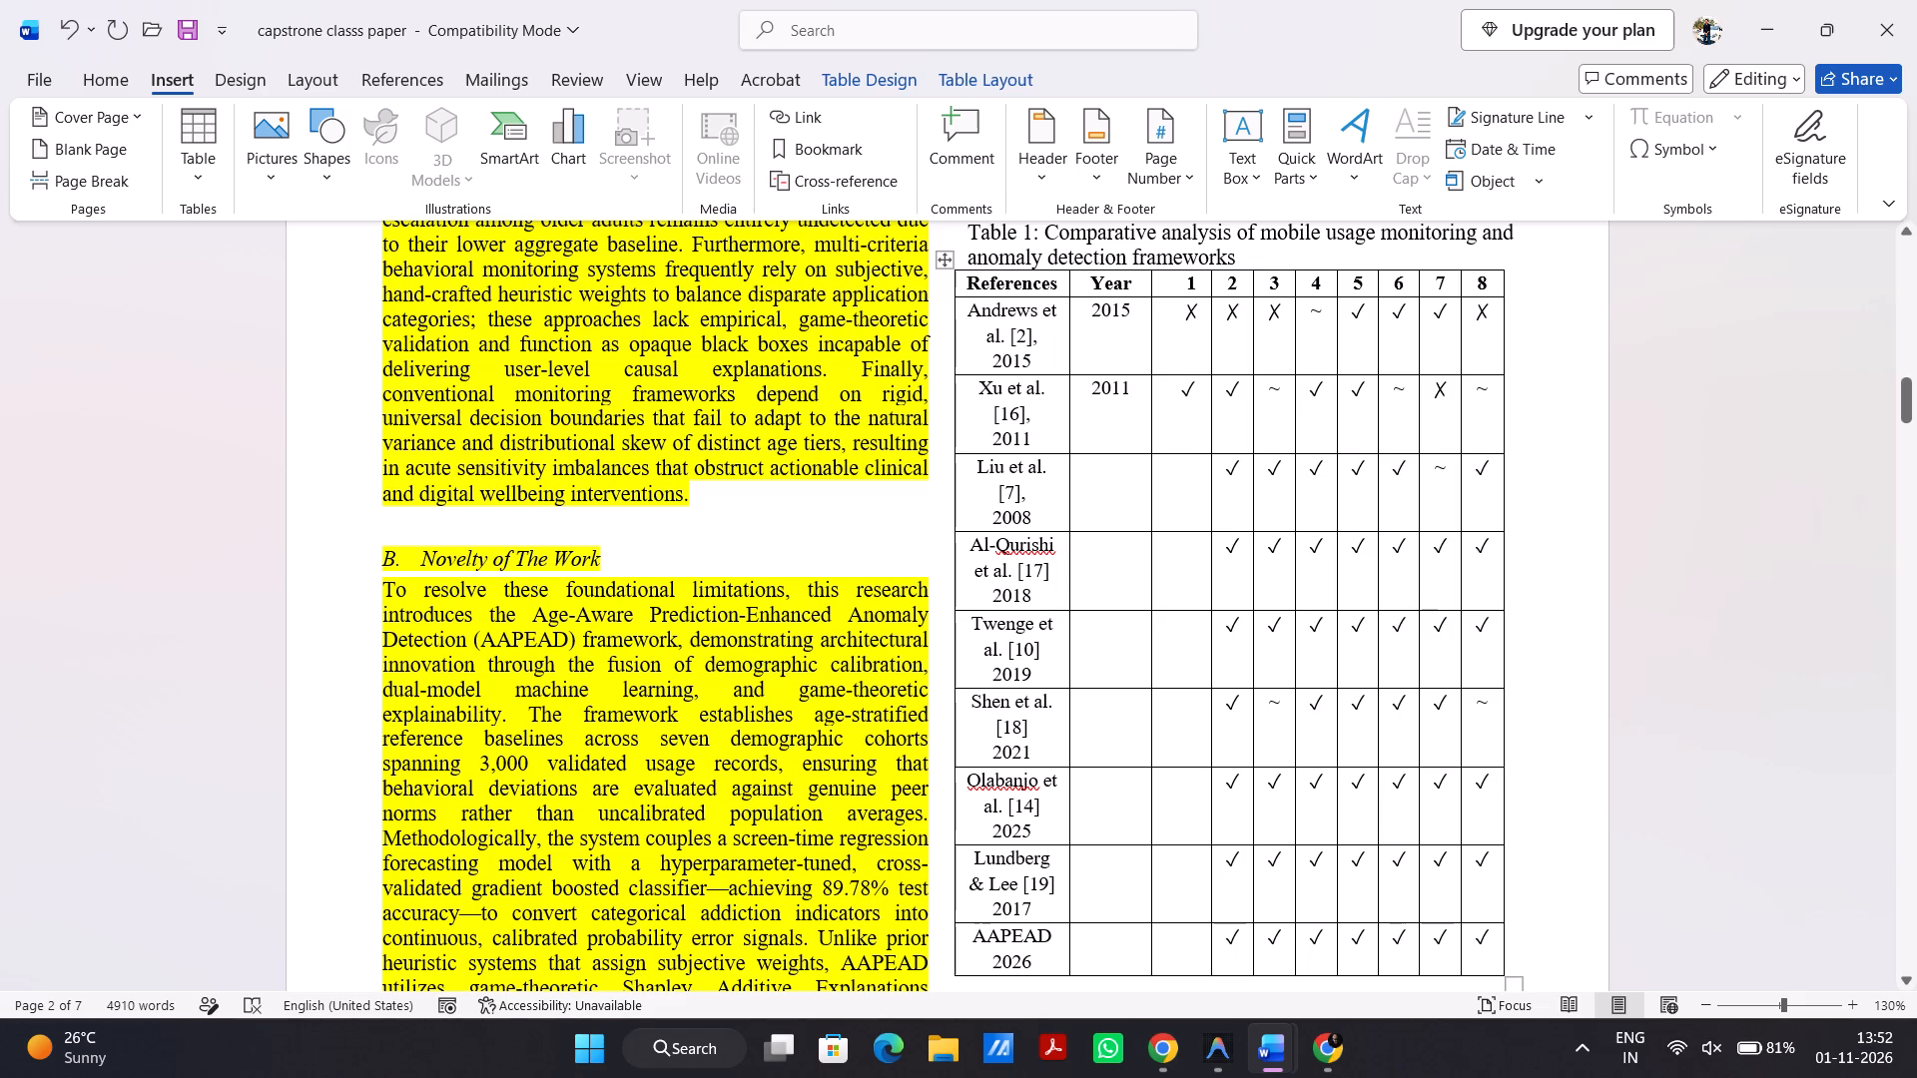
{"action": "left_click", "coordinate": [1117, 523]}
{"action": "type", "text": "2008"}
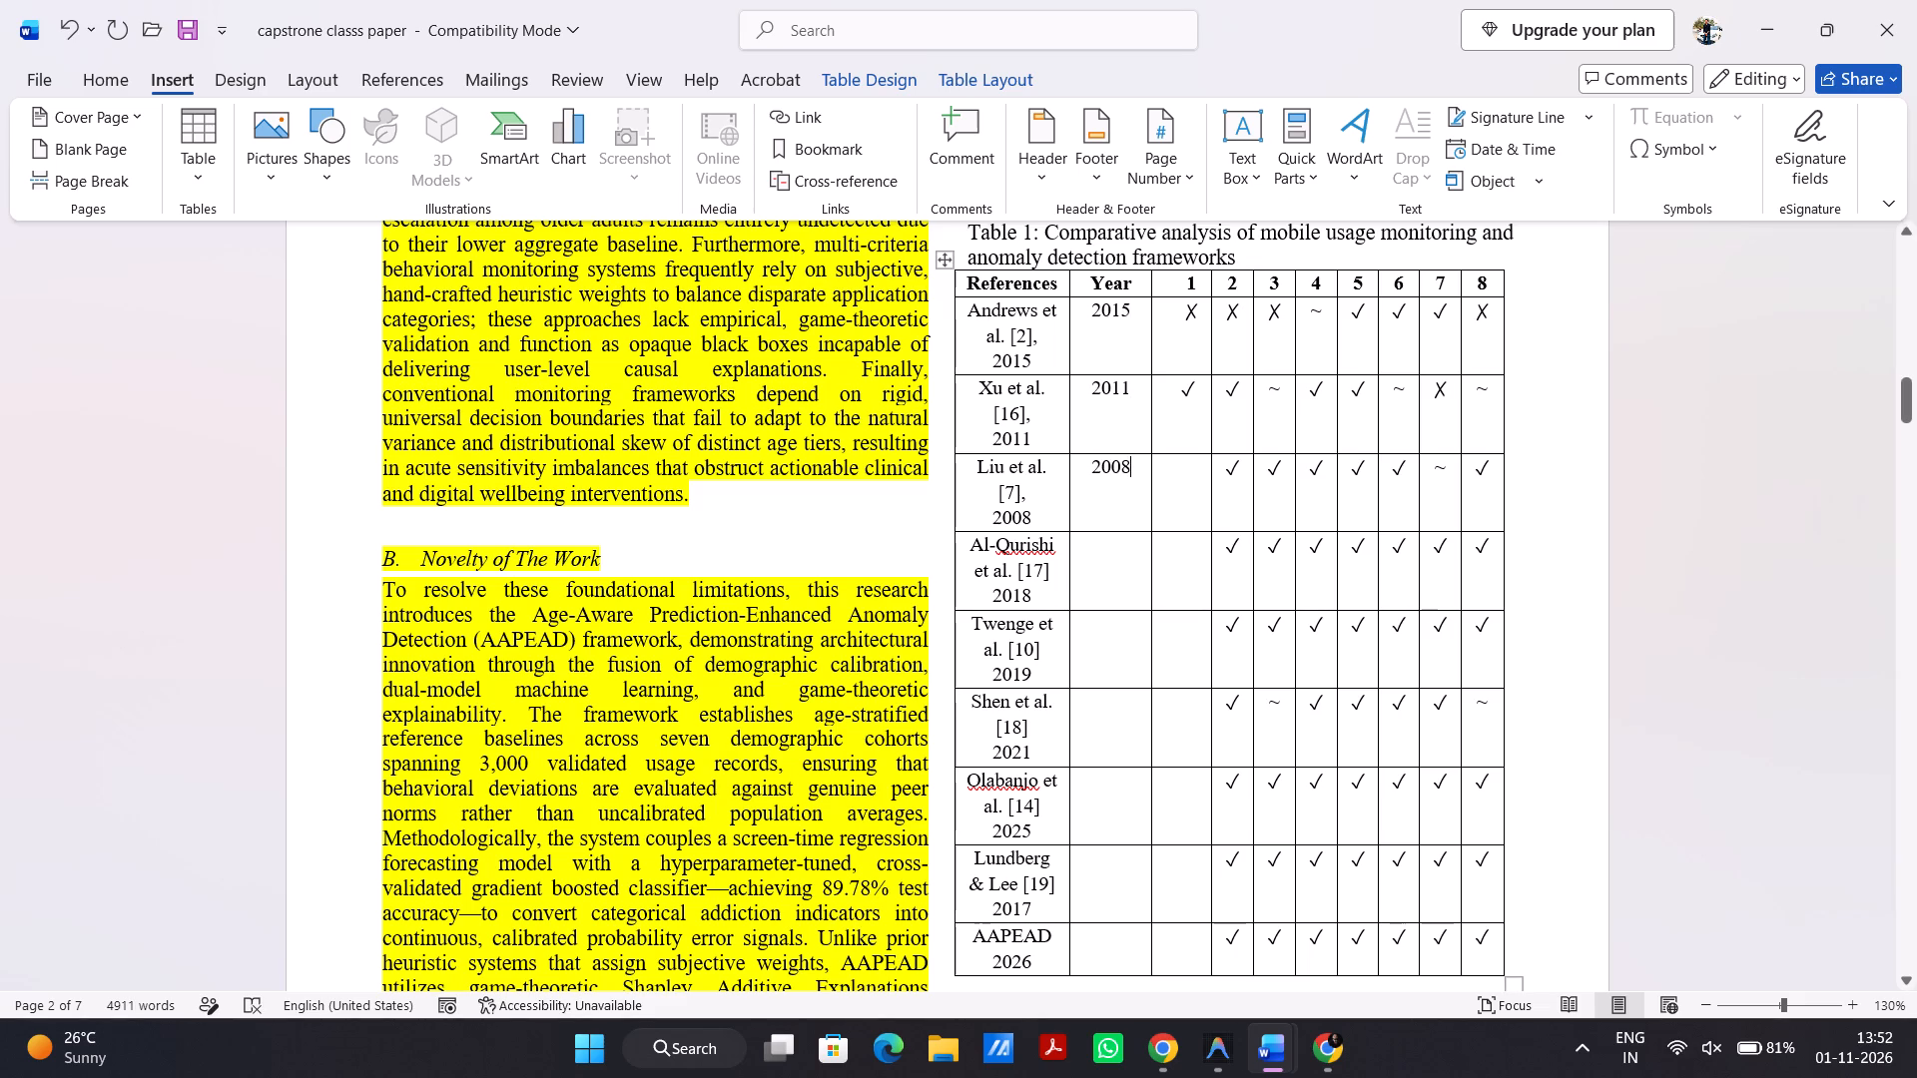
{"action": "left_click", "coordinate": [1129, 589]}
{"action": "type", "text": "2018"}
{"action": "left_click", "coordinate": [1117, 631]}
{"action": "type", "text": "2019"}
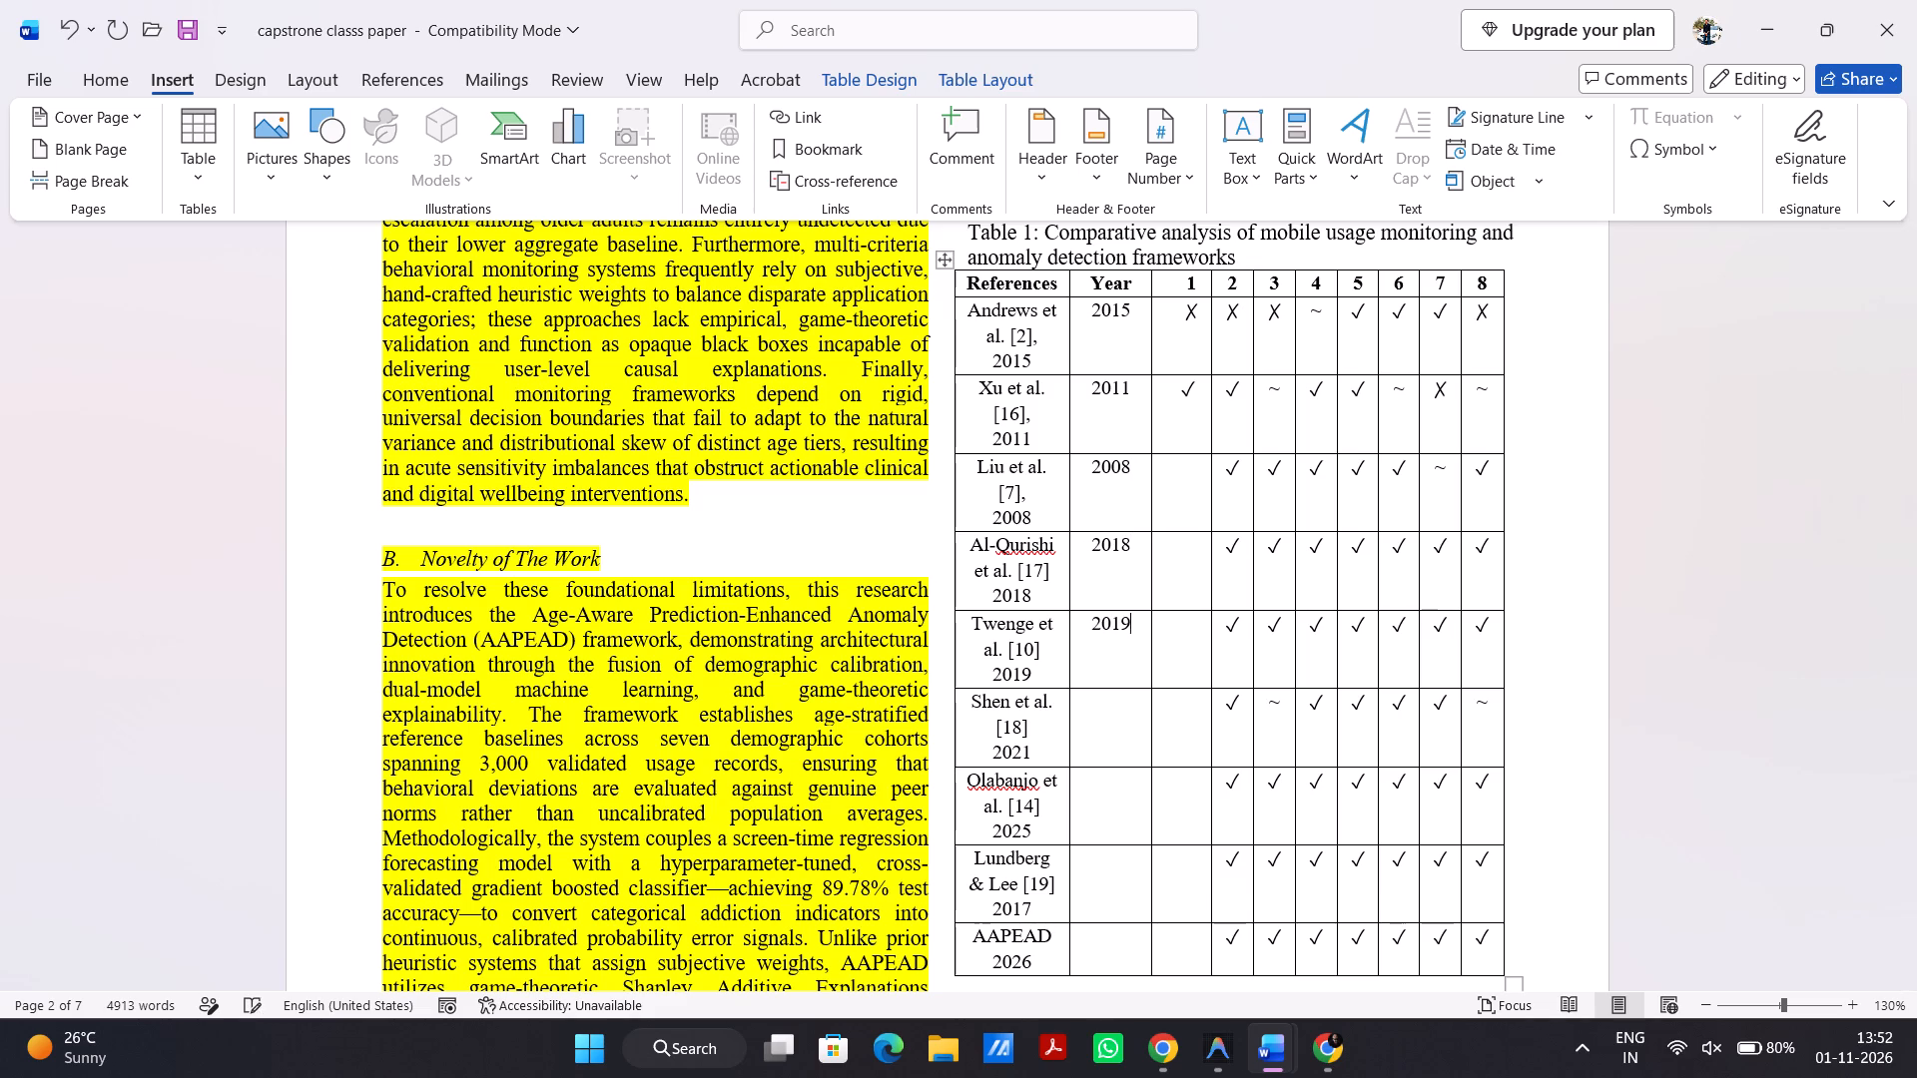
Fill the Year cells for Shen, Olabanjo, Lundberg & Lee and AAPEAD with 2021, 2025, 2017 and 2026.
{"action": "left_click", "coordinate": [1108, 715]}
{"action": "type", "text": "2021"}
{"action": "left_click", "coordinate": [1102, 790]}
{"action": "type", "text": "2025"}
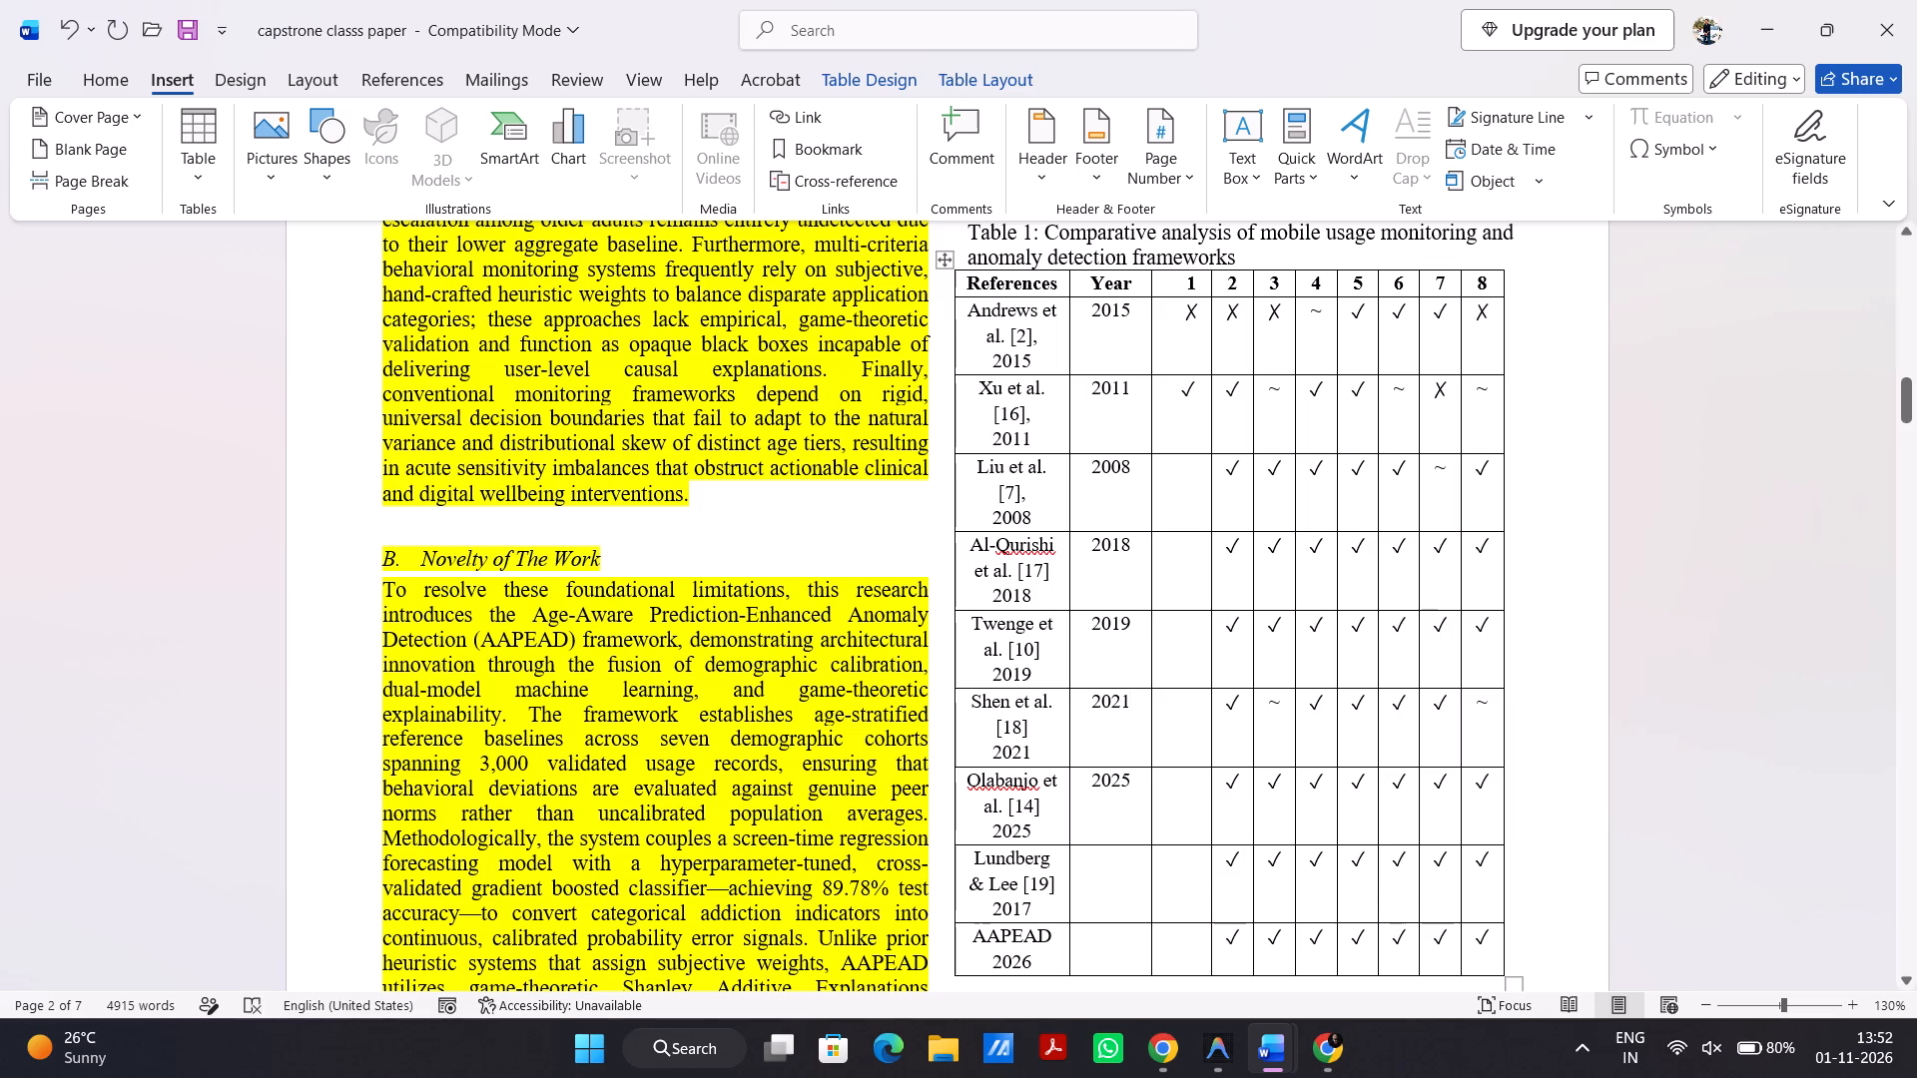
{"action": "left_click", "coordinate": [1095, 888]}
{"action": "type", "text": "2017"}
{"action": "left_click", "coordinate": [1077, 958]}
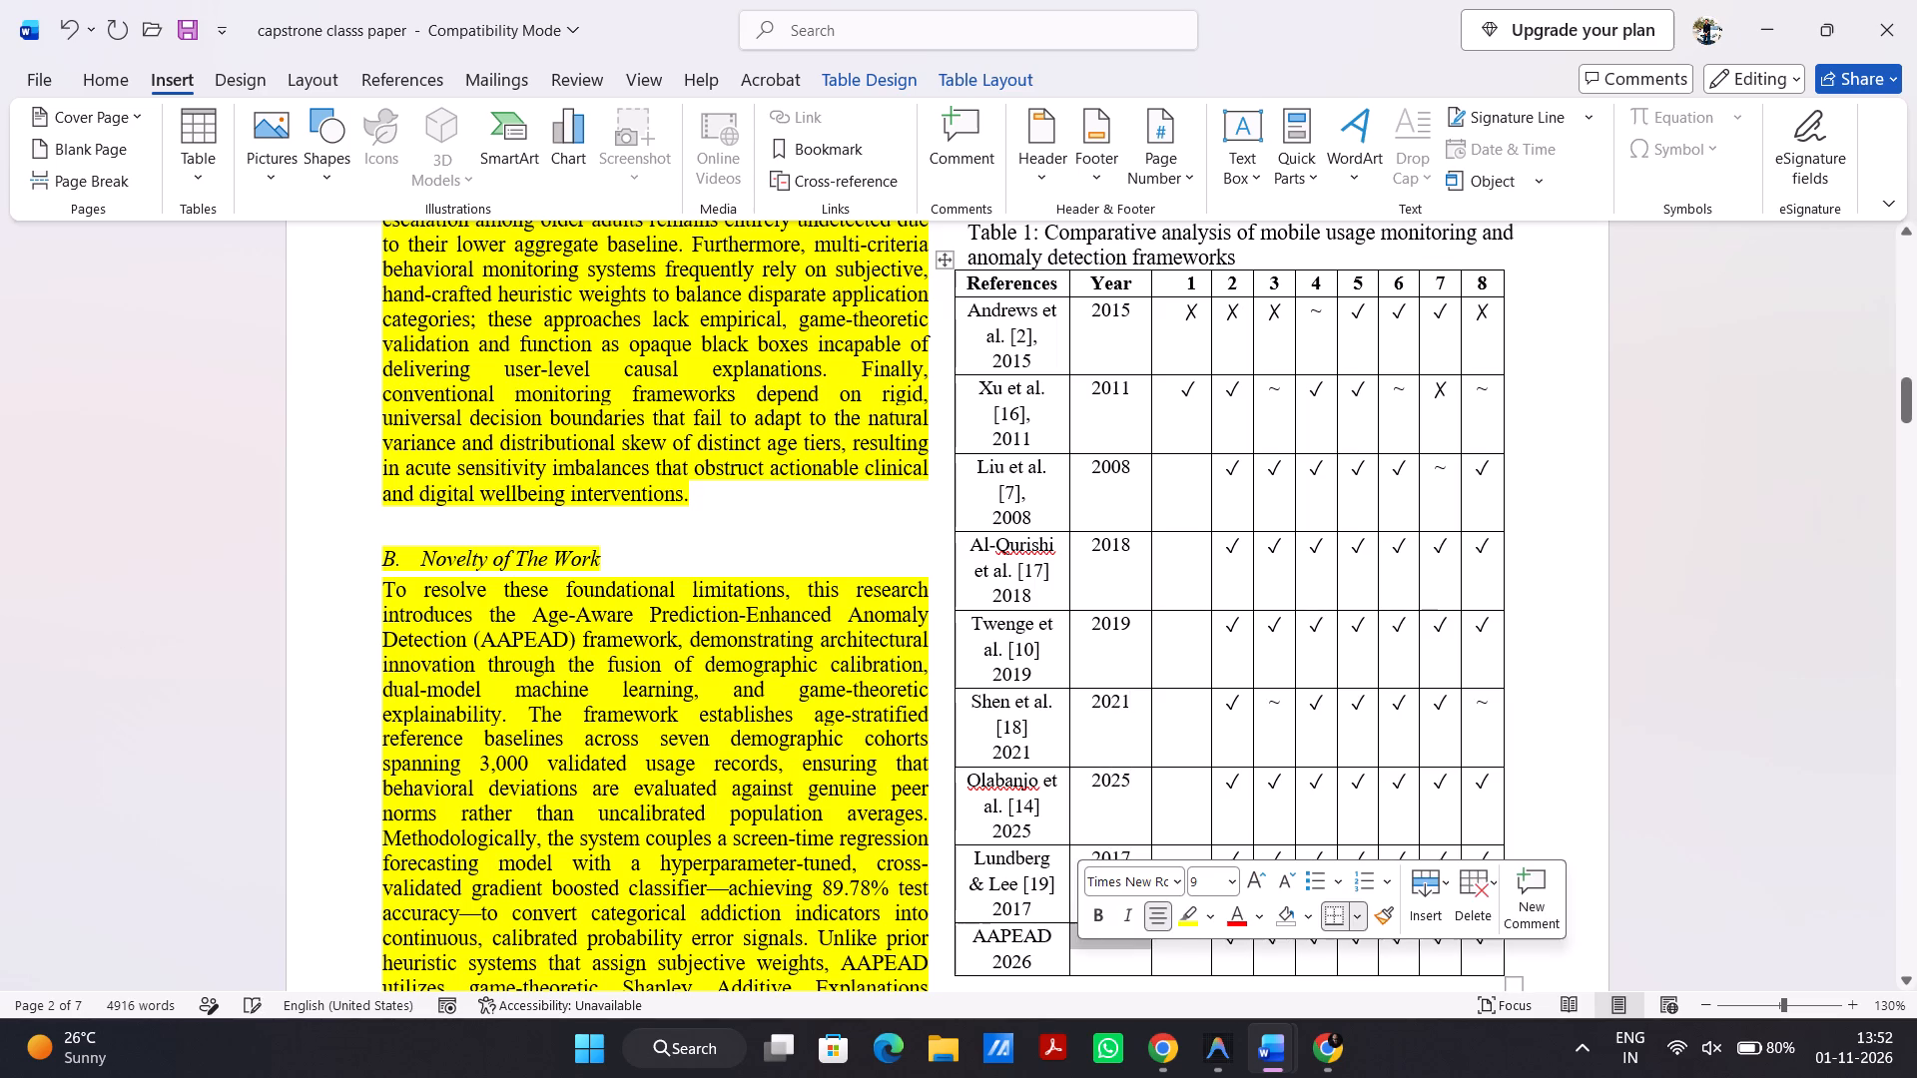
{"action": "left_click", "coordinate": [1088, 958]}
{"action": "type", "text": "202"}
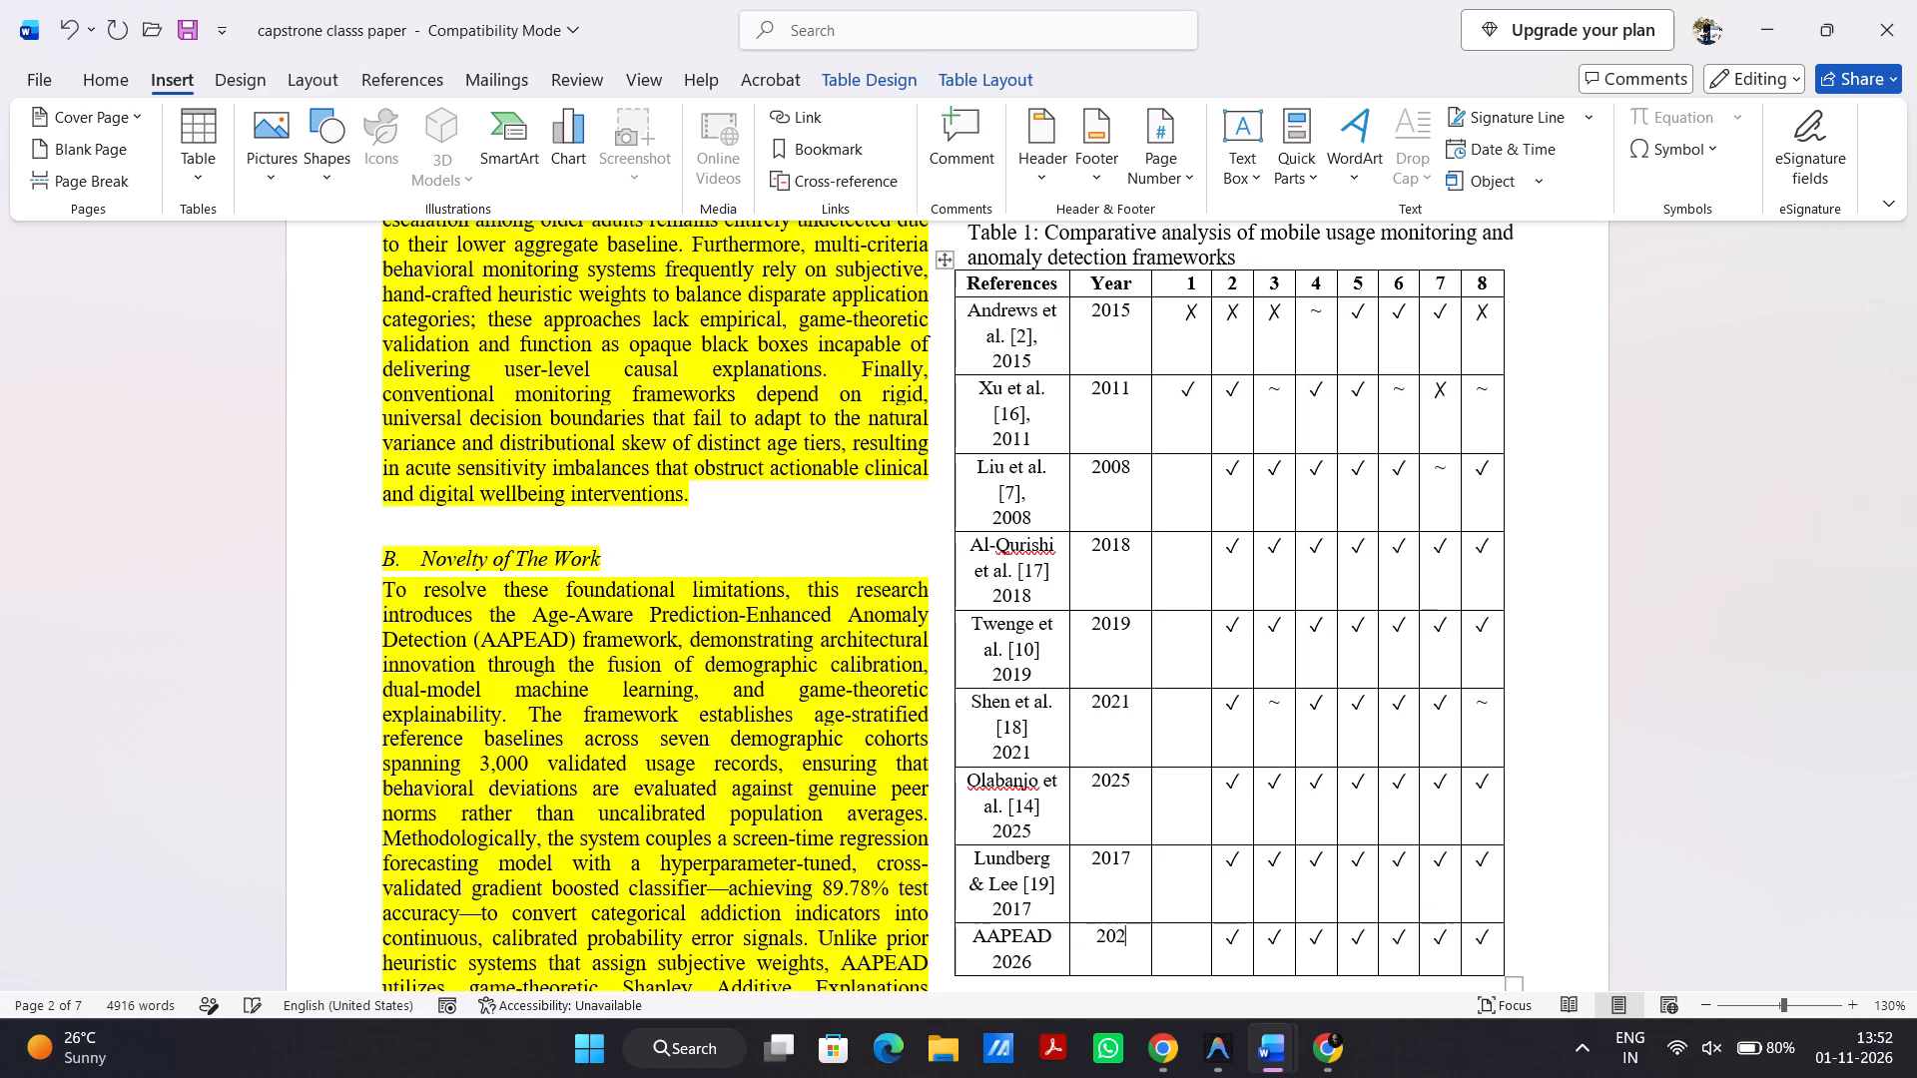
{"action": "key", "text": "6"}
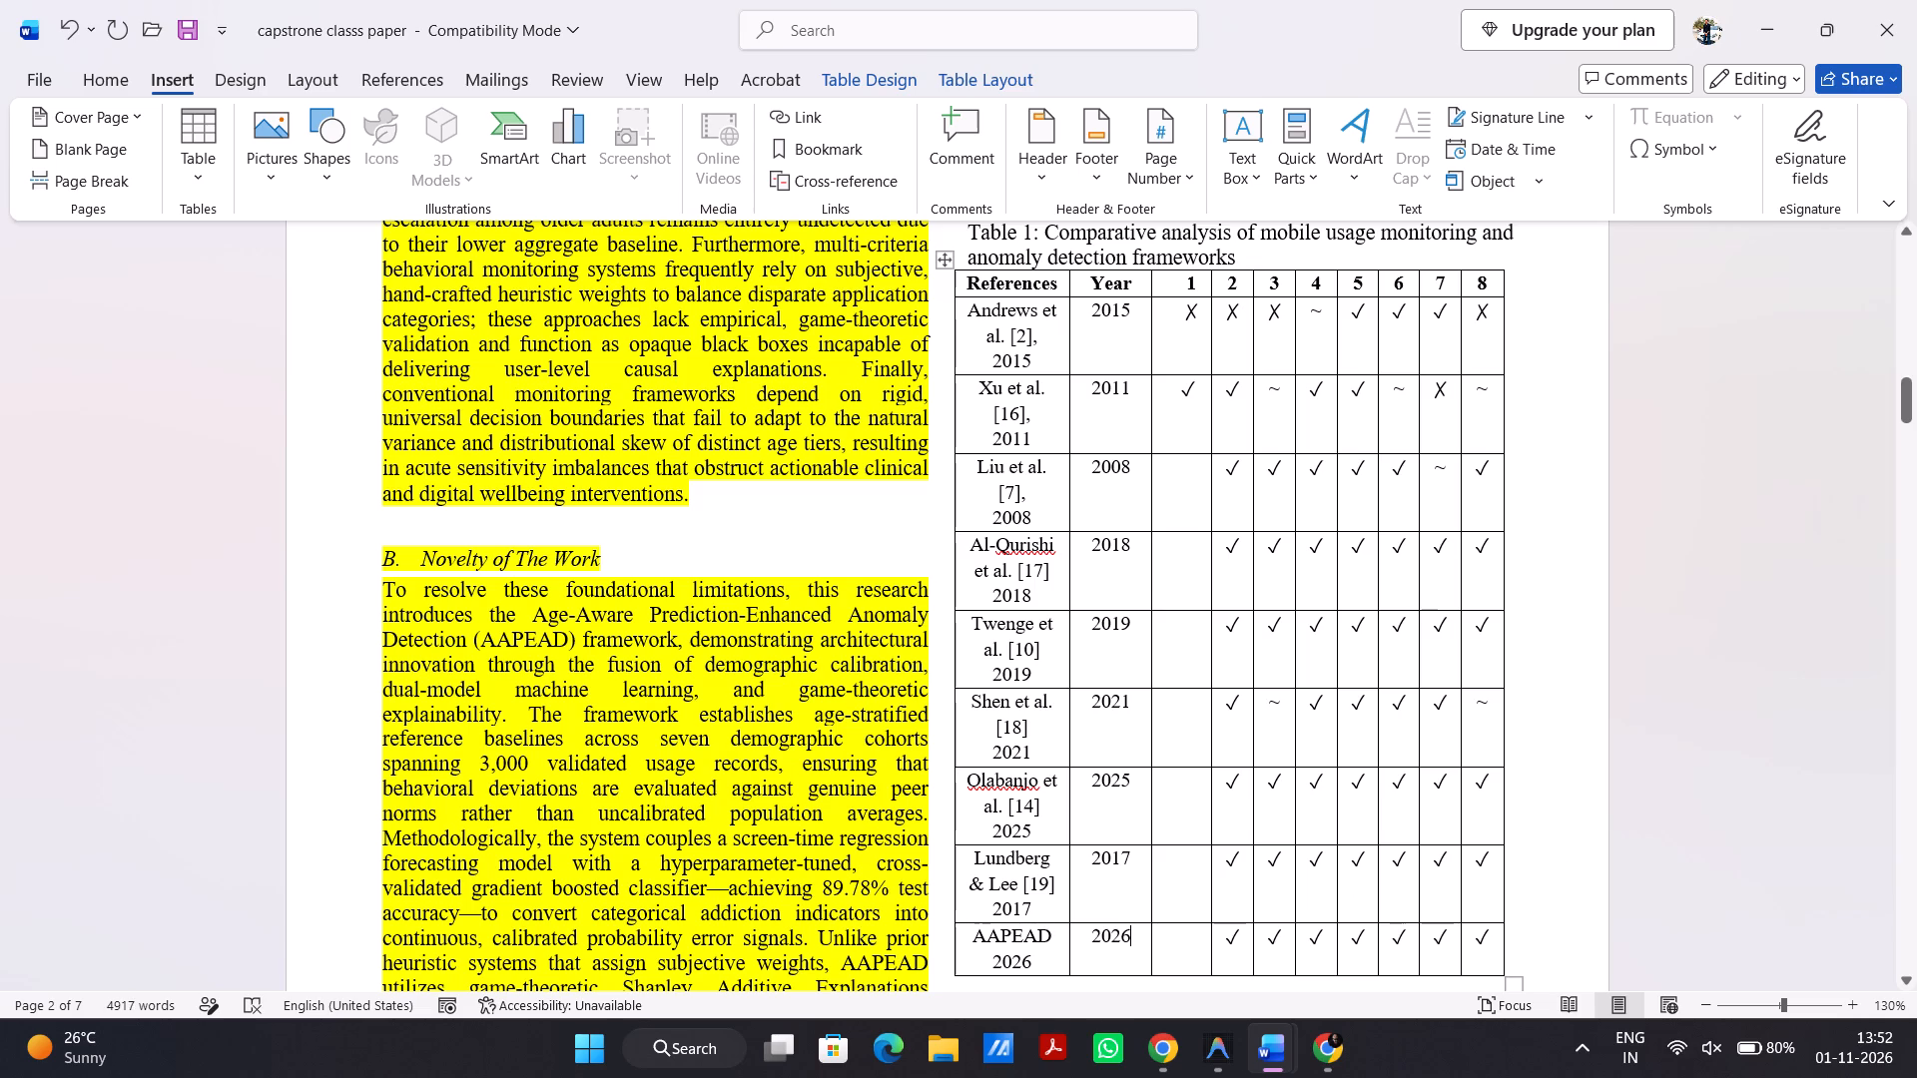
Copy the check mark from column 2 of the AAPEAD row into its empty column 1 cell.
{"action": "left_click", "coordinate": [1171, 955]}
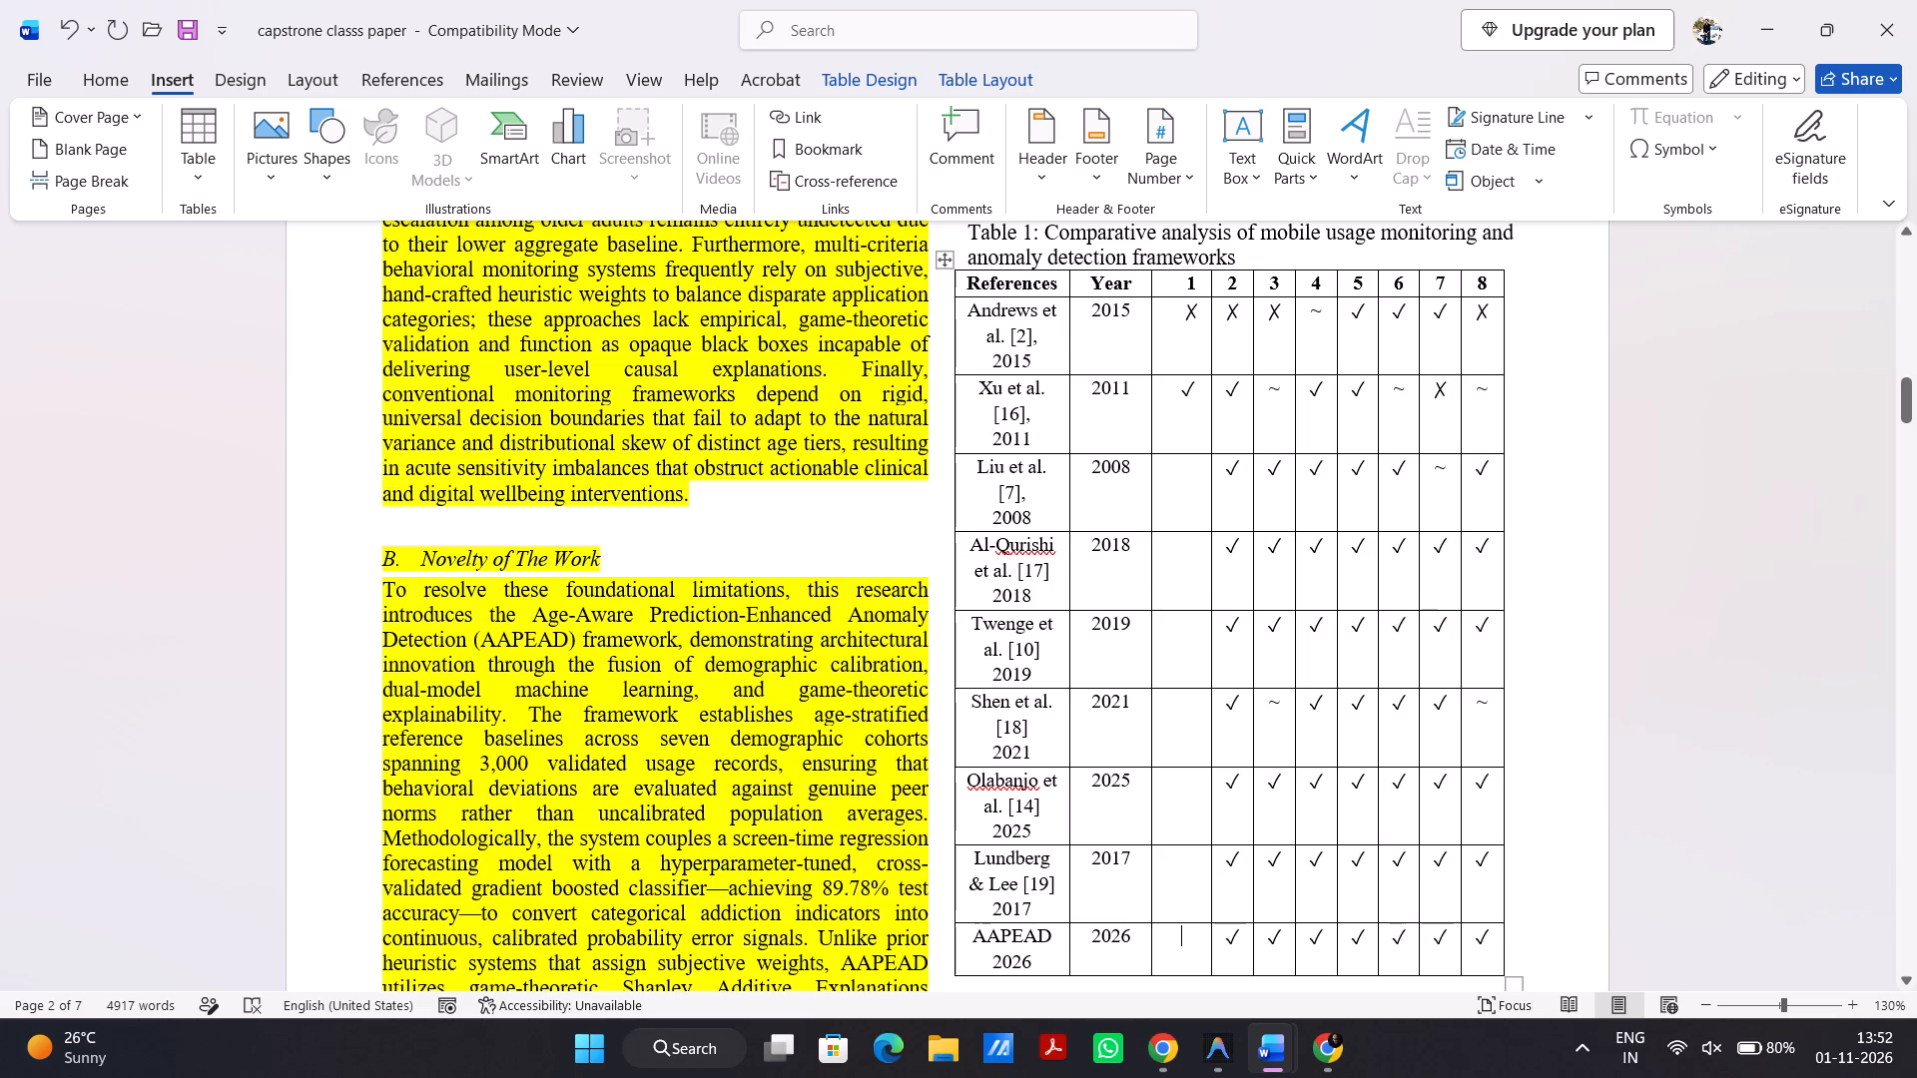
{"action": "double_click", "coordinate": [1235, 935]}
{"action": "left_click_drag", "start_coordinate": [1235, 935], "coordinate": [1223, 935]}
{"action": "key", "text": "ctrl+c"}
{"action": "left_click", "coordinate": [1165, 940]}
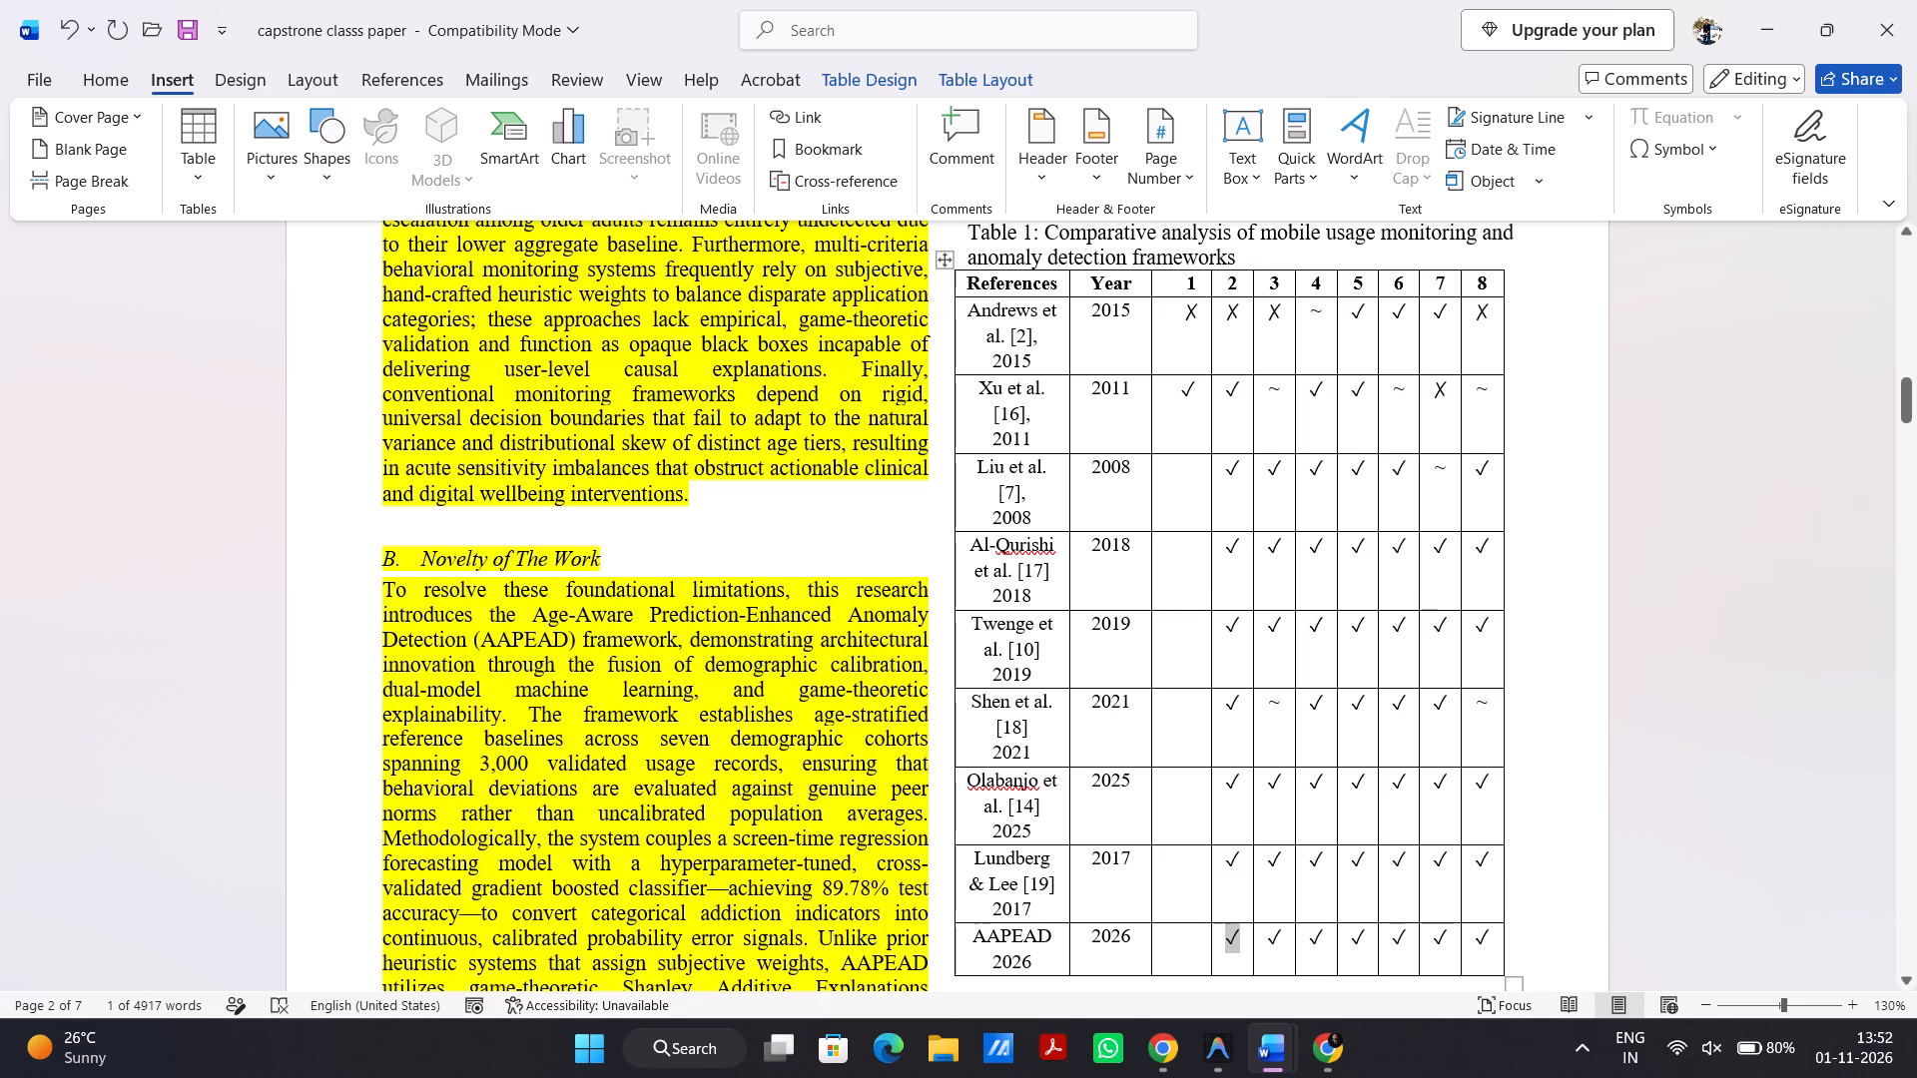
{"action": "key", "text": "ctrl+v"}
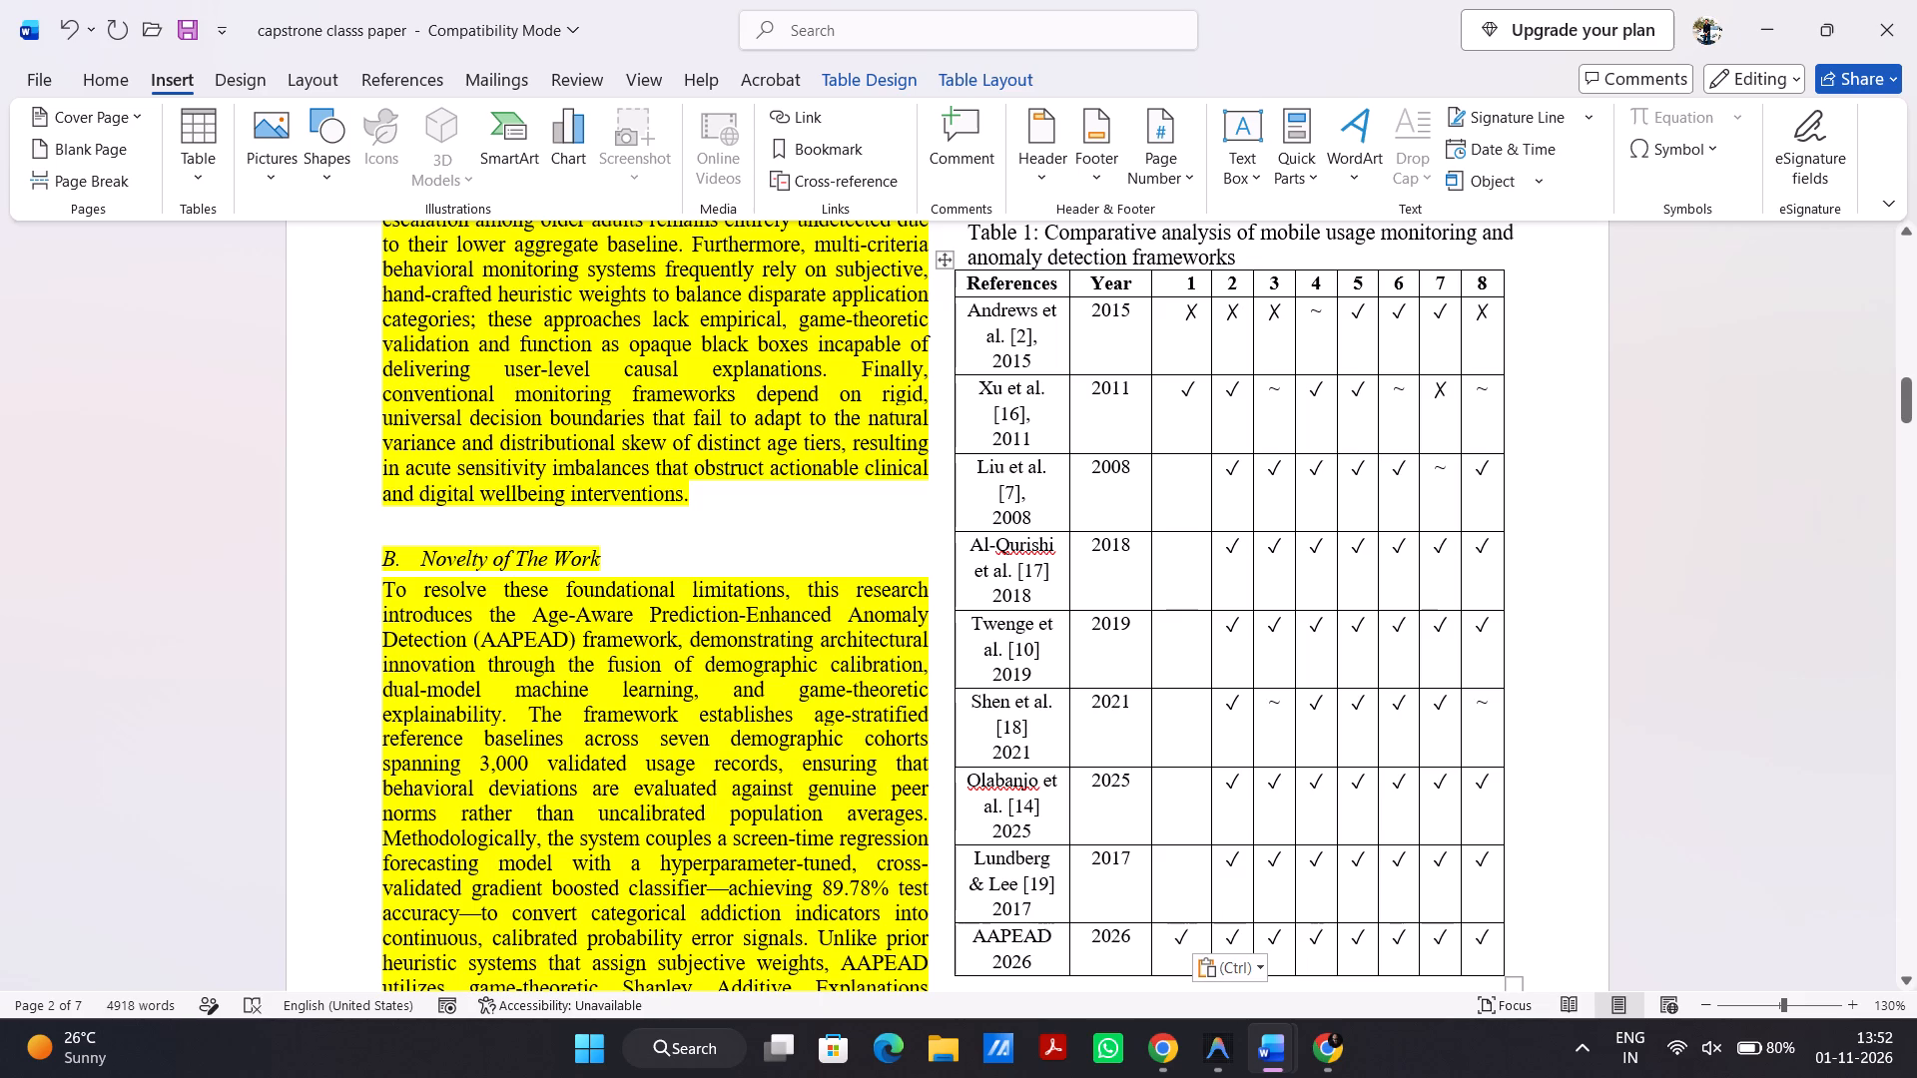
{"action": "left_click", "coordinate": [1179, 852]}
Delete the year and its leftover line from the Al-Qurishi [17] and Twenge [10] entries in the References column.
{"action": "left_click", "coordinate": [1028, 595]}
{"action": "key", "text": "BackSpace"}
{"action": "key", "text": "BackSpace"}
{"action": "key", "text": "BackSpace"}
{"action": "key", "text": "BackSpace"}
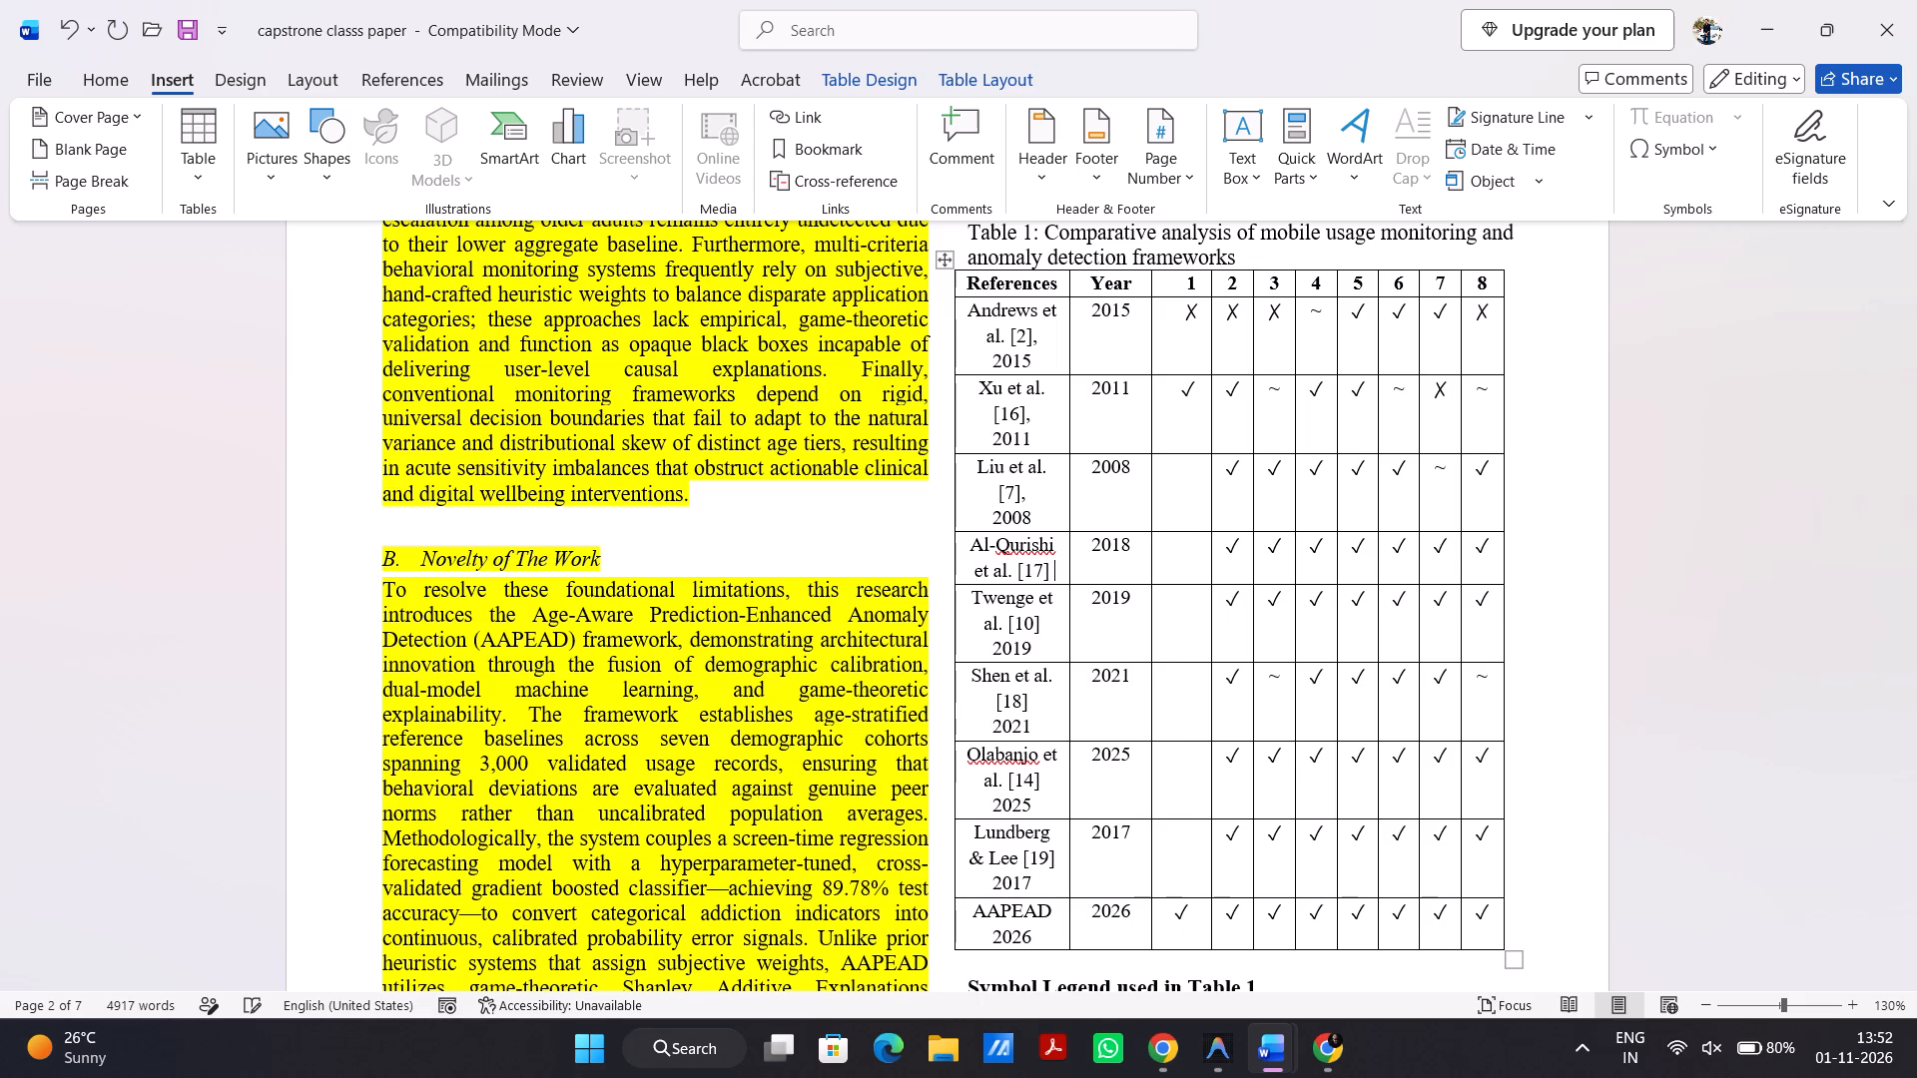
{"action": "left_click", "coordinate": [1034, 654]}
{"action": "key", "text": "BackSpace"}
{"action": "key", "text": "BackSpace"}
{"action": "key", "text": "BackSpace"}
{"action": "key", "text": "BackSpace"}
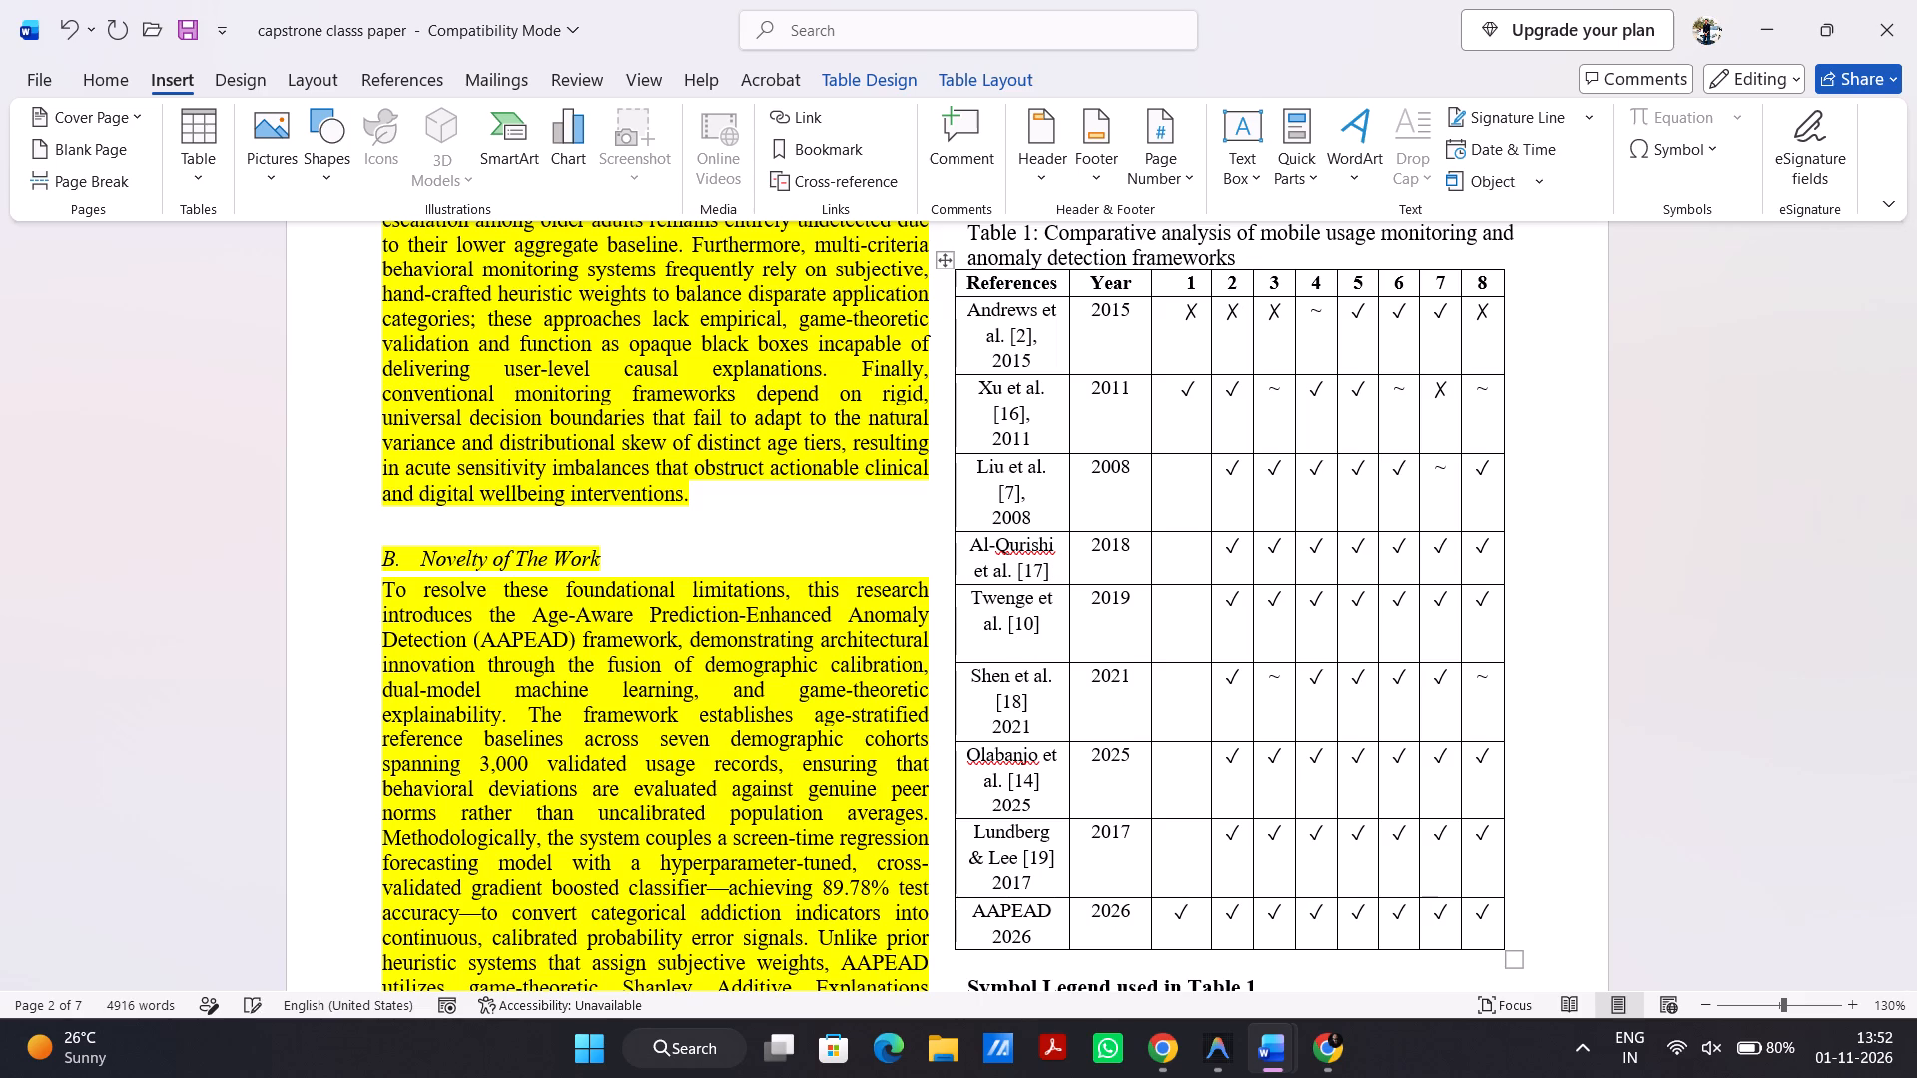
{"action": "key", "text": "BackSpace"}
{"action": "key", "text": "BackSpace"}
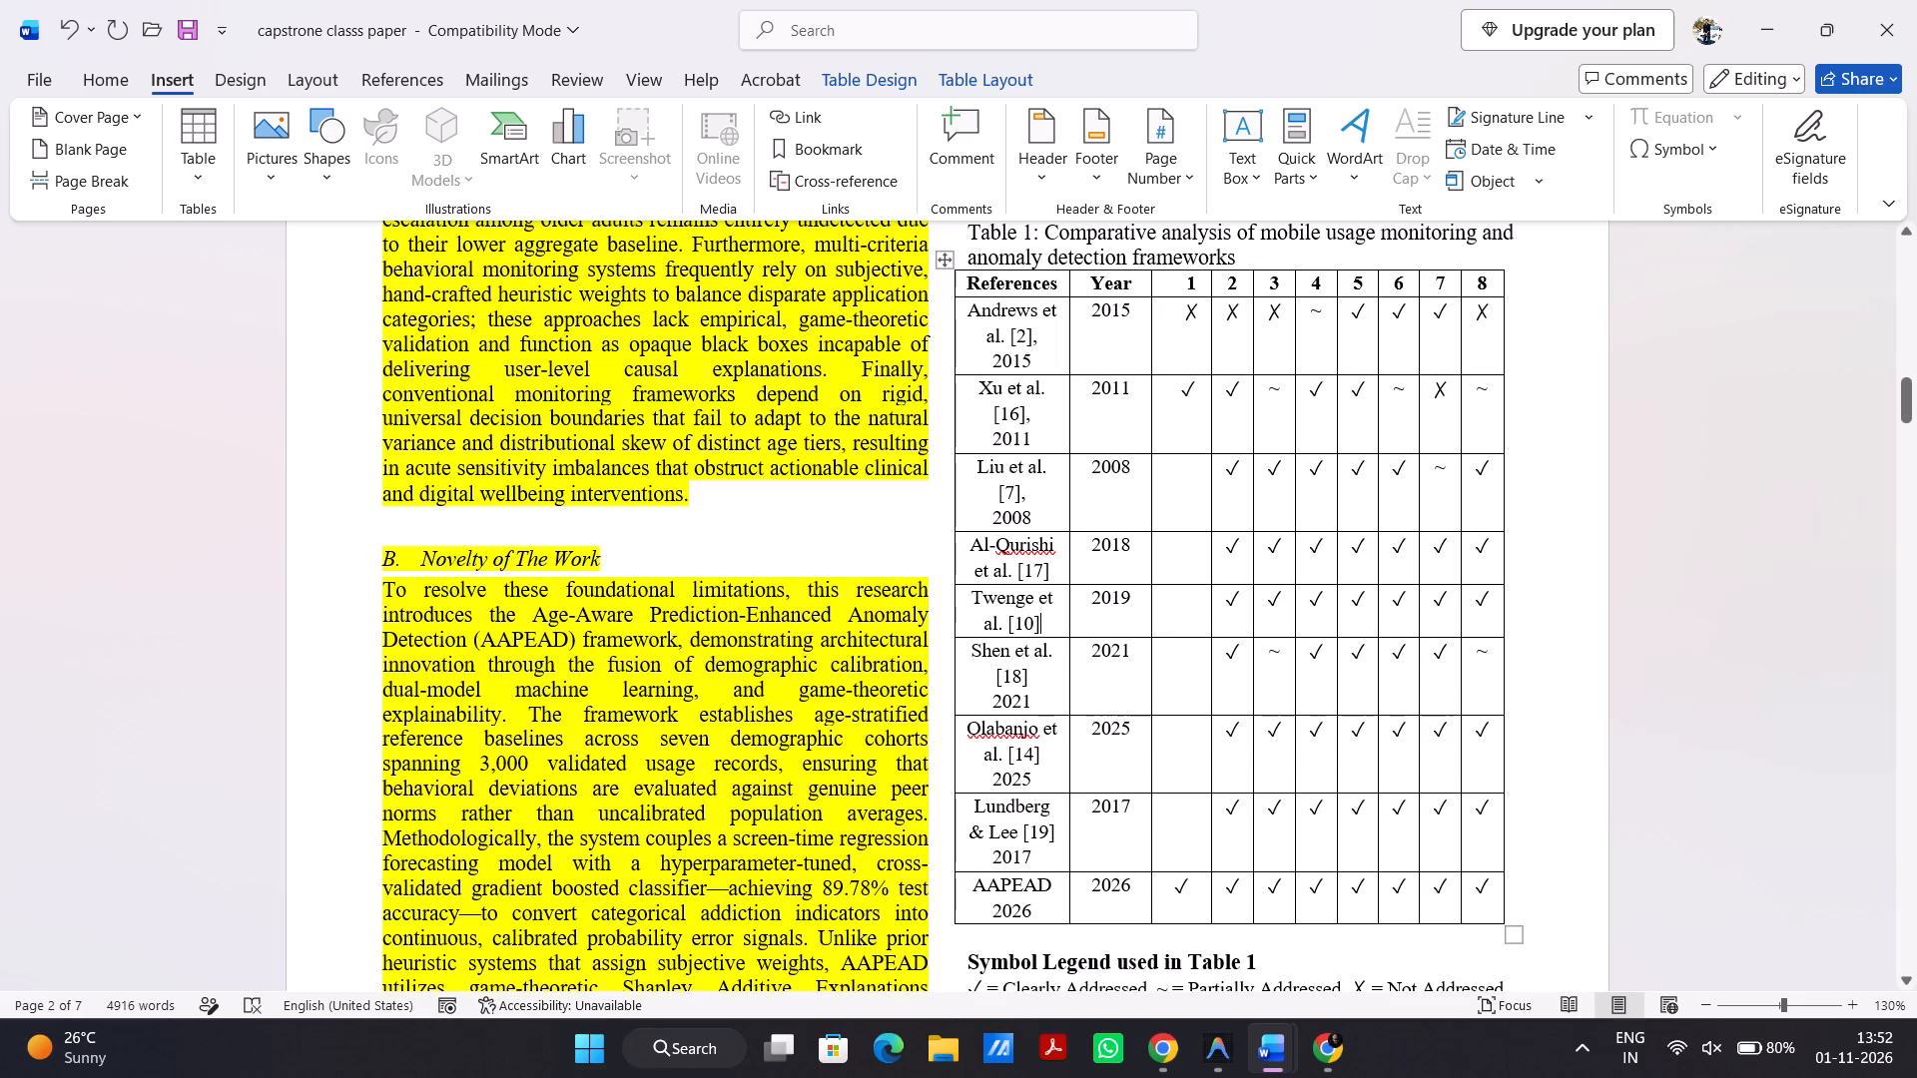
Delete the year and its leftover line from the Shen [18] and Olabanjo [14] entries in the References column.
{"action": "left_click", "coordinate": [1043, 697]}
{"action": "key", "text": "BackSpace"}
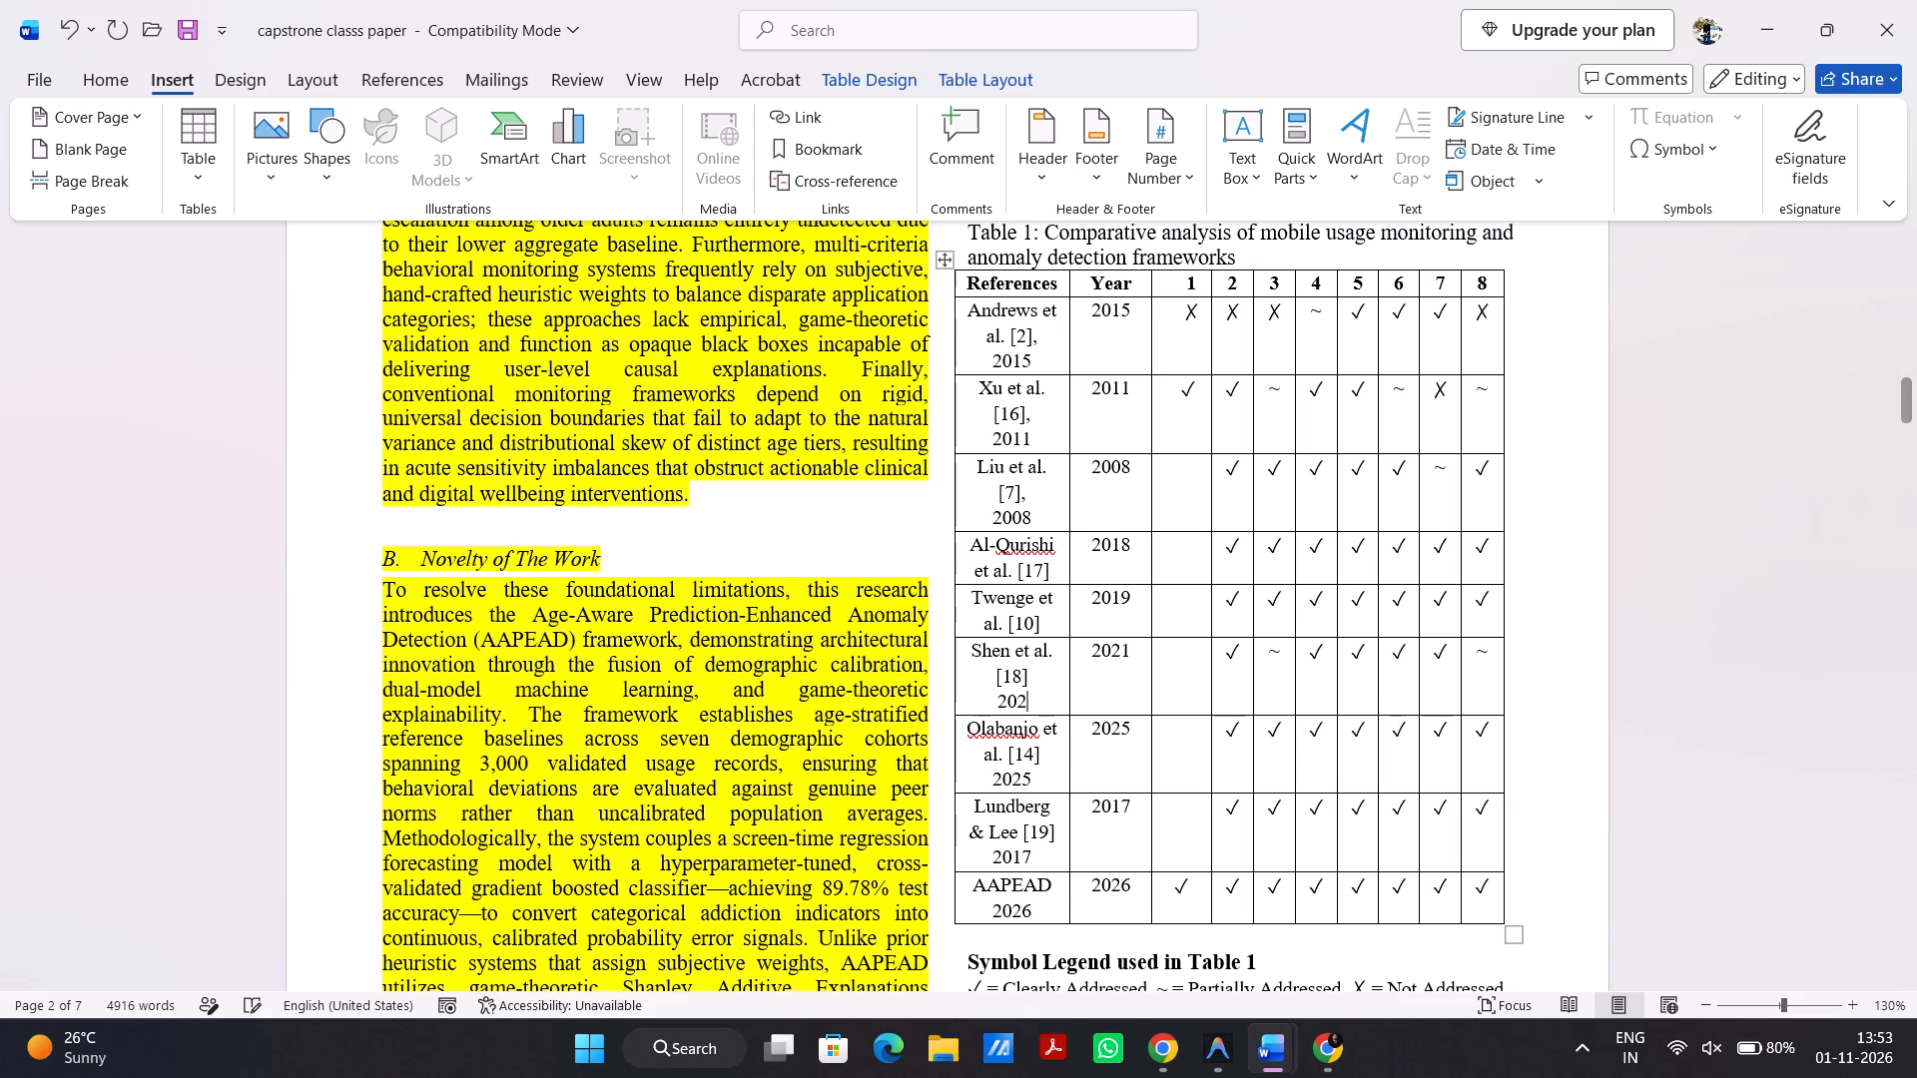
{"action": "key", "text": "BackSpace"}
{"action": "key", "text": "BackSpace"}
{"action": "key", "text": "BackSpace"}
{"action": "key", "text": "BackSpace"}
{"action": "key", "text": "BackSpace"}
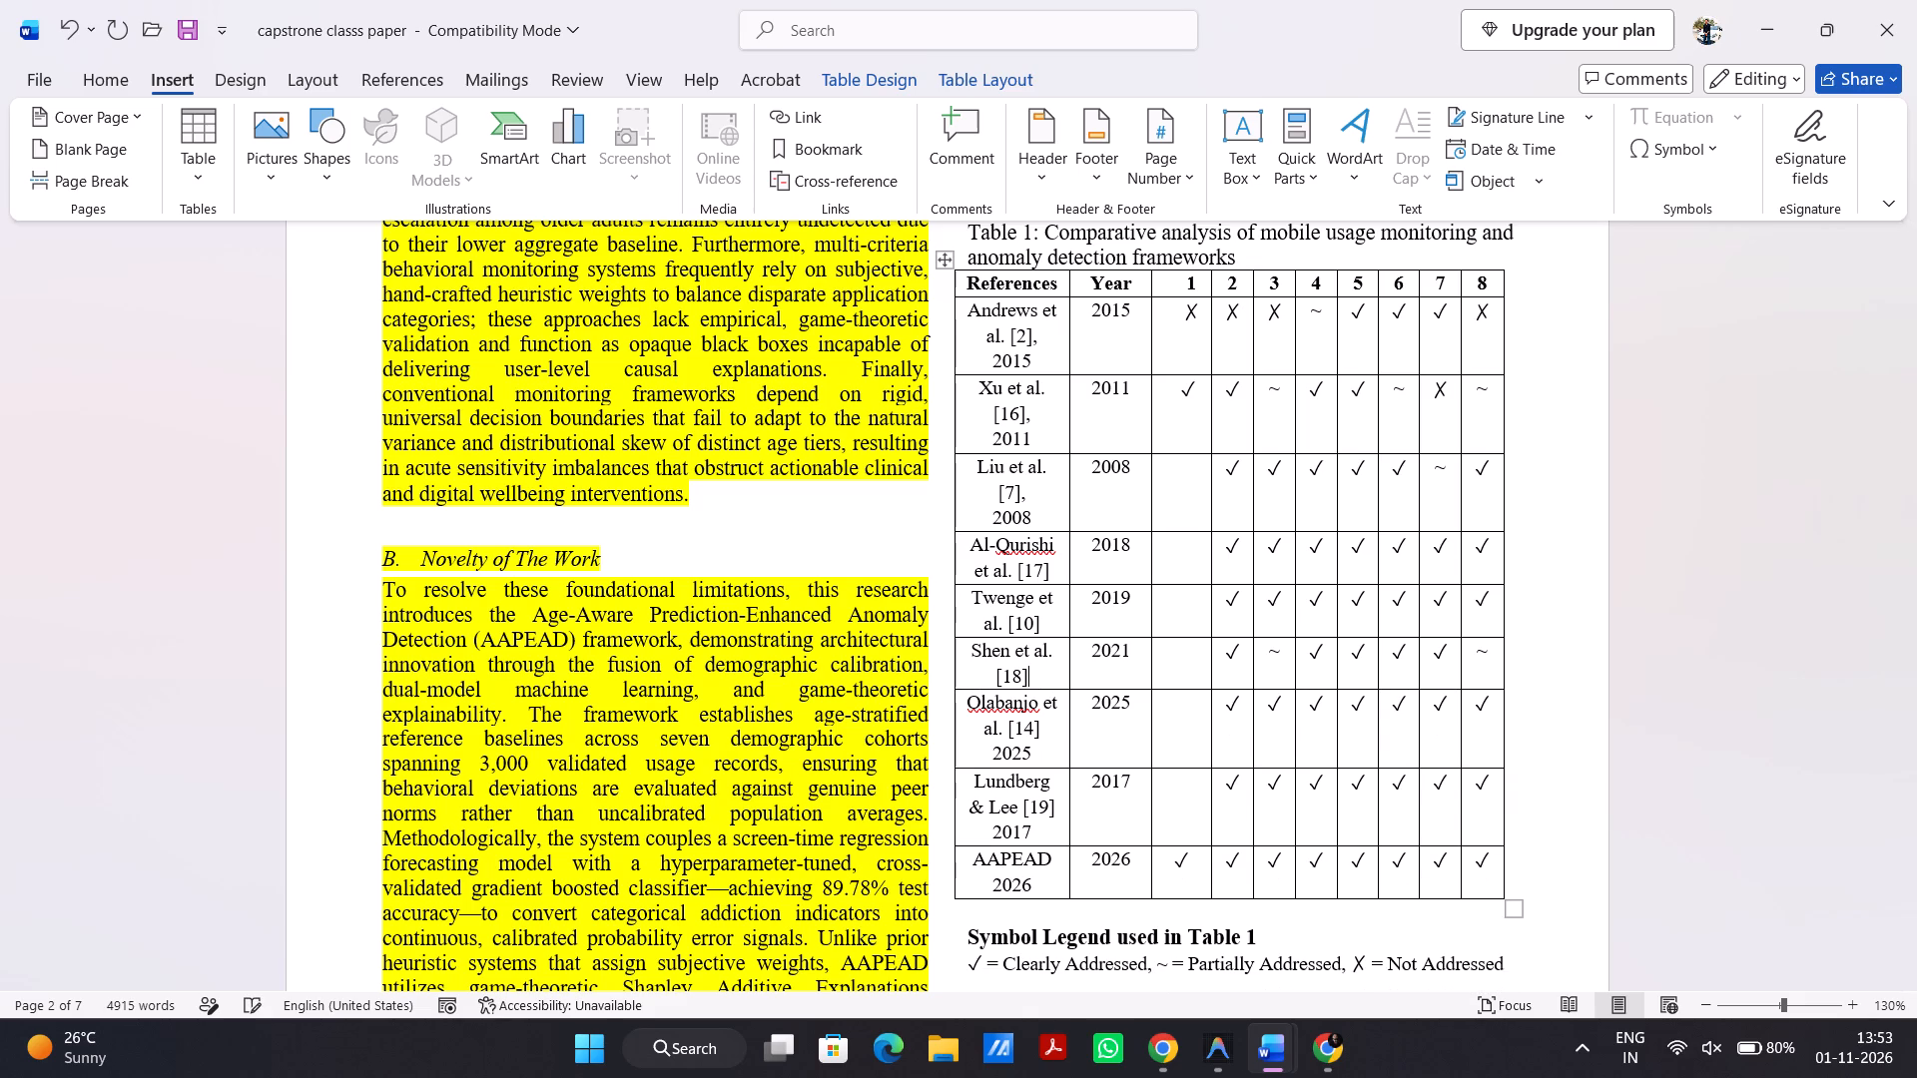
{"action": "left_click", "coordinate": [1049, 760]}
{"action": "key", "text": "BackSpace"}
{"action": "key", "text": "BackSpace"}
{"action": "key", "text": "BackSpace"}
{"action": "key", "text": "BackSpace"}
{"action": "key", "text": "BackSpace"}
{"action": "key", "text": "BackSpace"}
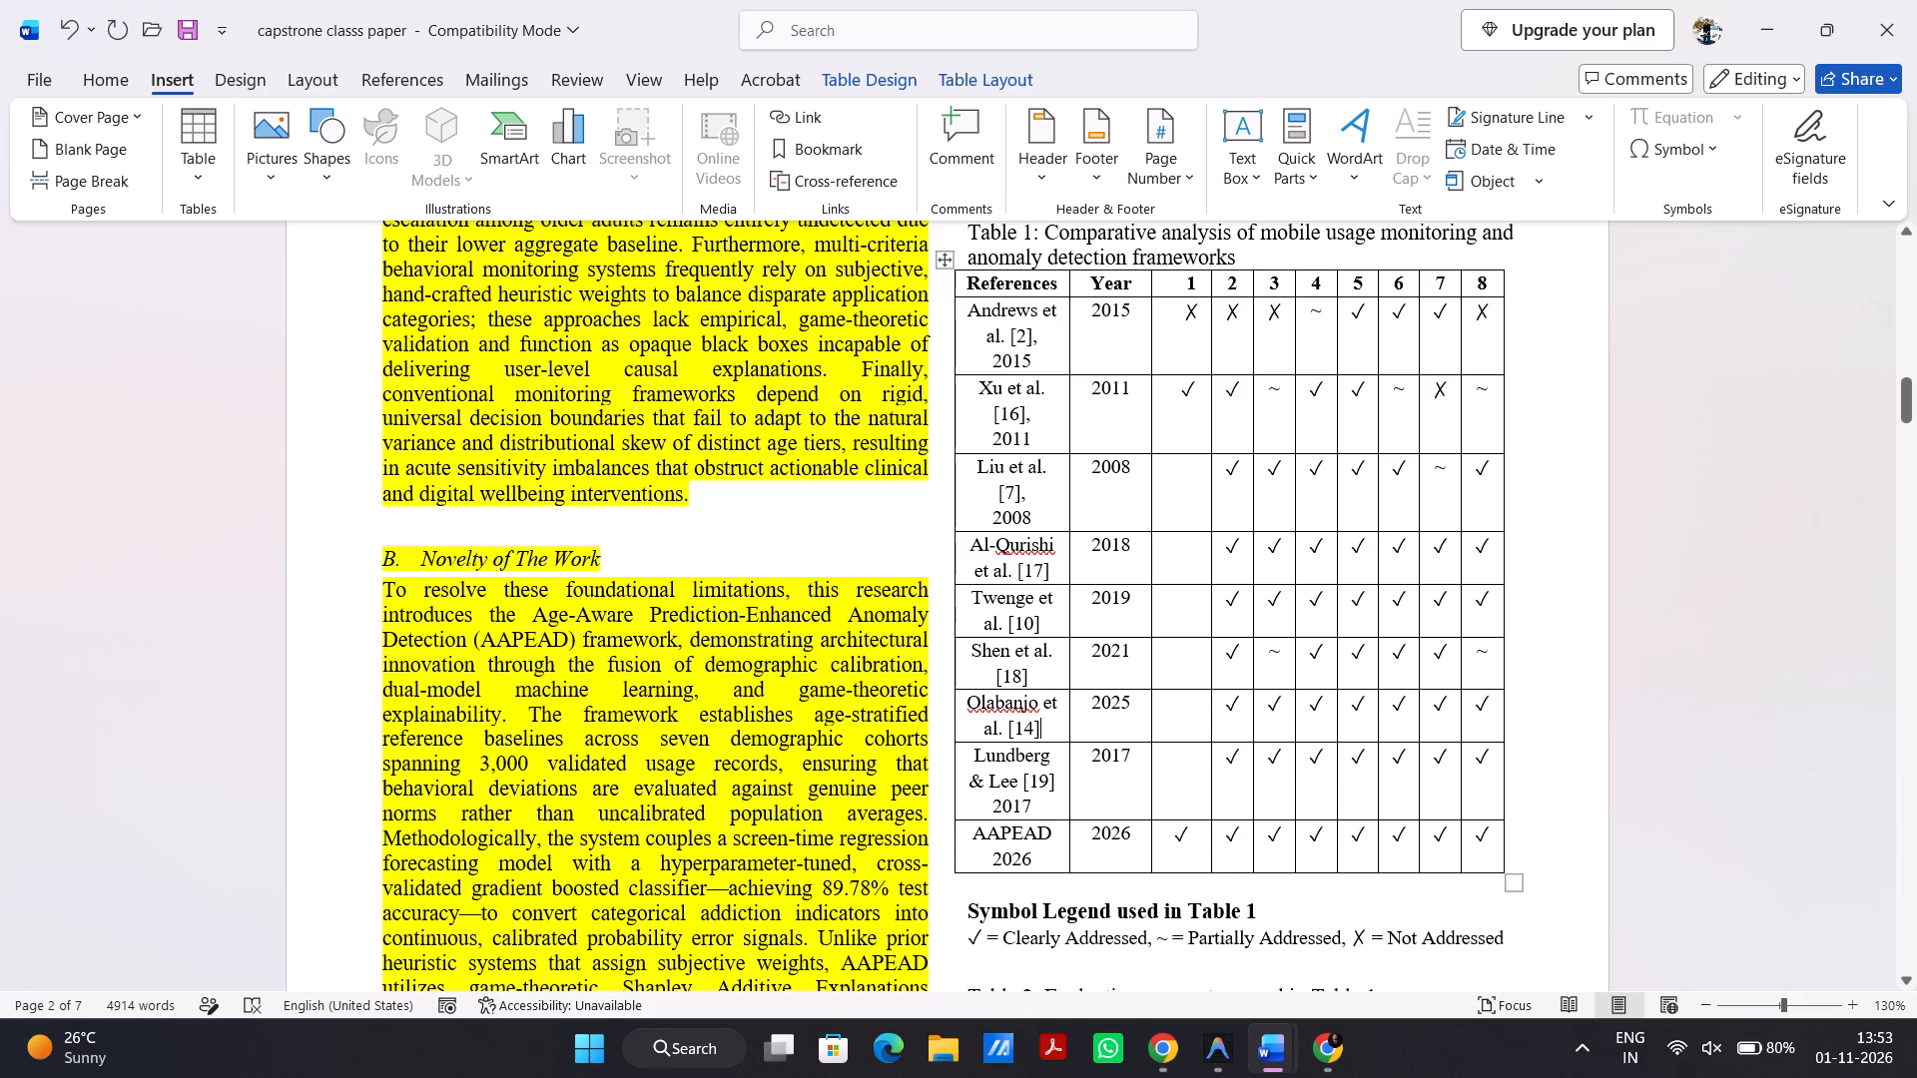
Delete the year and its leftover line from the Lundberg & Lee [19] and AAPEAD entries in Table 1's References column.
{"action": "left_click", "coordinate": [1050, 802]}
{"action": "key", "text": "BackSpace"}
{"action": "key", "text": "BackSpace"}
{"action": "key", "text": "BackSpace"}
{"action": "key", "text": "BackSpace"}
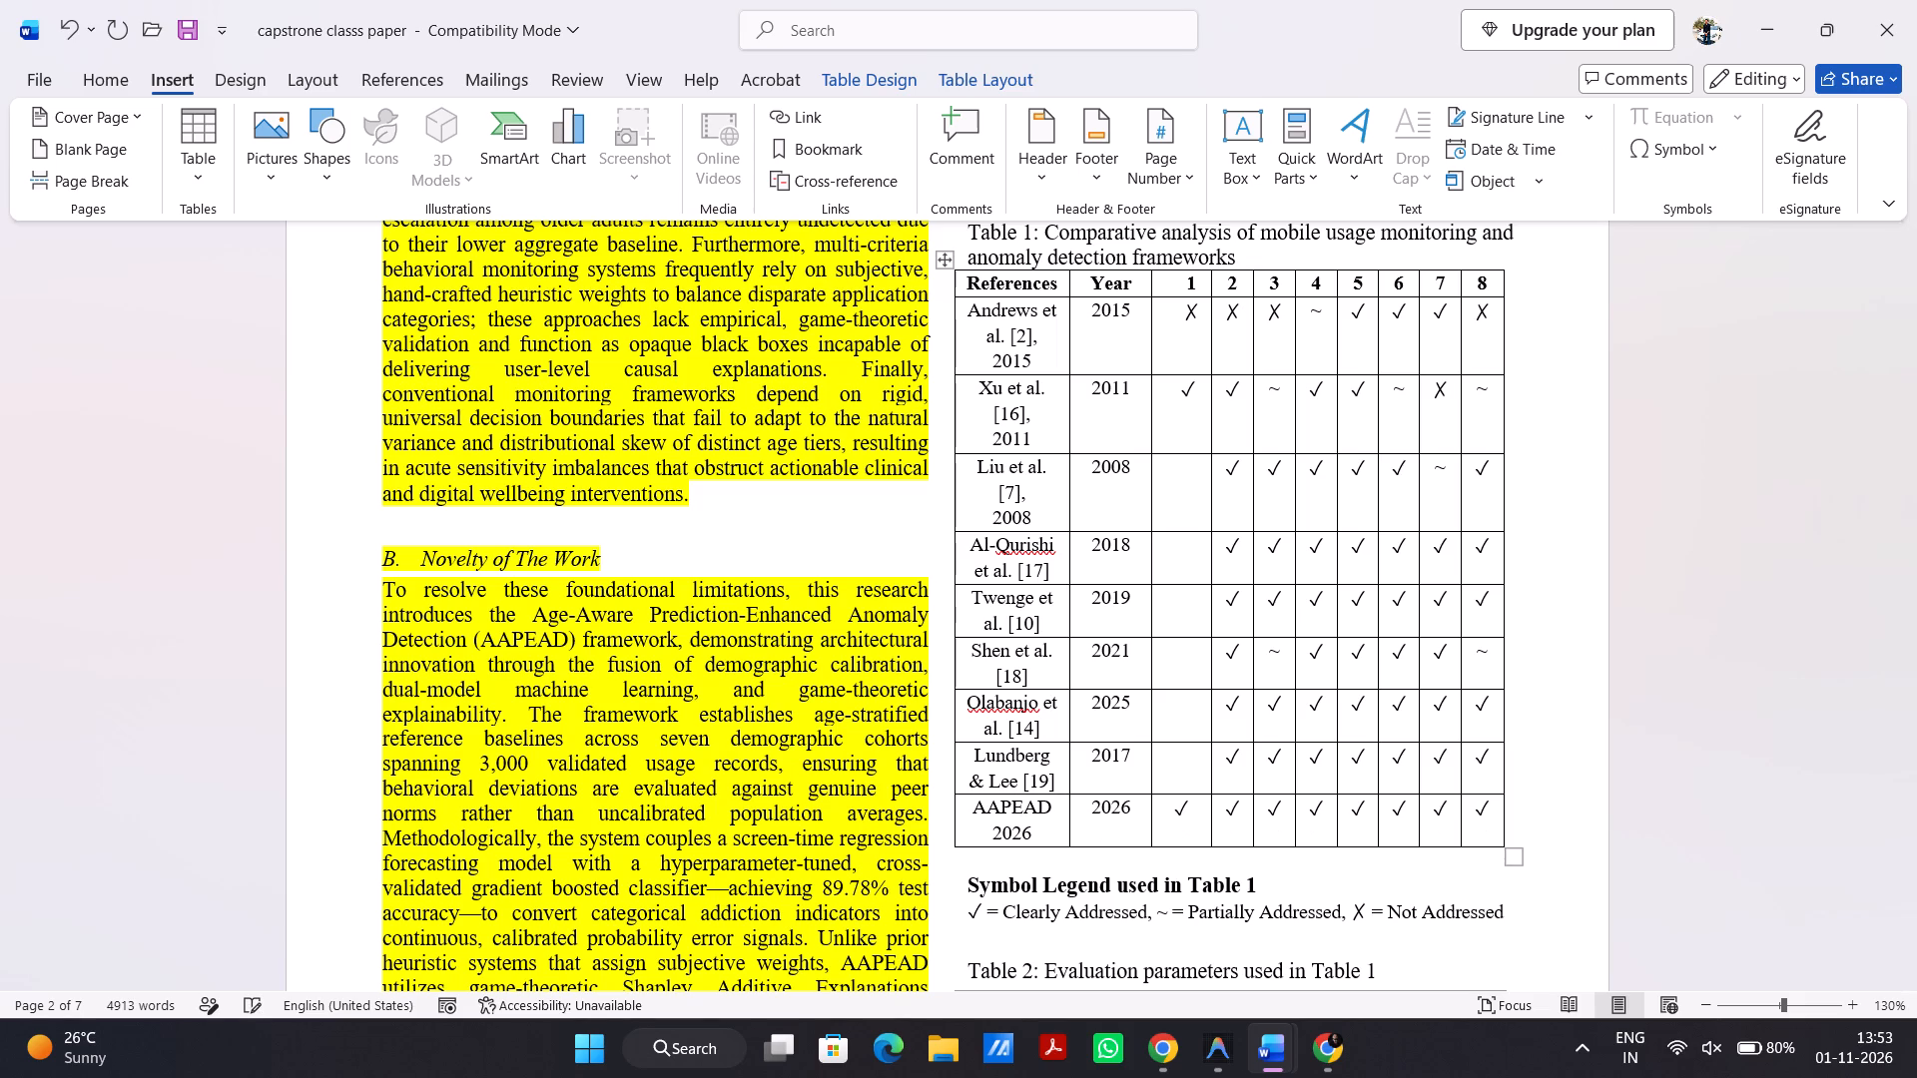
{"action": "left_click", "coordinate": [1052, 836]}
{"action": "key", "text": "BackSpace"}
{"action": "key", "text": "BackSpace"}
{"action": "key", "text": "BackSpace"}
{"action": "key", "text": "BackSpace"}
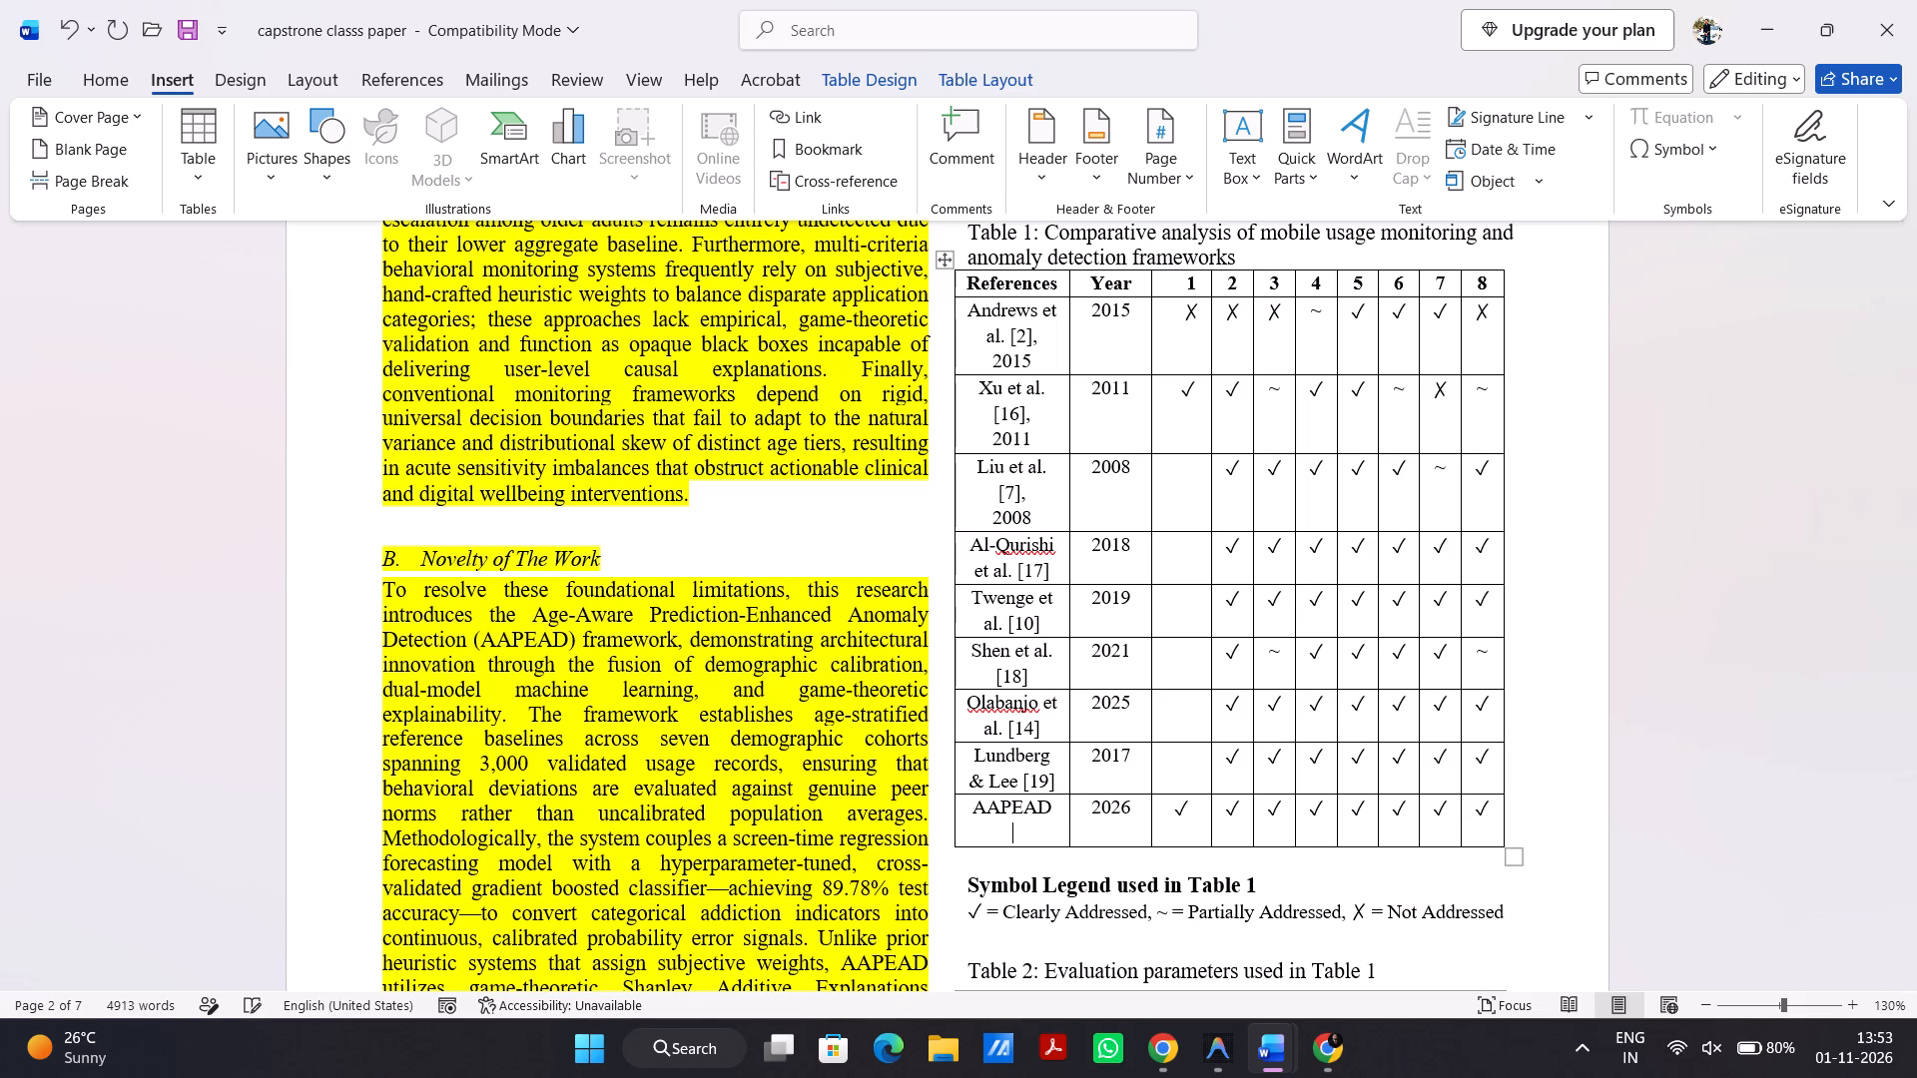
{"action": "key", "text": "BackSpace"}
{"action": "key", "text": "BackSpace"}
{"action": "left_click", "coordinate": [1052, 836]}
Delete the year and its leftover line from the Liu [7] and Xu [16] entries in the References column.
{"action": "scroll", "coordinate": [1052, 836], "scroll_direction": "up", "scroll_amount": 1}
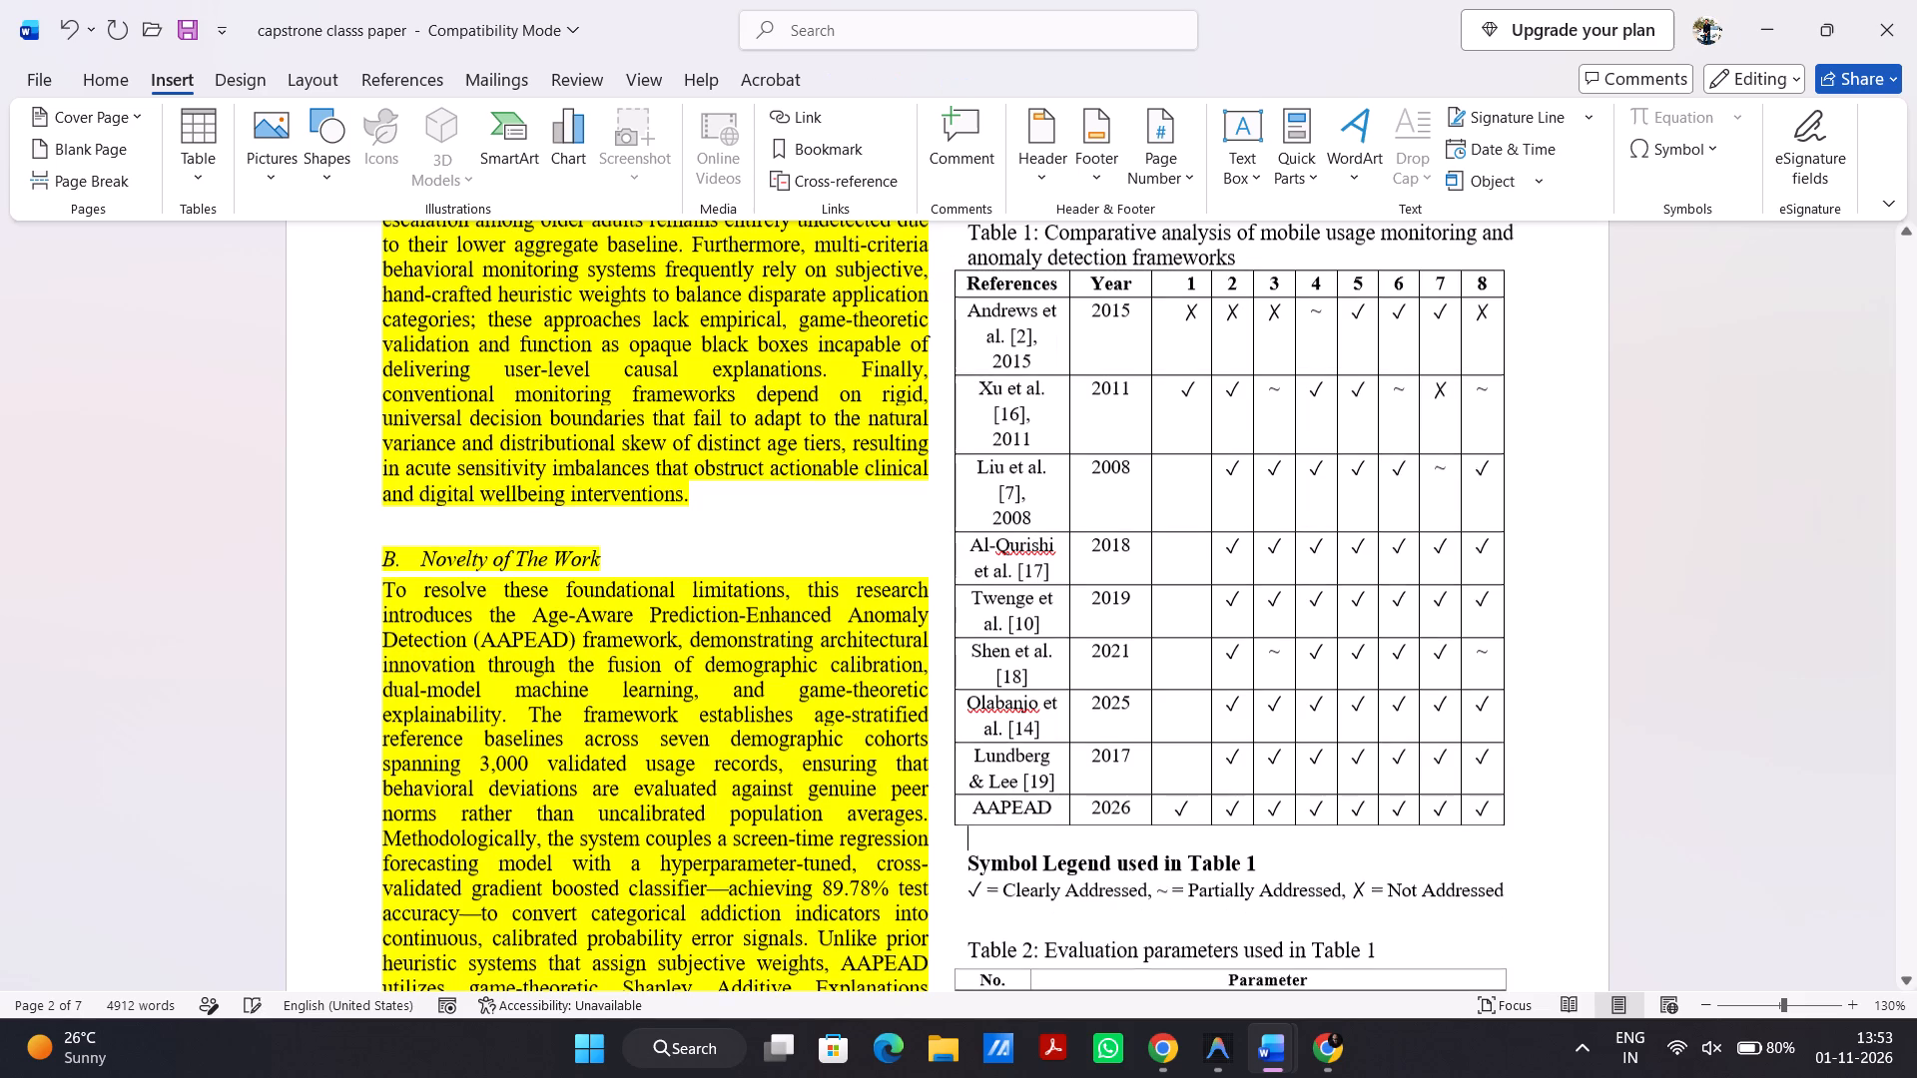
{"action": "scroll", "coordinate": [1052, 836], "scroll_direction": "up", "scroll_amount": 1}
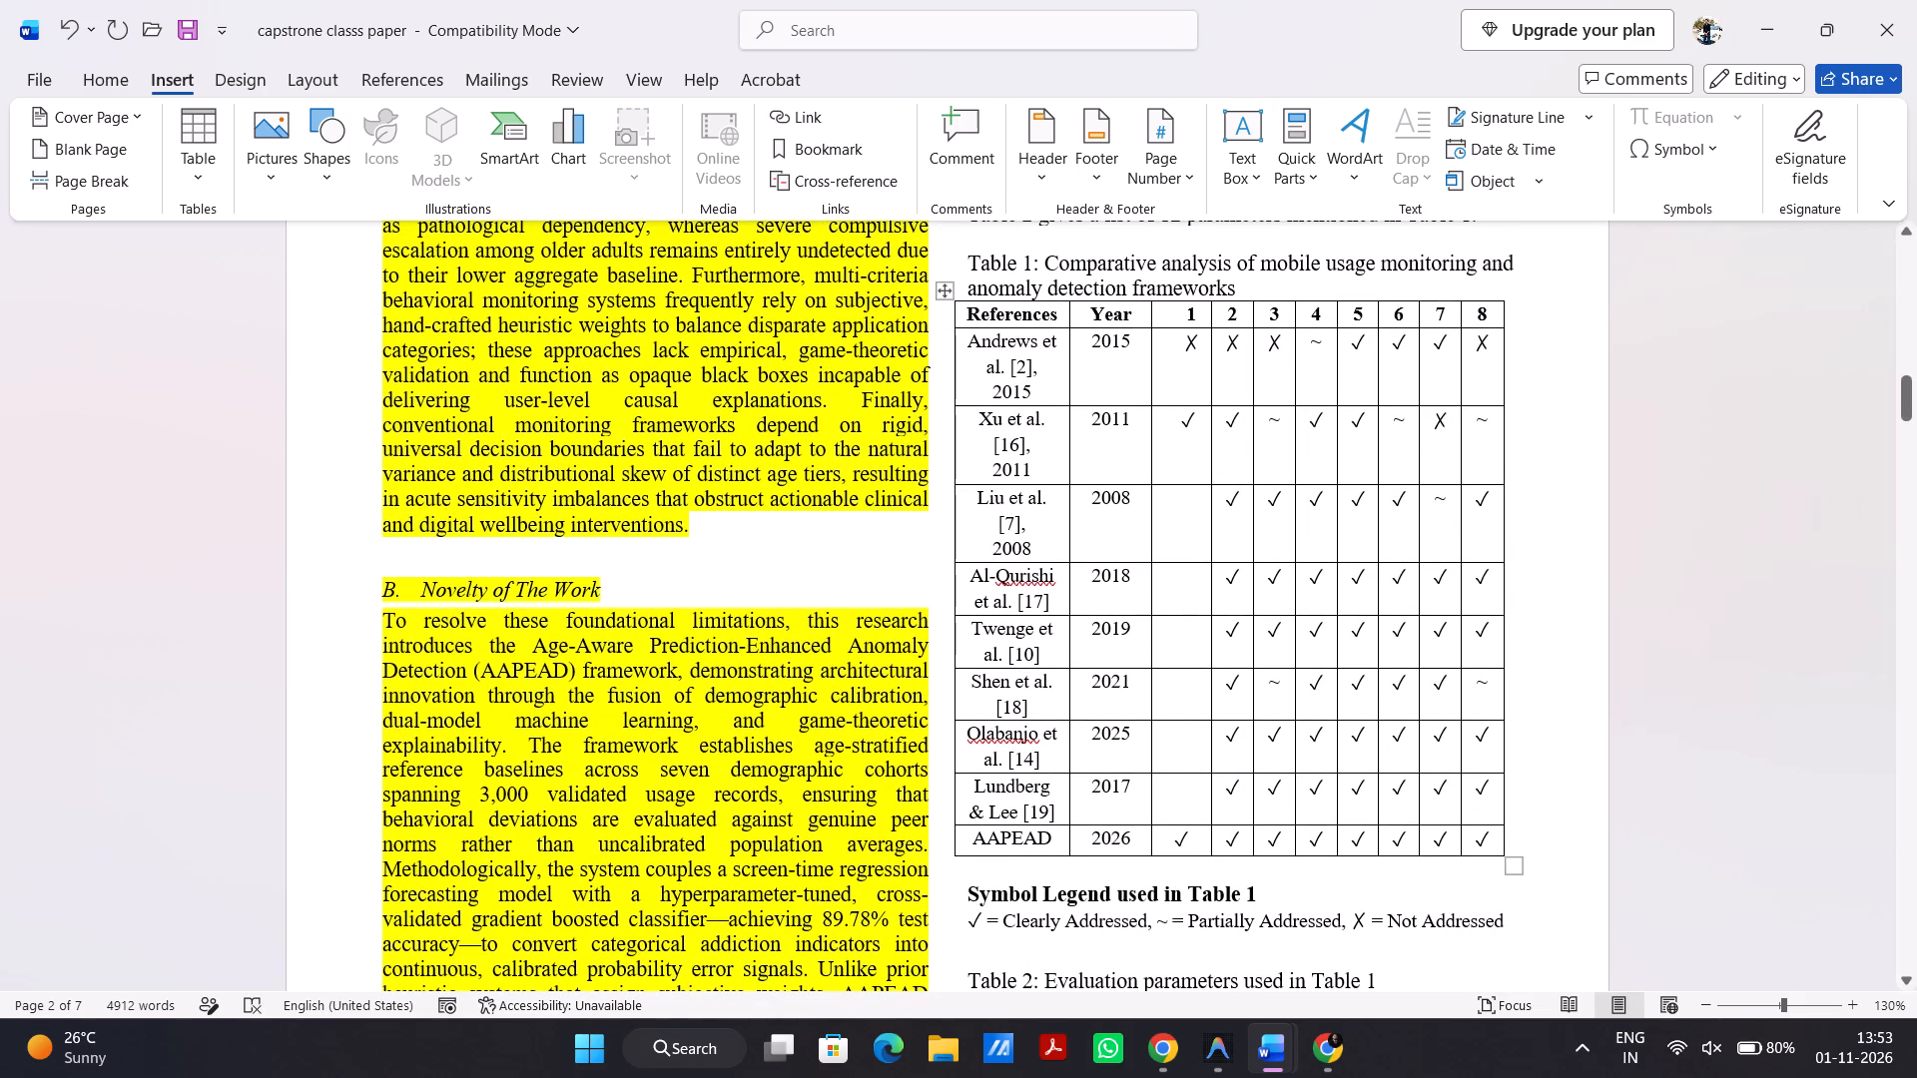
{"action": "left_click", "coordinate": [1036, 543]}
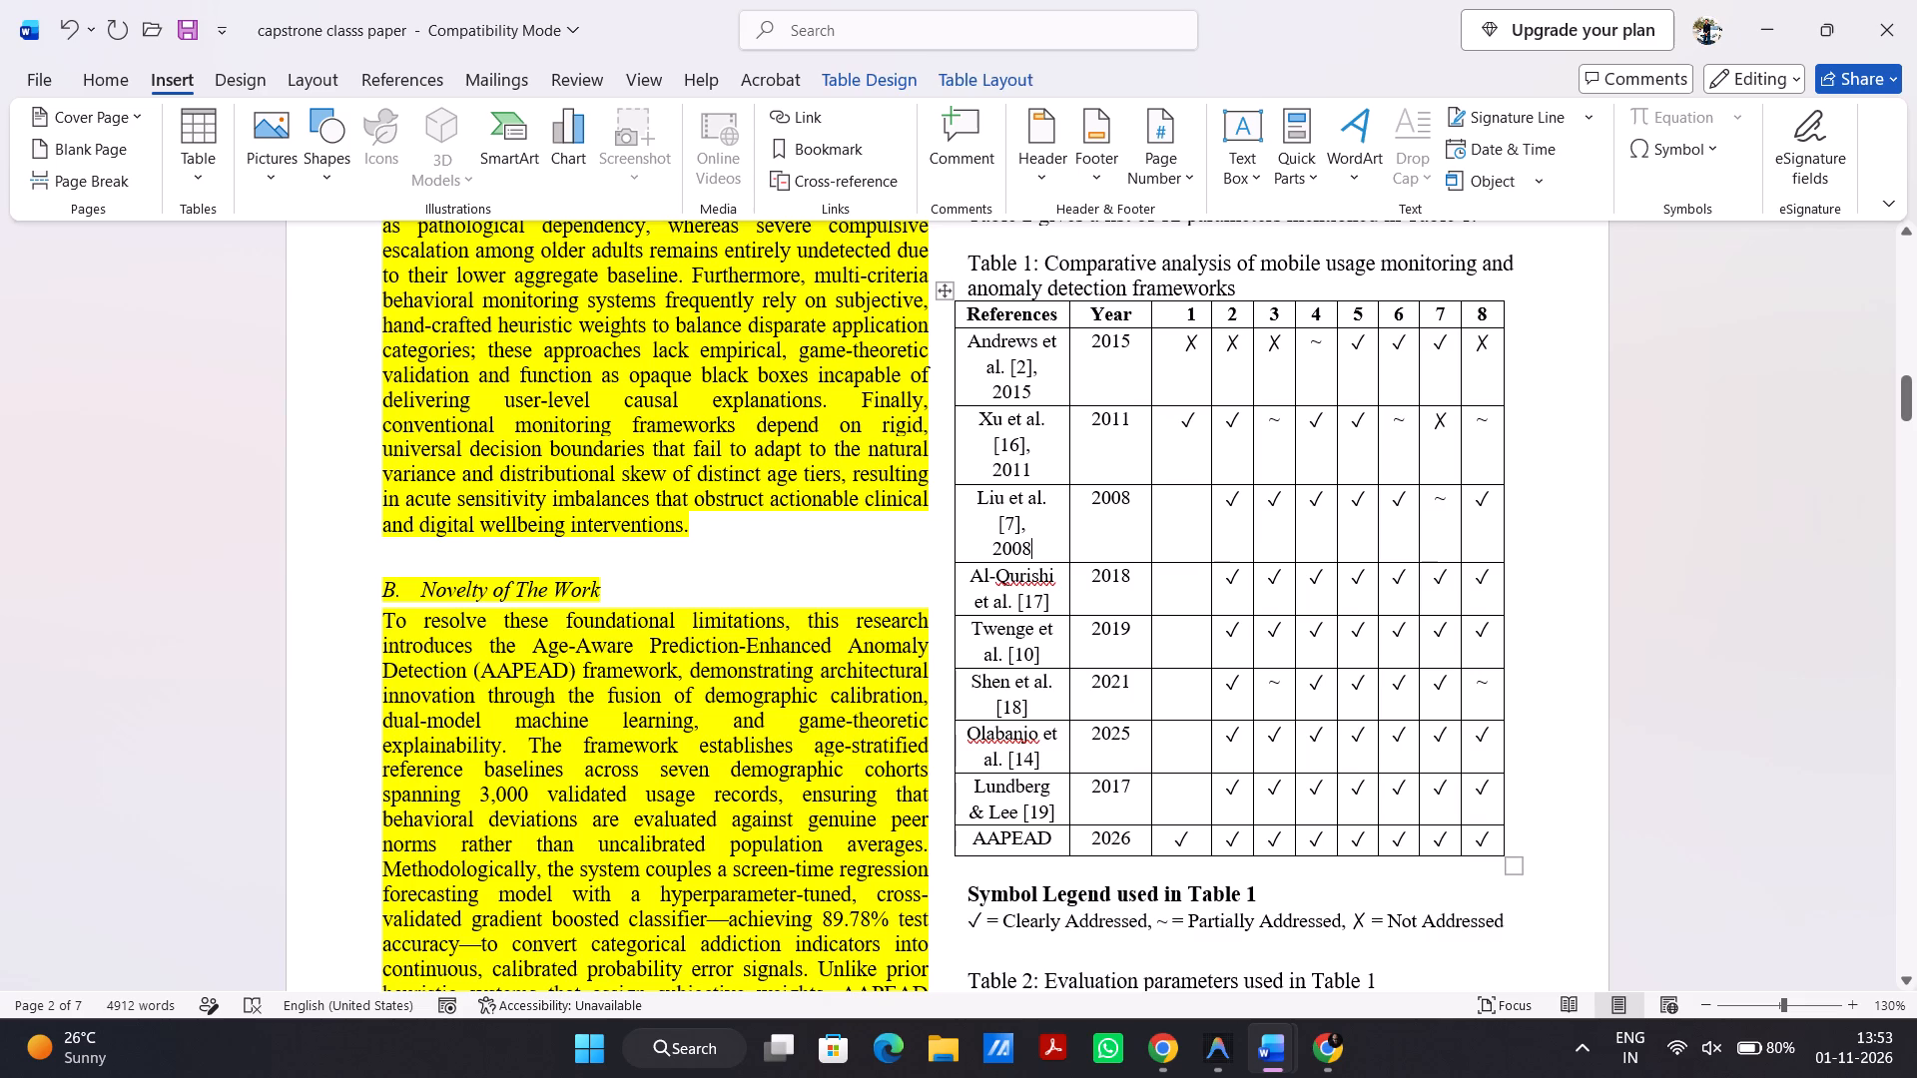
{"action": "key", "text": "BackSpace"}
{"action": "key", "text": "BackSpace"}
{"action": "key", "text": "BackSpace"}
{"action": "key", "text": "BackSpace"}
{"action": "key", "text": "BackSpace"}
{"action": "key", "text": "BackSpace"}
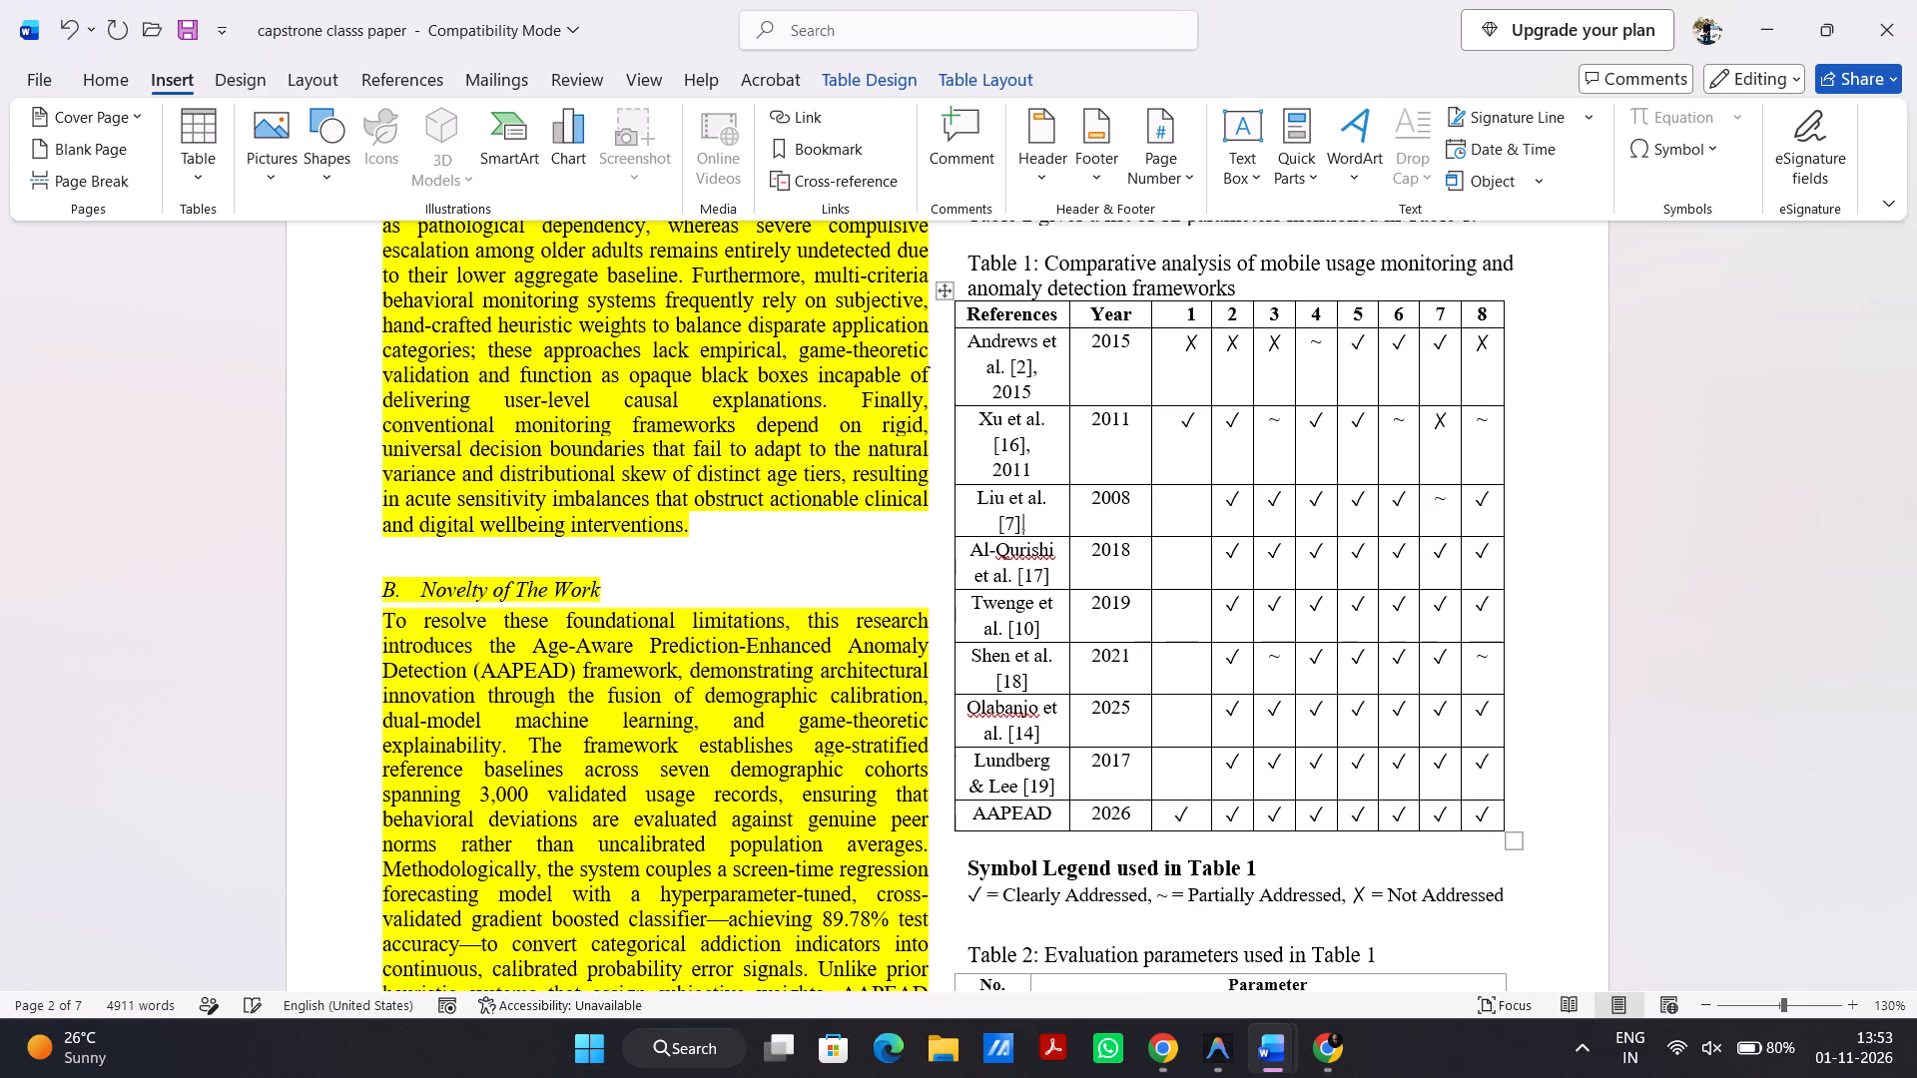
{"action": "left_click", "coordinate": [1039, 467]}
{"action": "key", "text": "BackSpace"}
{"action": "key", "text": "BackSpace"}
{"action": "key", "text": "BackSpace"}
{"action": "key", "text": "BackSpace"}
{"action": "key", "text": "BackSpace"}
{"action": "key", "text": "BackSpace"}
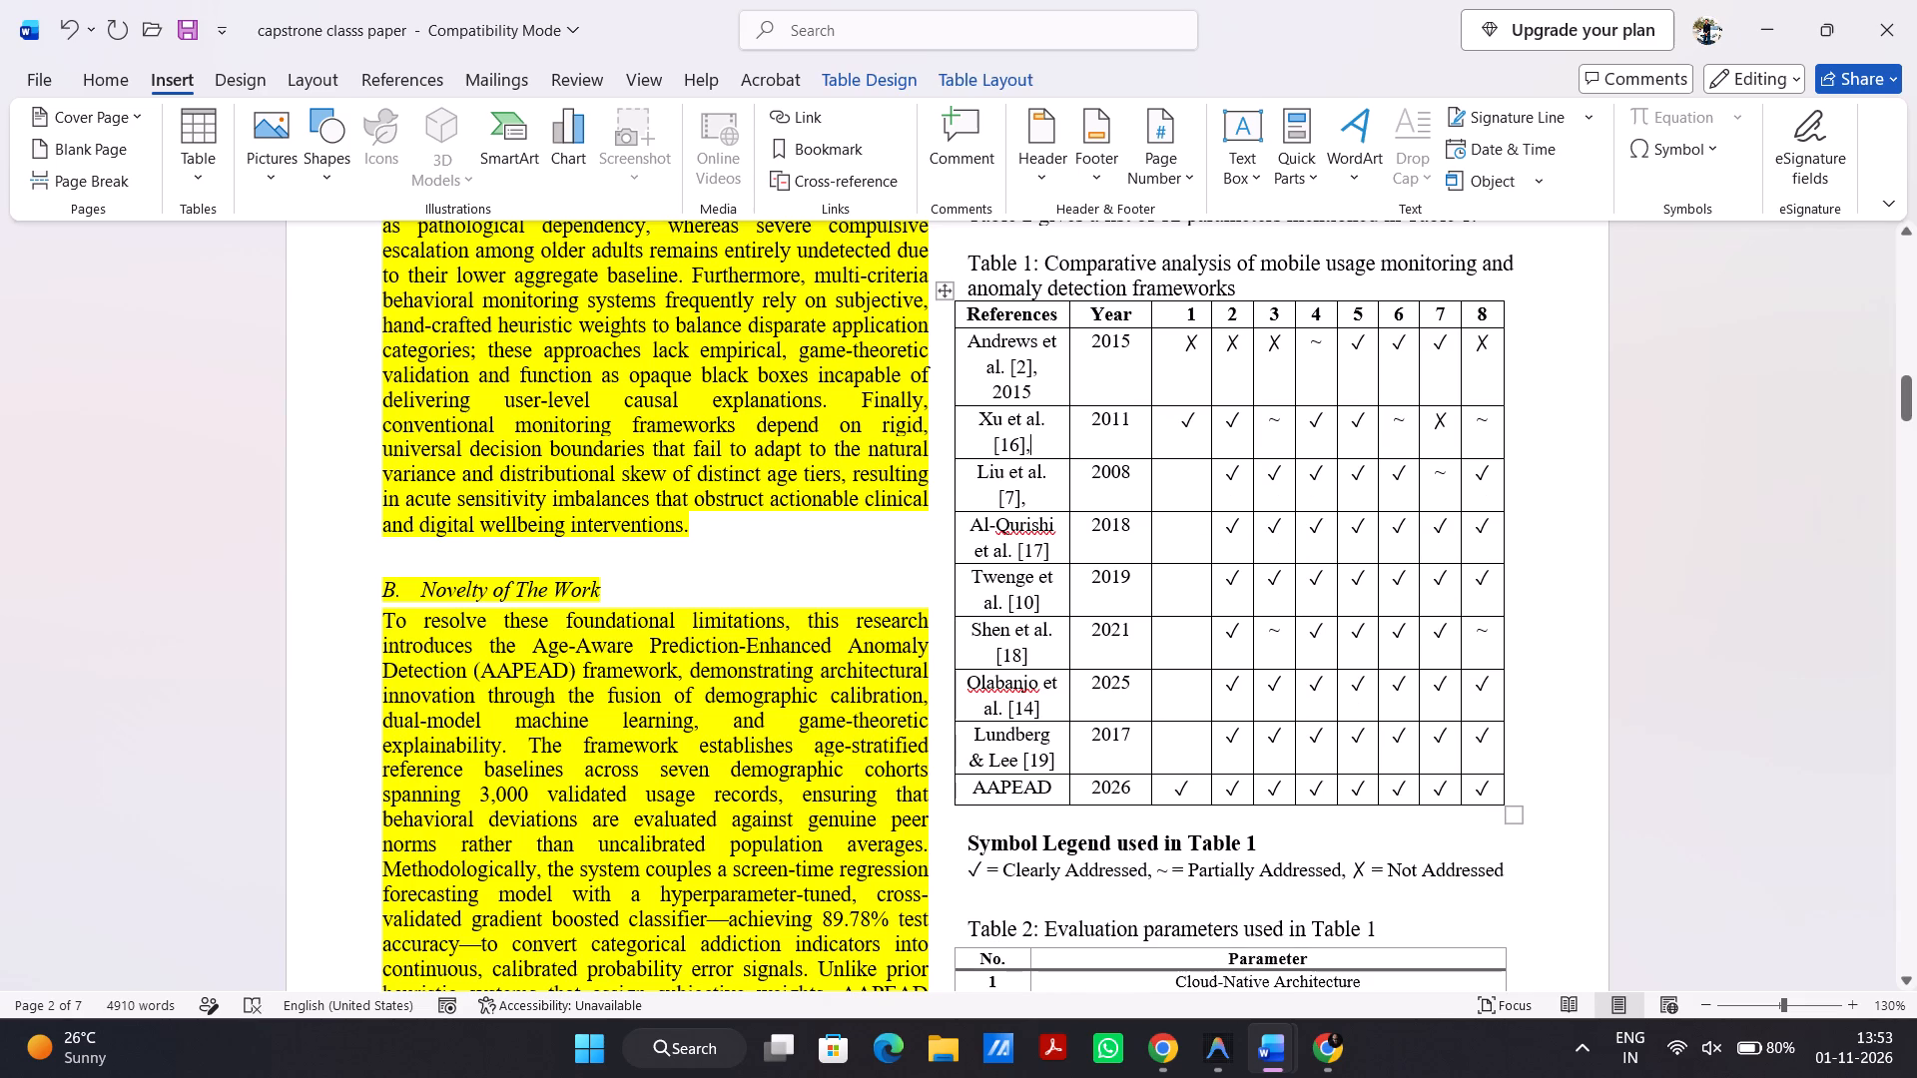
Delete the year and its leftover line from the Andrews [2] entry in the References column.
{"action": "left_click", "coordinate": [1044, 391]}
{"action": "key", "text": "BackSpace"}
{"action": "key", "text": "BackSpace"}
{"action": "key", "text": "BackSpace"}
{"action": "key", "text": "BackSpace"}
{"action": "key", "text": "BackSpace"}
{"action": "key", "text": "BackSpace"}
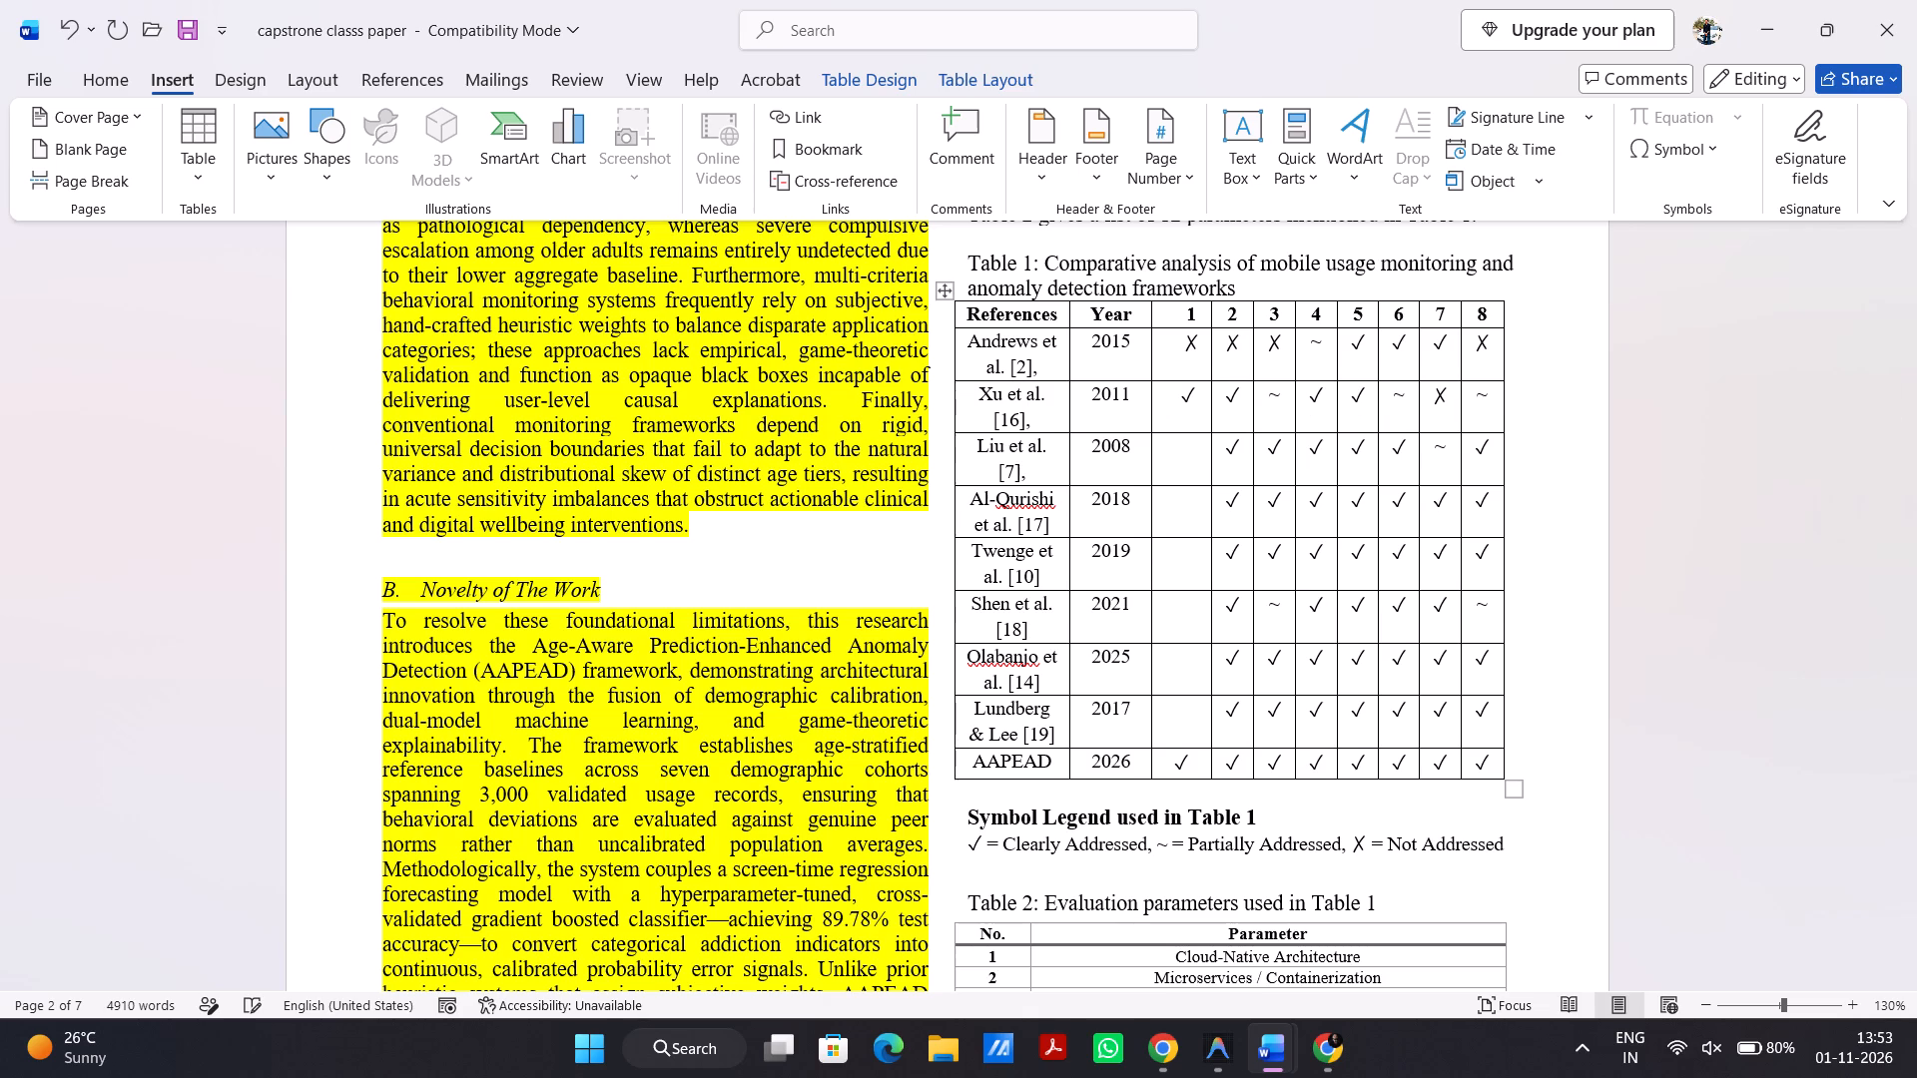
Remove the trailing commas after [2], [16] and [7] in the Andrews, Xu and Liu reference entries.
{"action": "right_click", "coordinate": [1044, 391]}
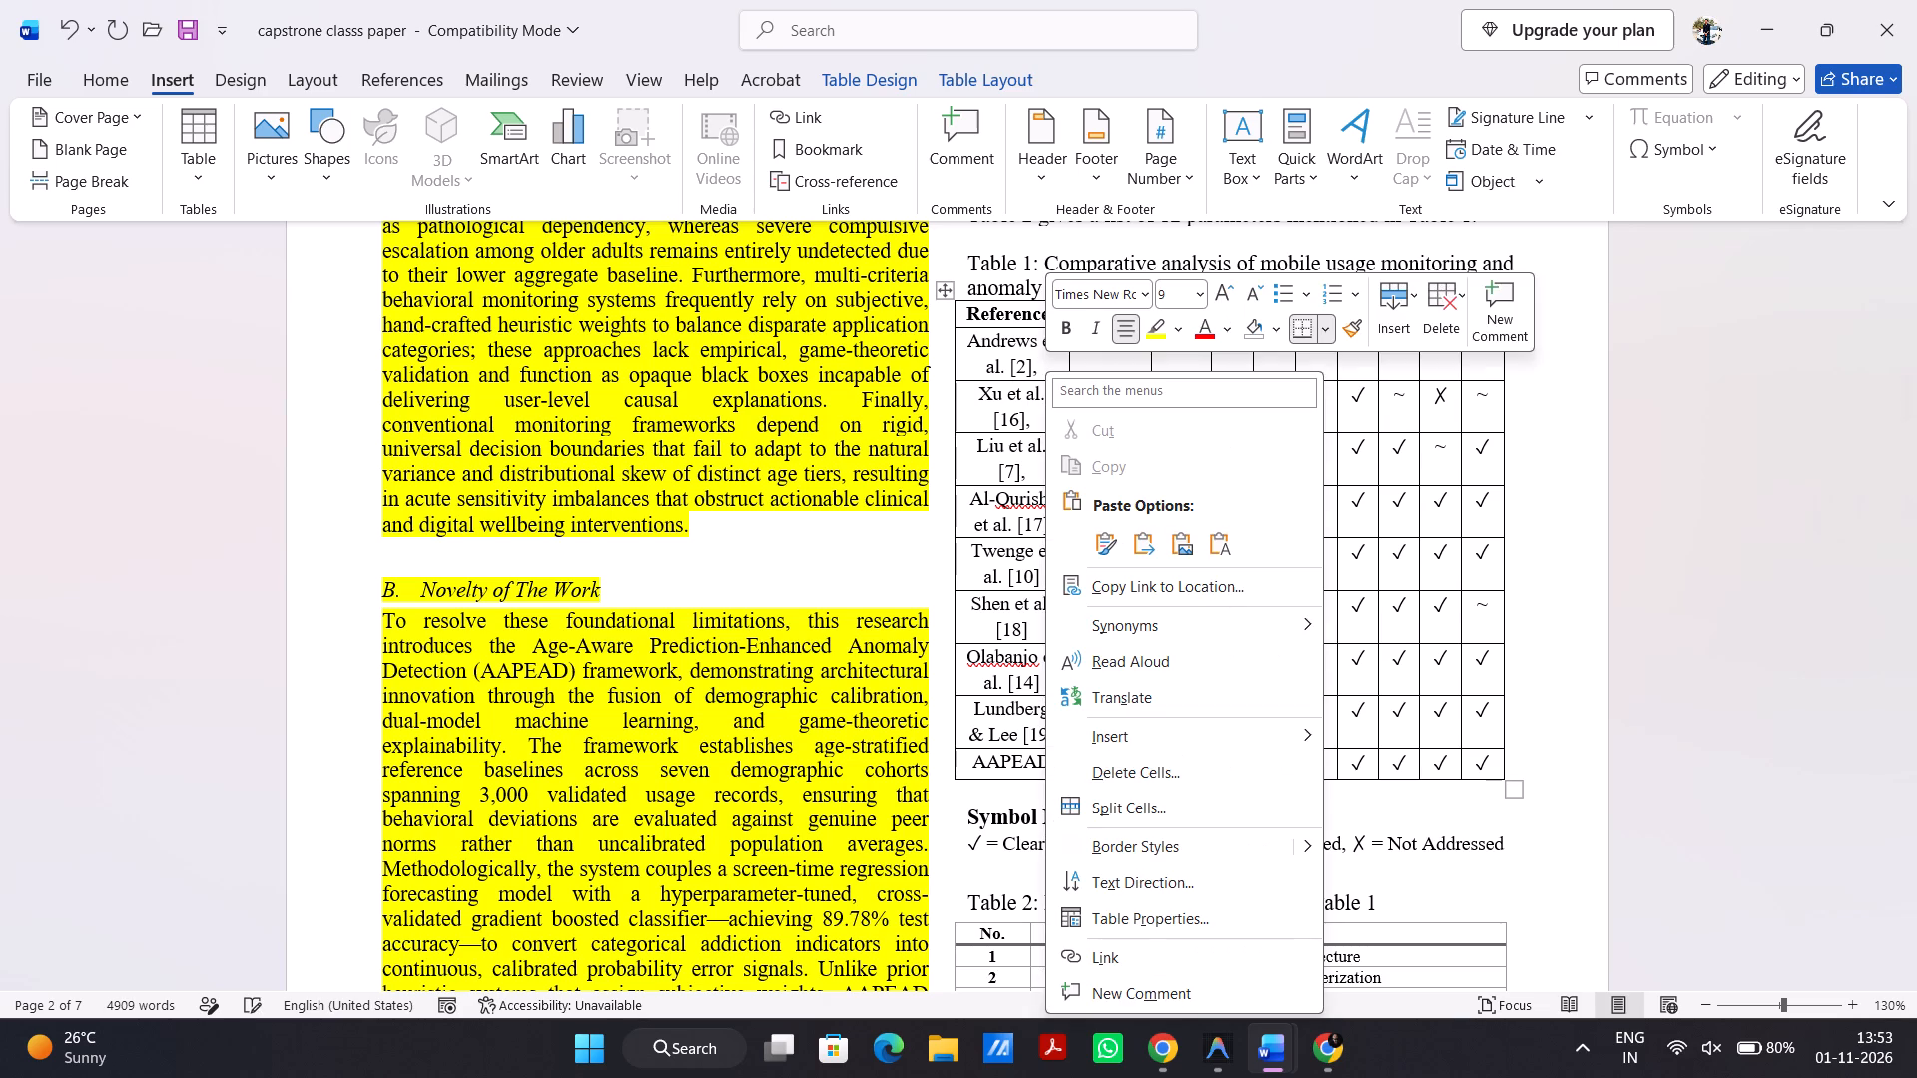
{"action": "left_click_drag", "start_coordinate": [1044, 391], "coordinate": [1045, 362]}
{"action": "left_click", "coordinate": [1045, 362]}
{"action": "key", "text": "BackSpace"}
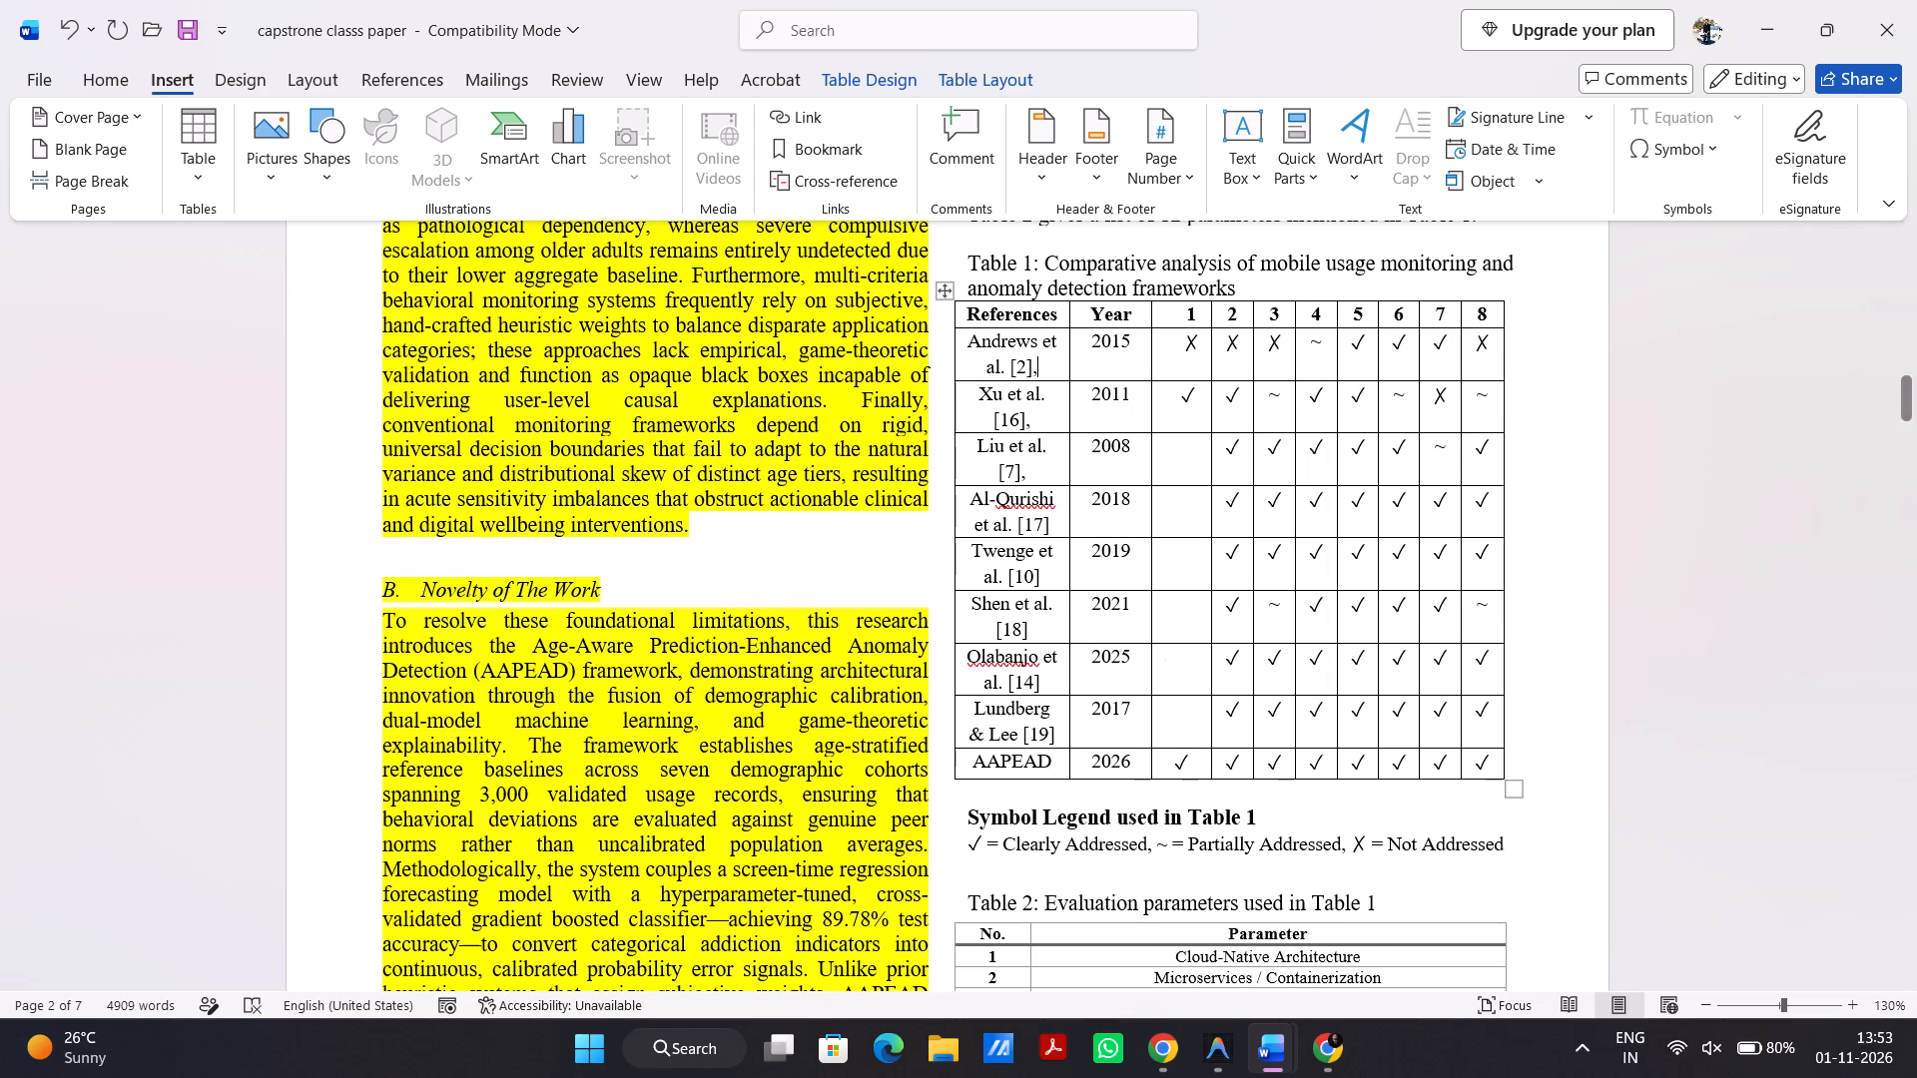
{"action": "key", "text": "Down"}
{"action": "key", "text": "Down"}
{"action": "key", "text": "BackSpace"}
{"action": "key", "text": "Down"}
{"action": "key", "text": "Down"}
{"action": "key", "text": "BackSpace"}
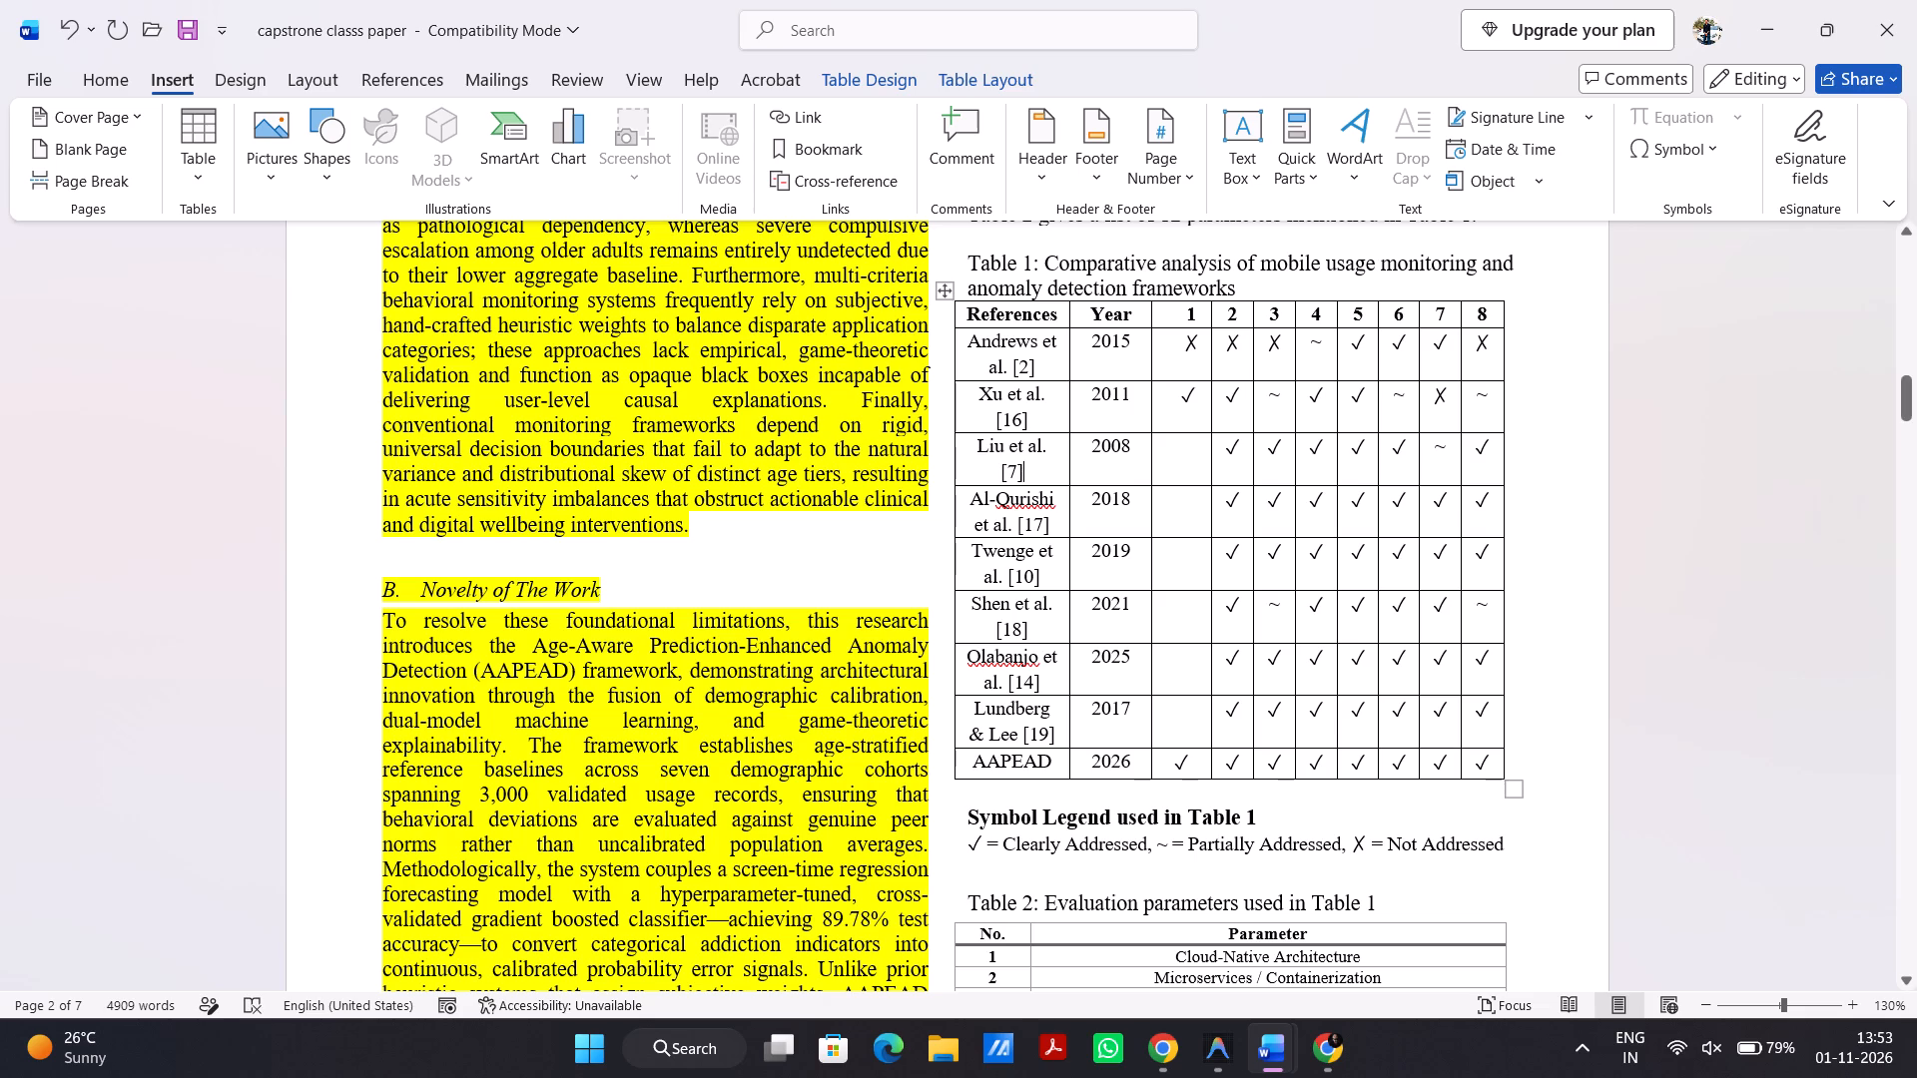
{"action": "scroll", "coordinate": [1158, 653], "scroll_direction": "up", "scroll_amount": 1}
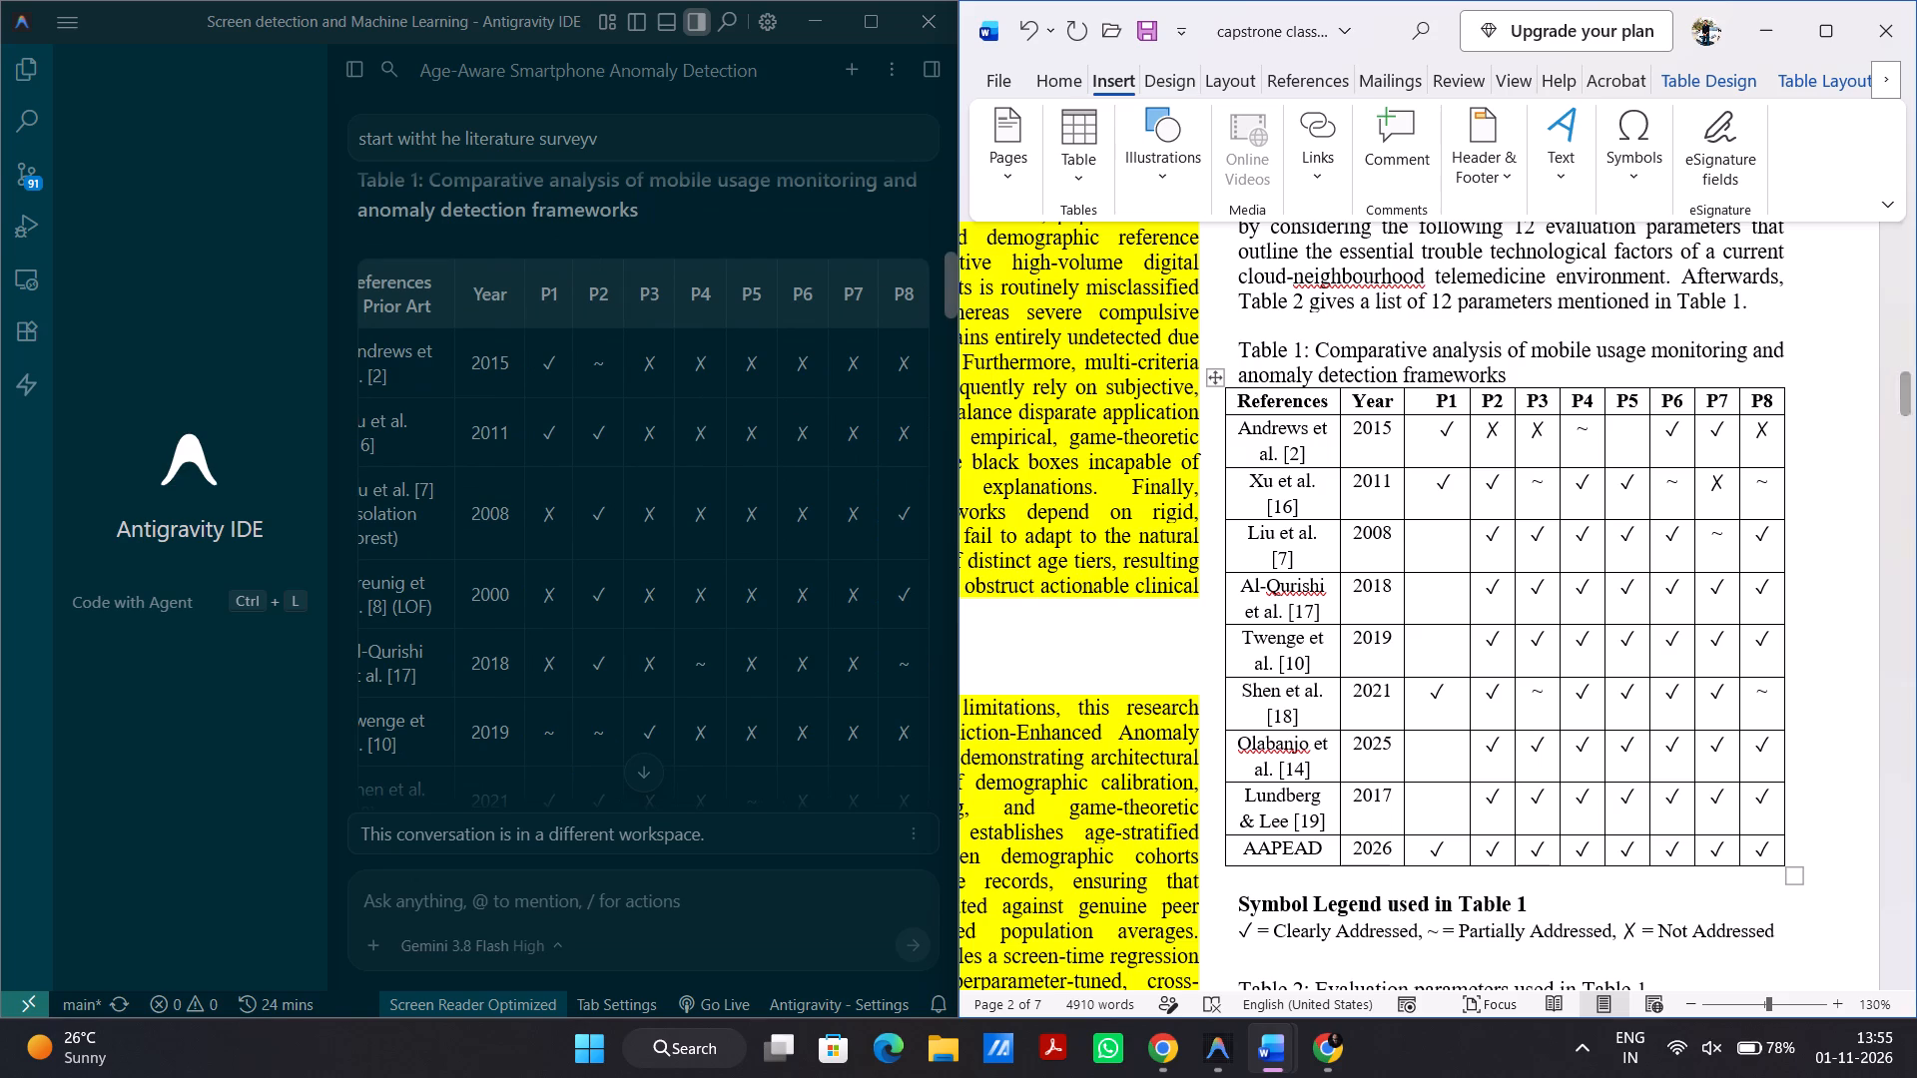
{"action": "key", "text": "Right"}
{"action": "key", "text": "Right"}
{"action": "key", "text": "BackSpace"}
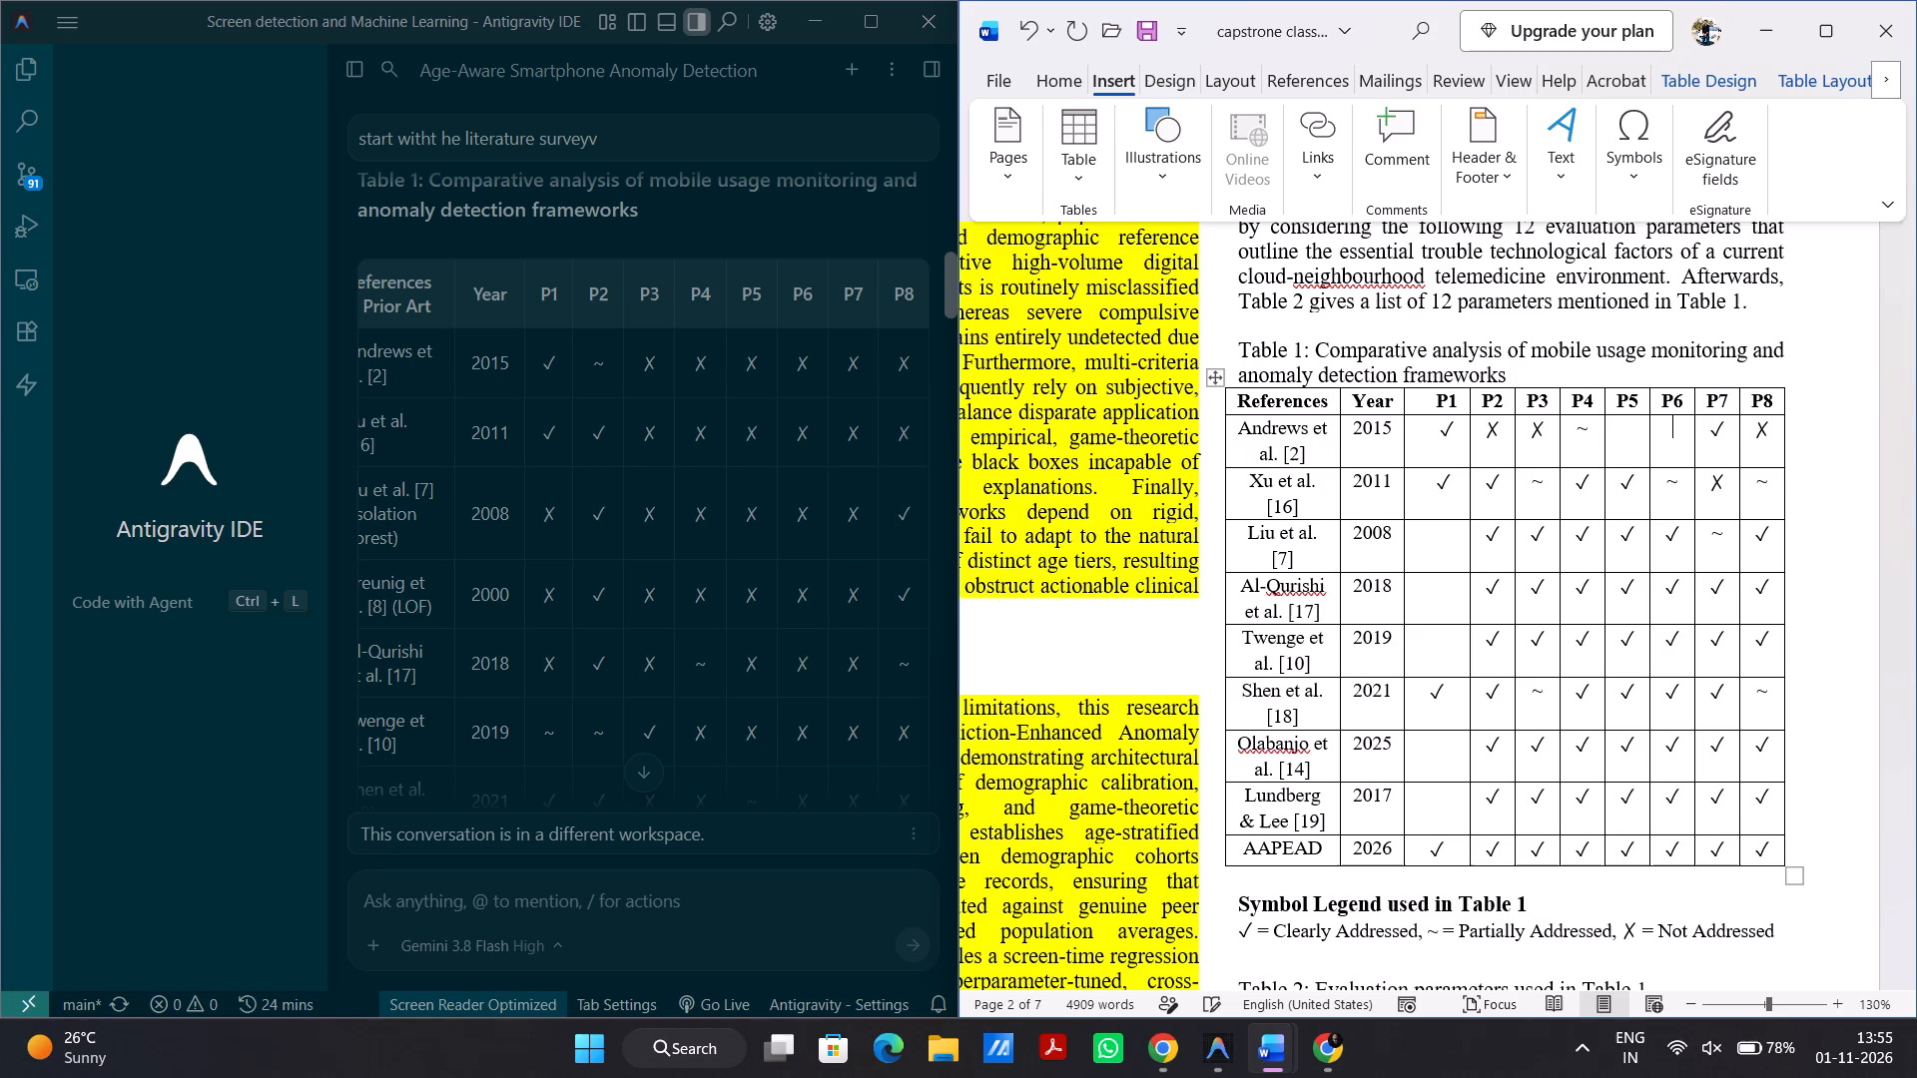
{"action": "key", "text": "0"}
{"action": "key", "text": "Right"}
{"action": "key", "text": "Right"}
{"action": "key", "text": "Left"}
{"action": "key", "text": "Left"}
{"action": "key", "text": "Left"}
{"action": "key", "text": "Right"}
{"action": "key", "text": "BackSpace"}
{"action": "key", "text": "Right"}
{"action": "key", "text": "Right"}
{"action": "key", "text": "BackSpace"}
{"action": "key", "text": "Right"}
{"action": "key", "text": "Right"}
{"action": "key", "text": "Right"}
{"action": "key", "text": "Left"}
{"action": "key", "text": "BackSpace"}
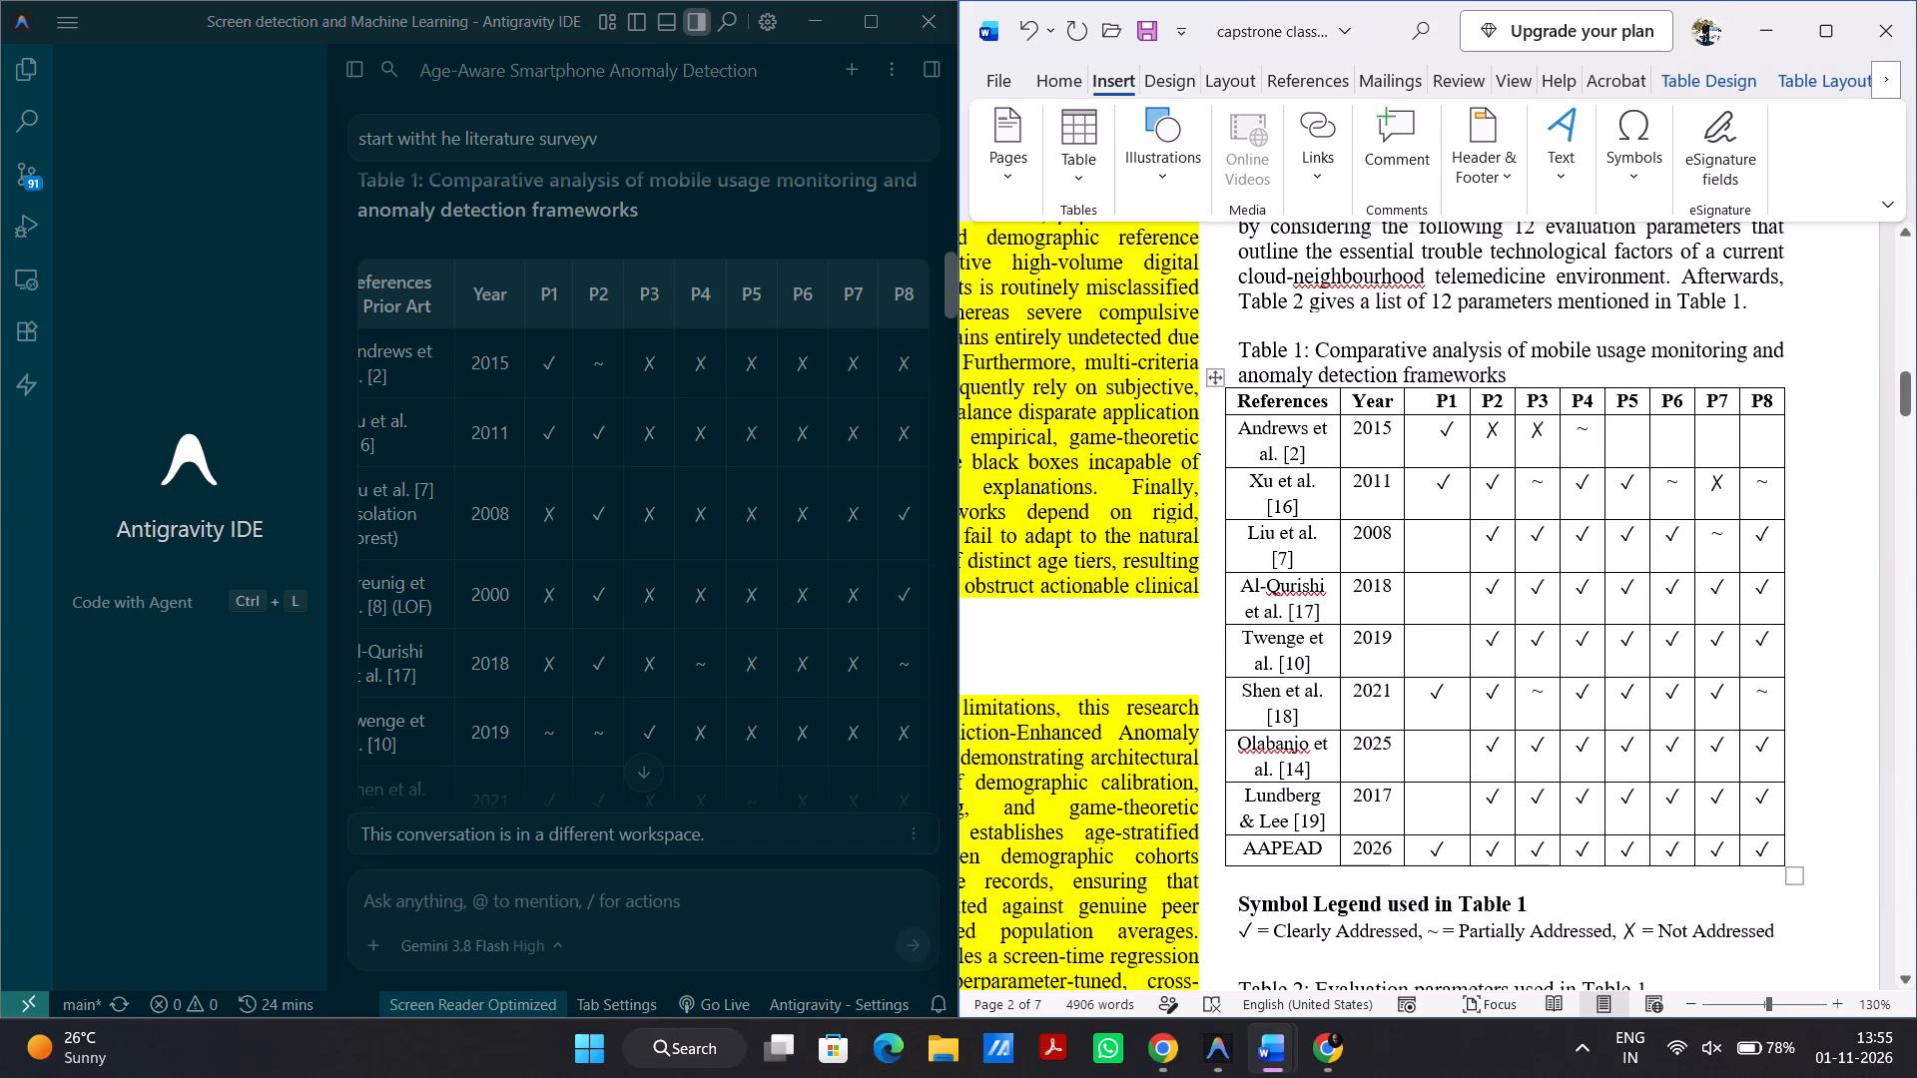
Clear the P2 and P4 marks in the Andrews et al. [2] row of Table 1.
{"action": "left_click", "coordinate": [1598, 419]}
{"action": "left_click", "coordinate": [1502, 437]}
{"action": "key", "text": "BackSpace"}
{"action": "key", "text": "Right"}
{"action": "key", "text": "Right"}
{"action": "key", "text": "Right"}
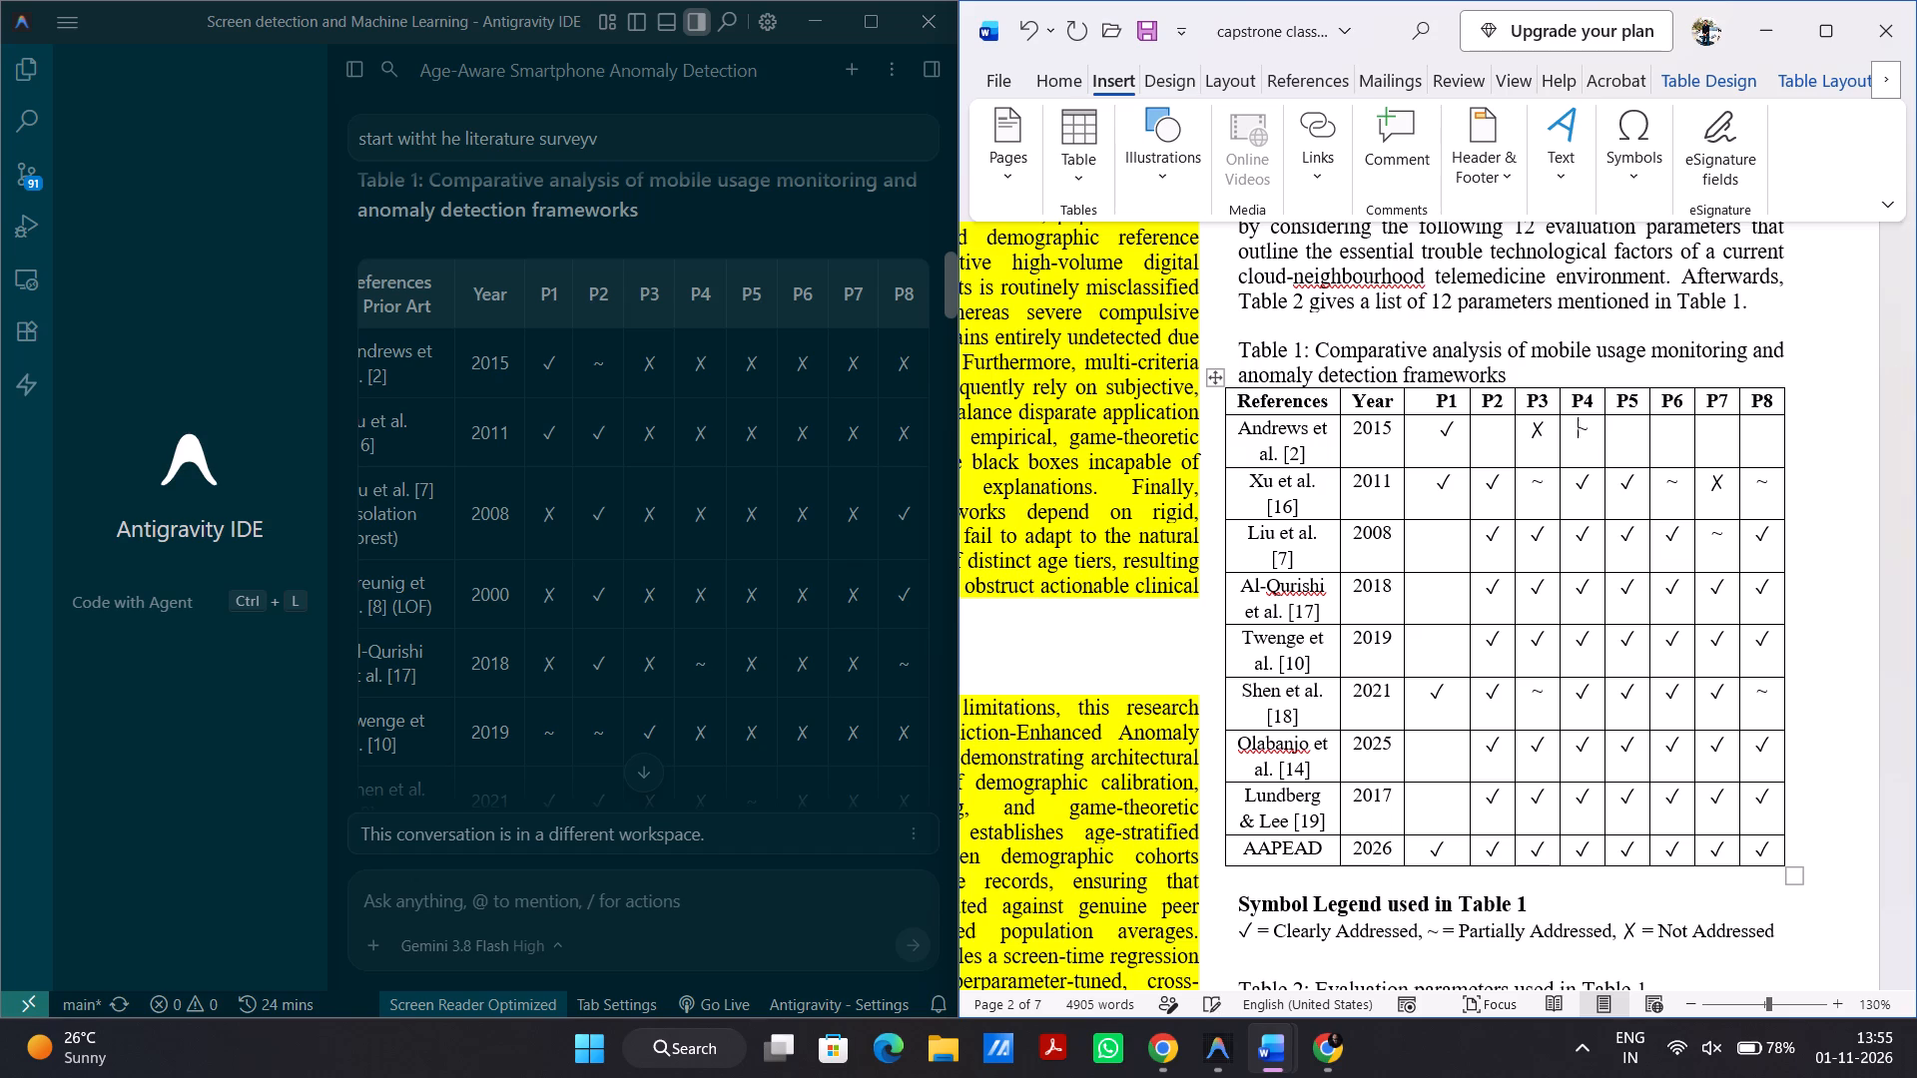
{"action": "key", "text": "Right"}
{"action": "key", "text": "BackSpace"}
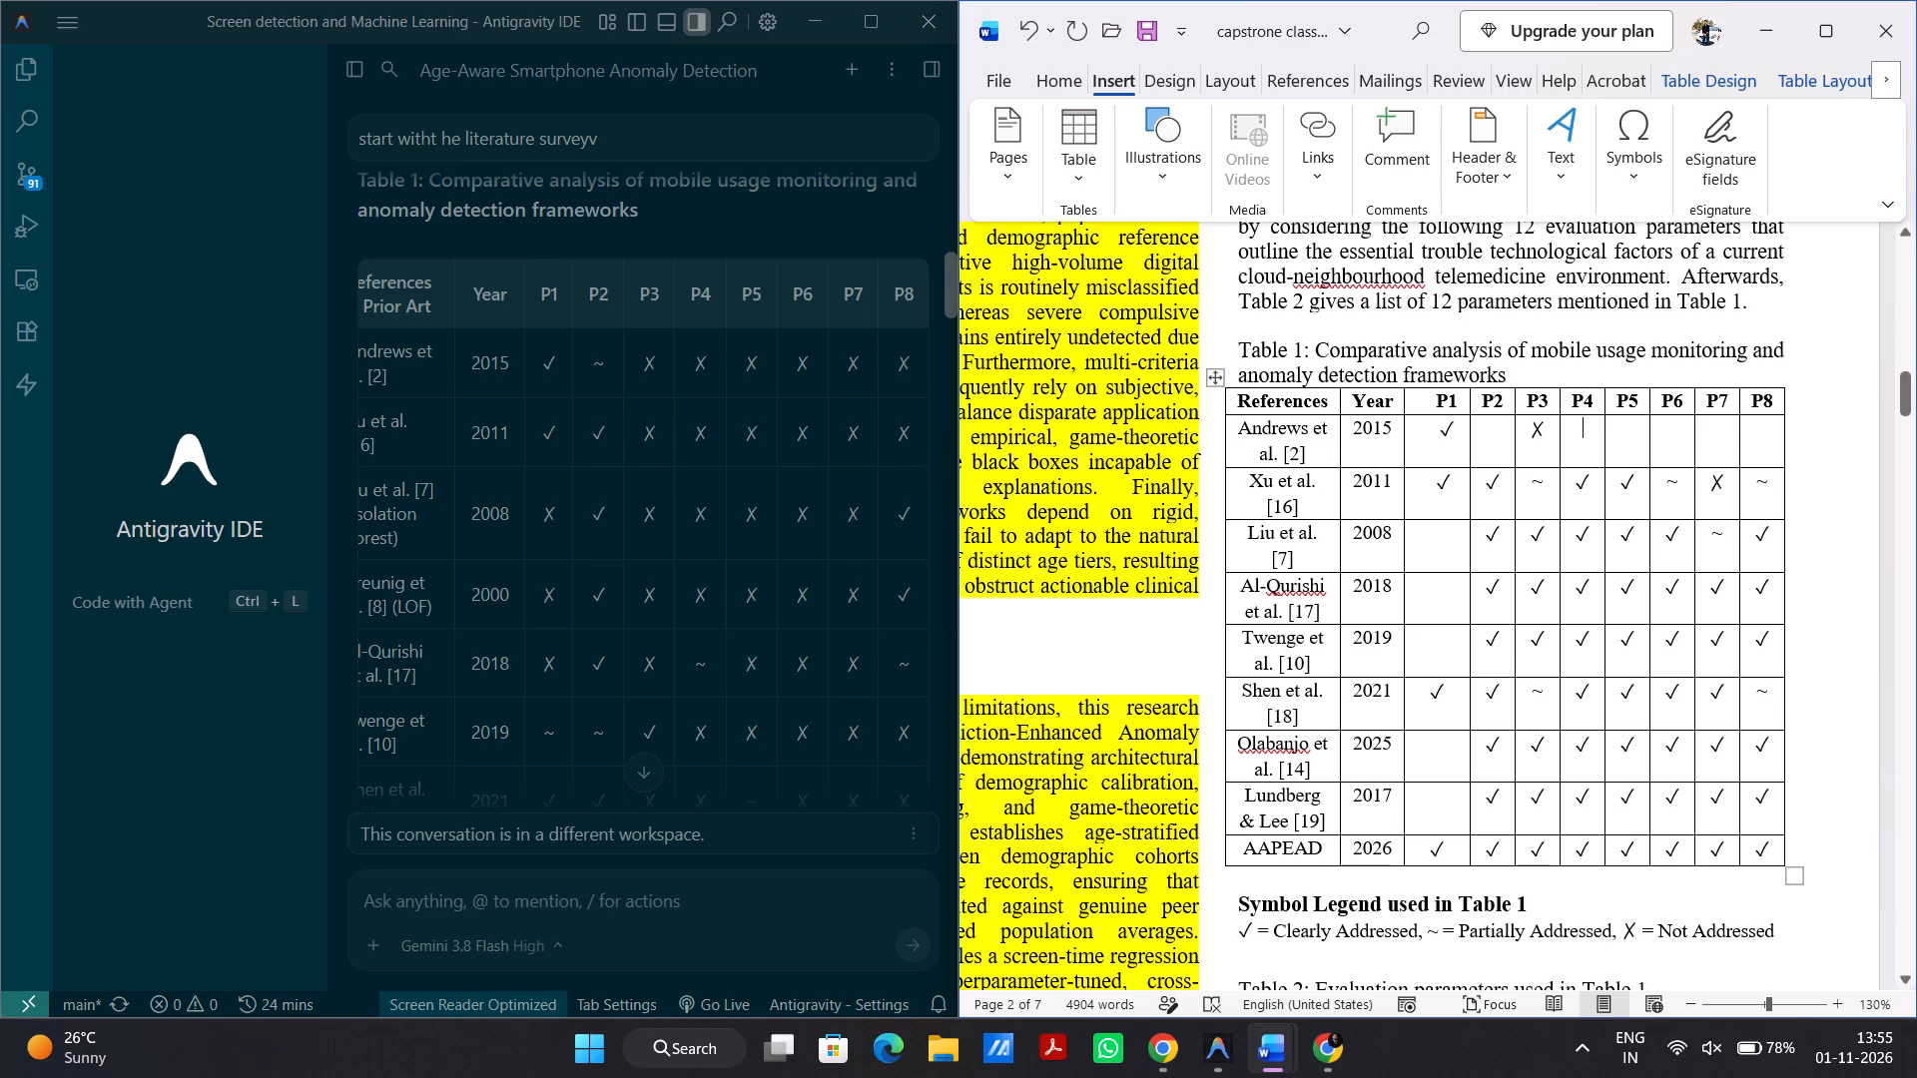
Clear the marks from P3 through P8 in the Xu et al. [16] row of Table 1.
{"action": "left_click", "coordinate": [1598, 491]}
{"action": "key", "text": "BackSpace"}
{"action": "key", "text": "Right"}
{"action": "key", "text": "Right"}
{"action": "key", "text": "BackSpace"}
{"action": "key", "text": "Right"}
{"action": "key", "text": "Right"}
{"action": "key", "text": "BackSpace"}
{"action": "key", "text": "Right"}
{"action": "key", "text": "Right"}
{"action": "key", "text": "BackSpace"}
{"action": "key", "text": "Right"}
{"action": "key", "text": "Right"}
{"action": "key", "text": "BackSpace"}
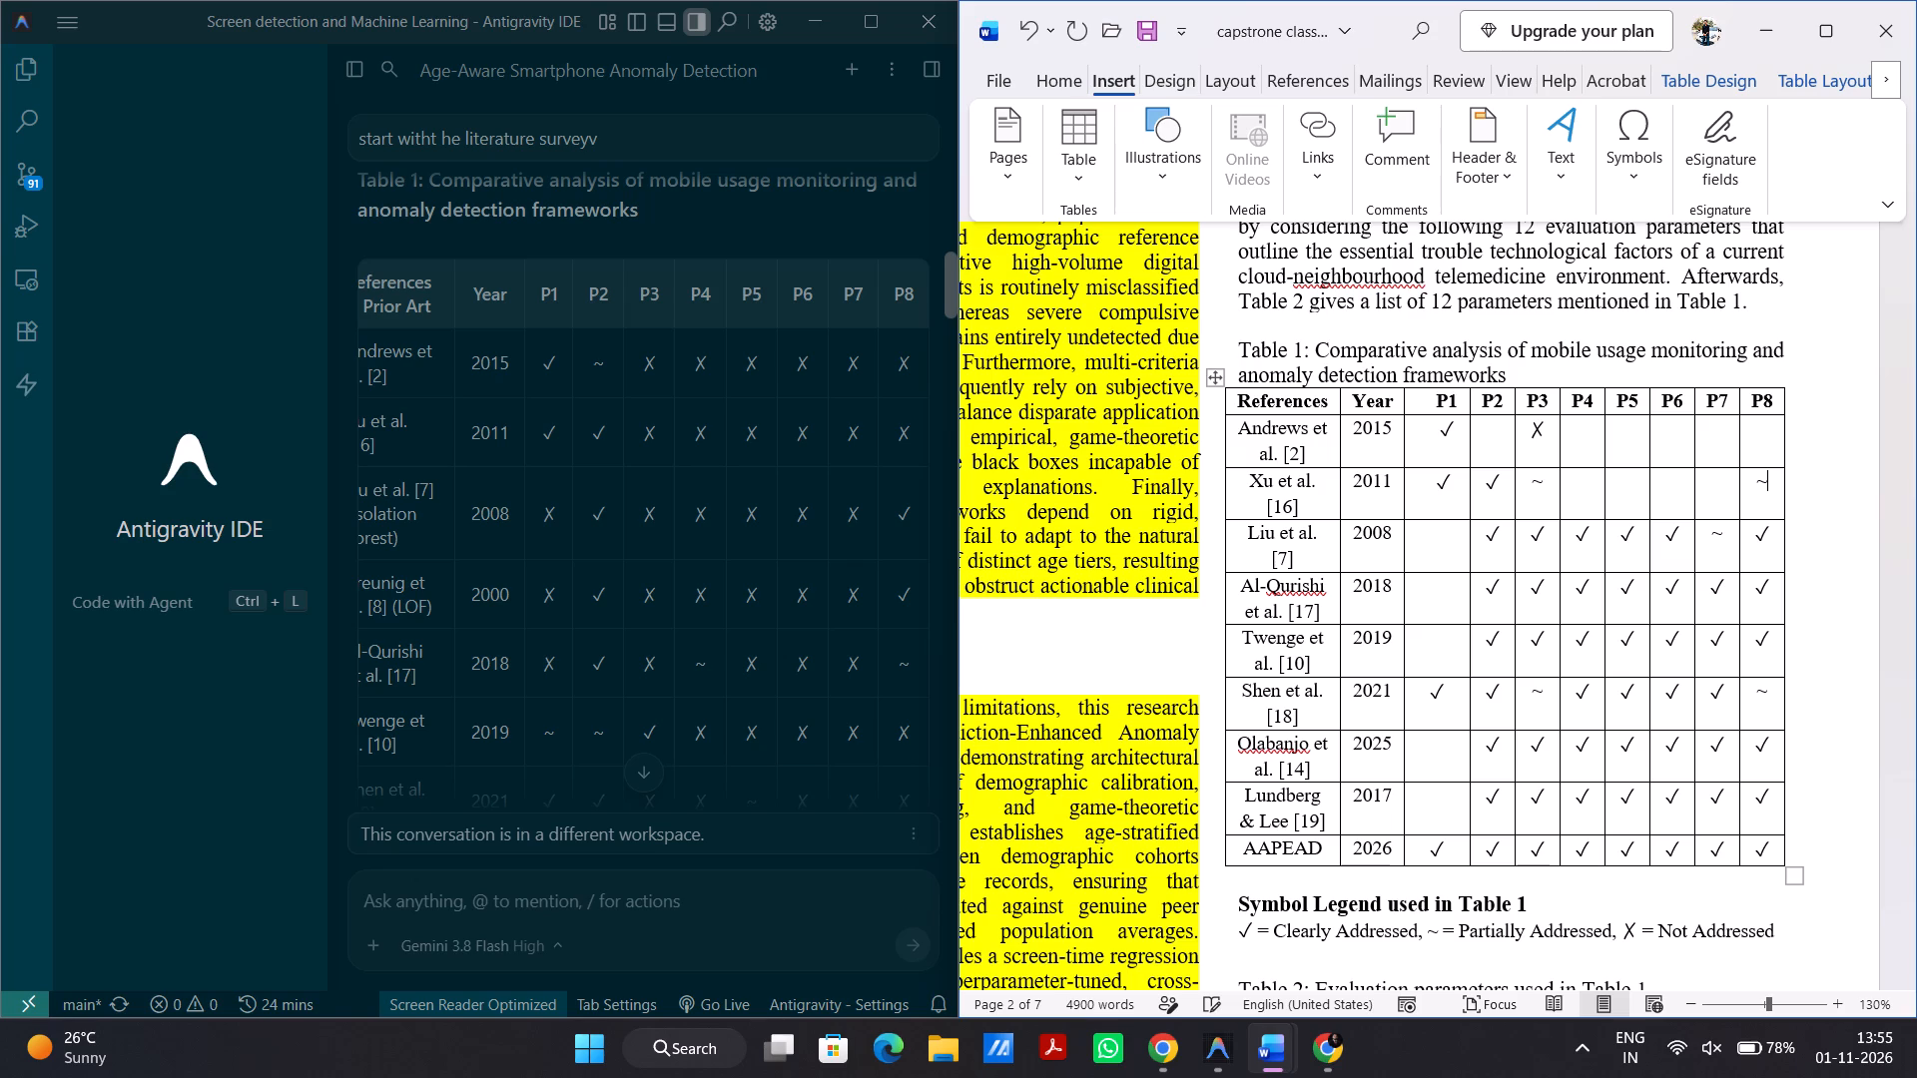
{"action": "left_click", "coordinate": [1548, 491]}
{"action": "key", "text": "BackSpace"}
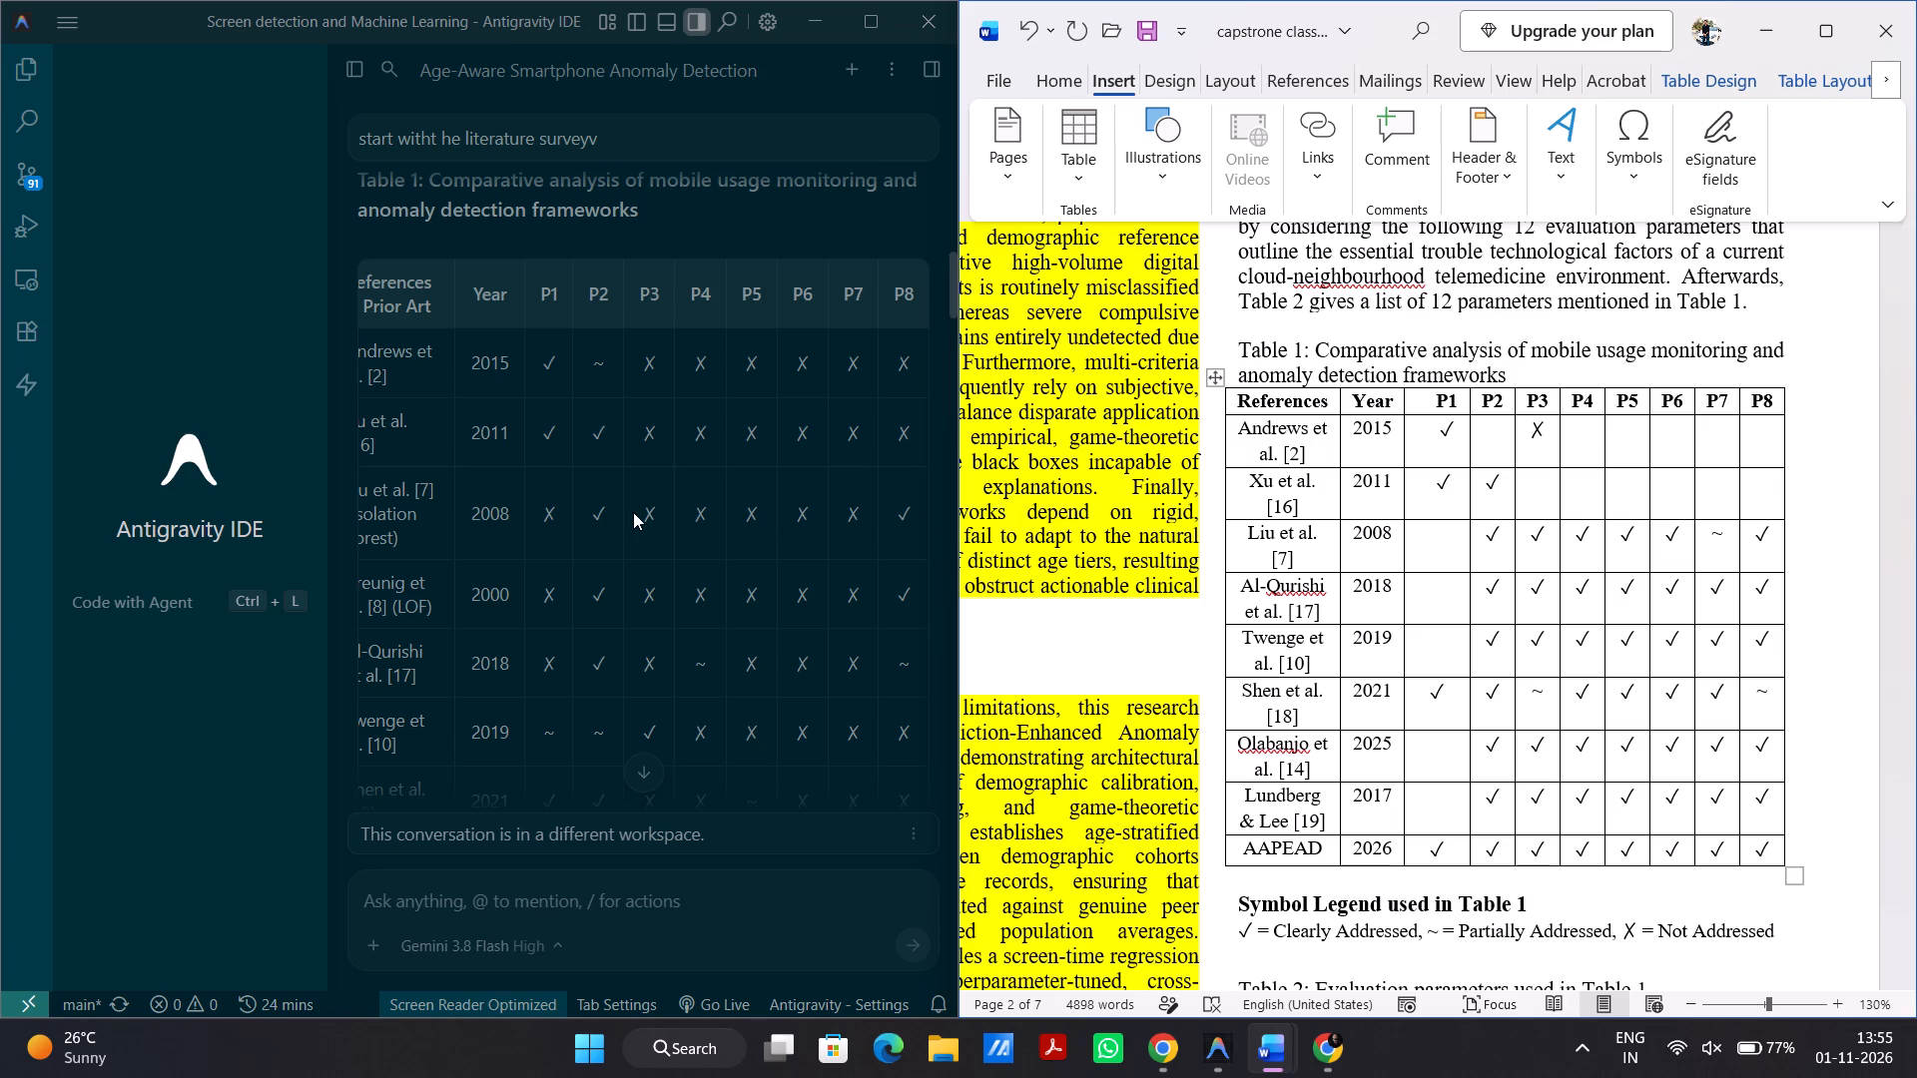
Clear the marks from P3 through P7 in the Al-Qurishi et al. [17] row of Table 1.
{"action": "left_click", "coordinate": [1552, 585]}
{"action": "key", "text": "BackSpace"}
{"action": "key", "text": "Right"}
{"action": "key", "text": "Right"}
{"action": "key", "text": "BackSpace"}
{"action": "key", "text": "Right"}
{"action": "key", "text": "Right"}
{"action": "key", "text": "BackSpace"}
{"action": "key", "text": "Right"}
{"action": "key", "text": "Right"}
{"action": "key", "text": "BackSpace"}
{"action": "key", "text": "Right"}
{"action": "key", "text": "Right"}
{"action": "key", "text": "BackSpace"}
Clear the marks from P3 through P7 in the Liu et al. [7] row of Table 1.
{"action": "key", "text": "Up"}
{"action": "key", "text": "BackSpace"}
{"action": "key", "text": "Left"}
{"action": "key", "text": "Left"}
{"action": "key", "text": "Right"}
{"action": "key", "text": "BackSpace"}
{"action": "key", "text": "Left"}
{"action": "key", "text": "Left"}
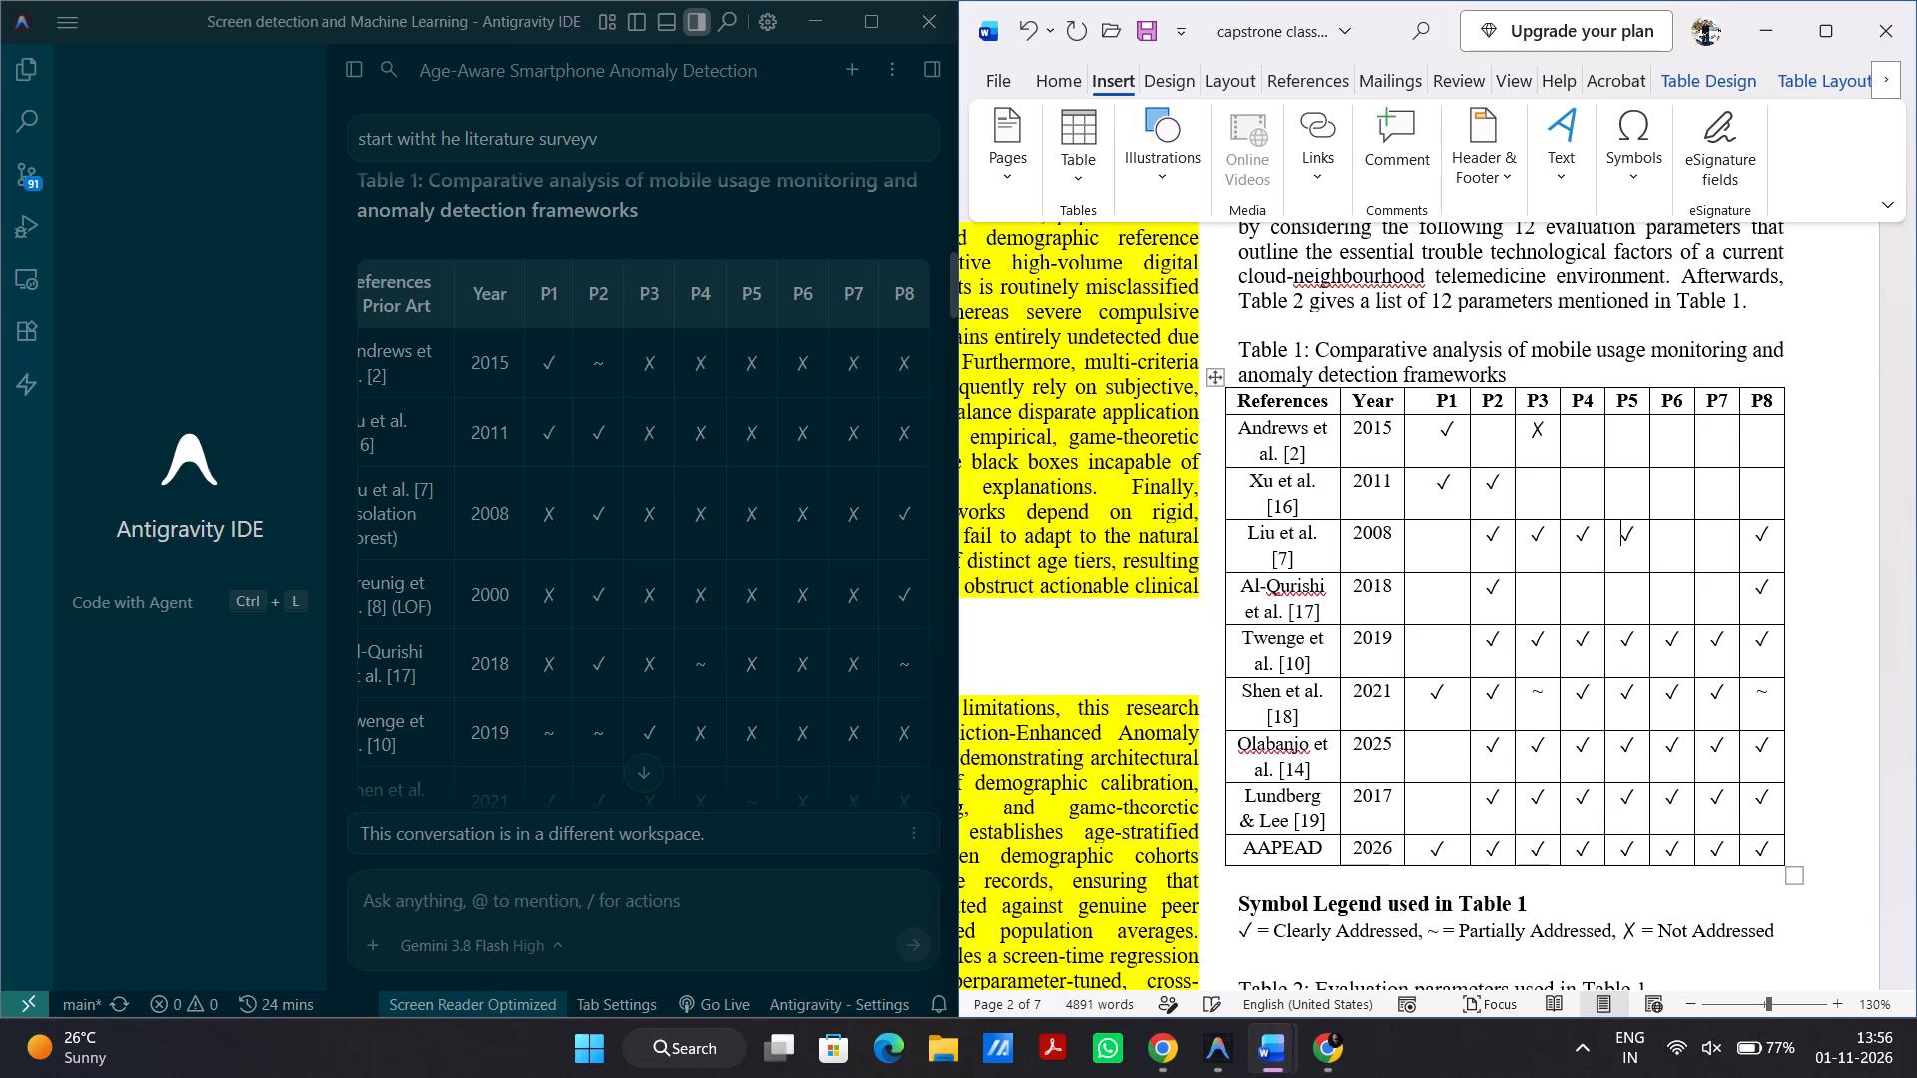
{"action": "key", "text": "Right"}
{"action": "key", "text": "BackSpace"}
{"action": "key", "text": "Left"}
{"action": "key", "text": "Left"}
{"action": "key", "text": "Right"}
{"action": "key", "text": "BackSpace"}
{"action": "key", "text": "Left"}
{"action": "key", "text": "BackSpace"}
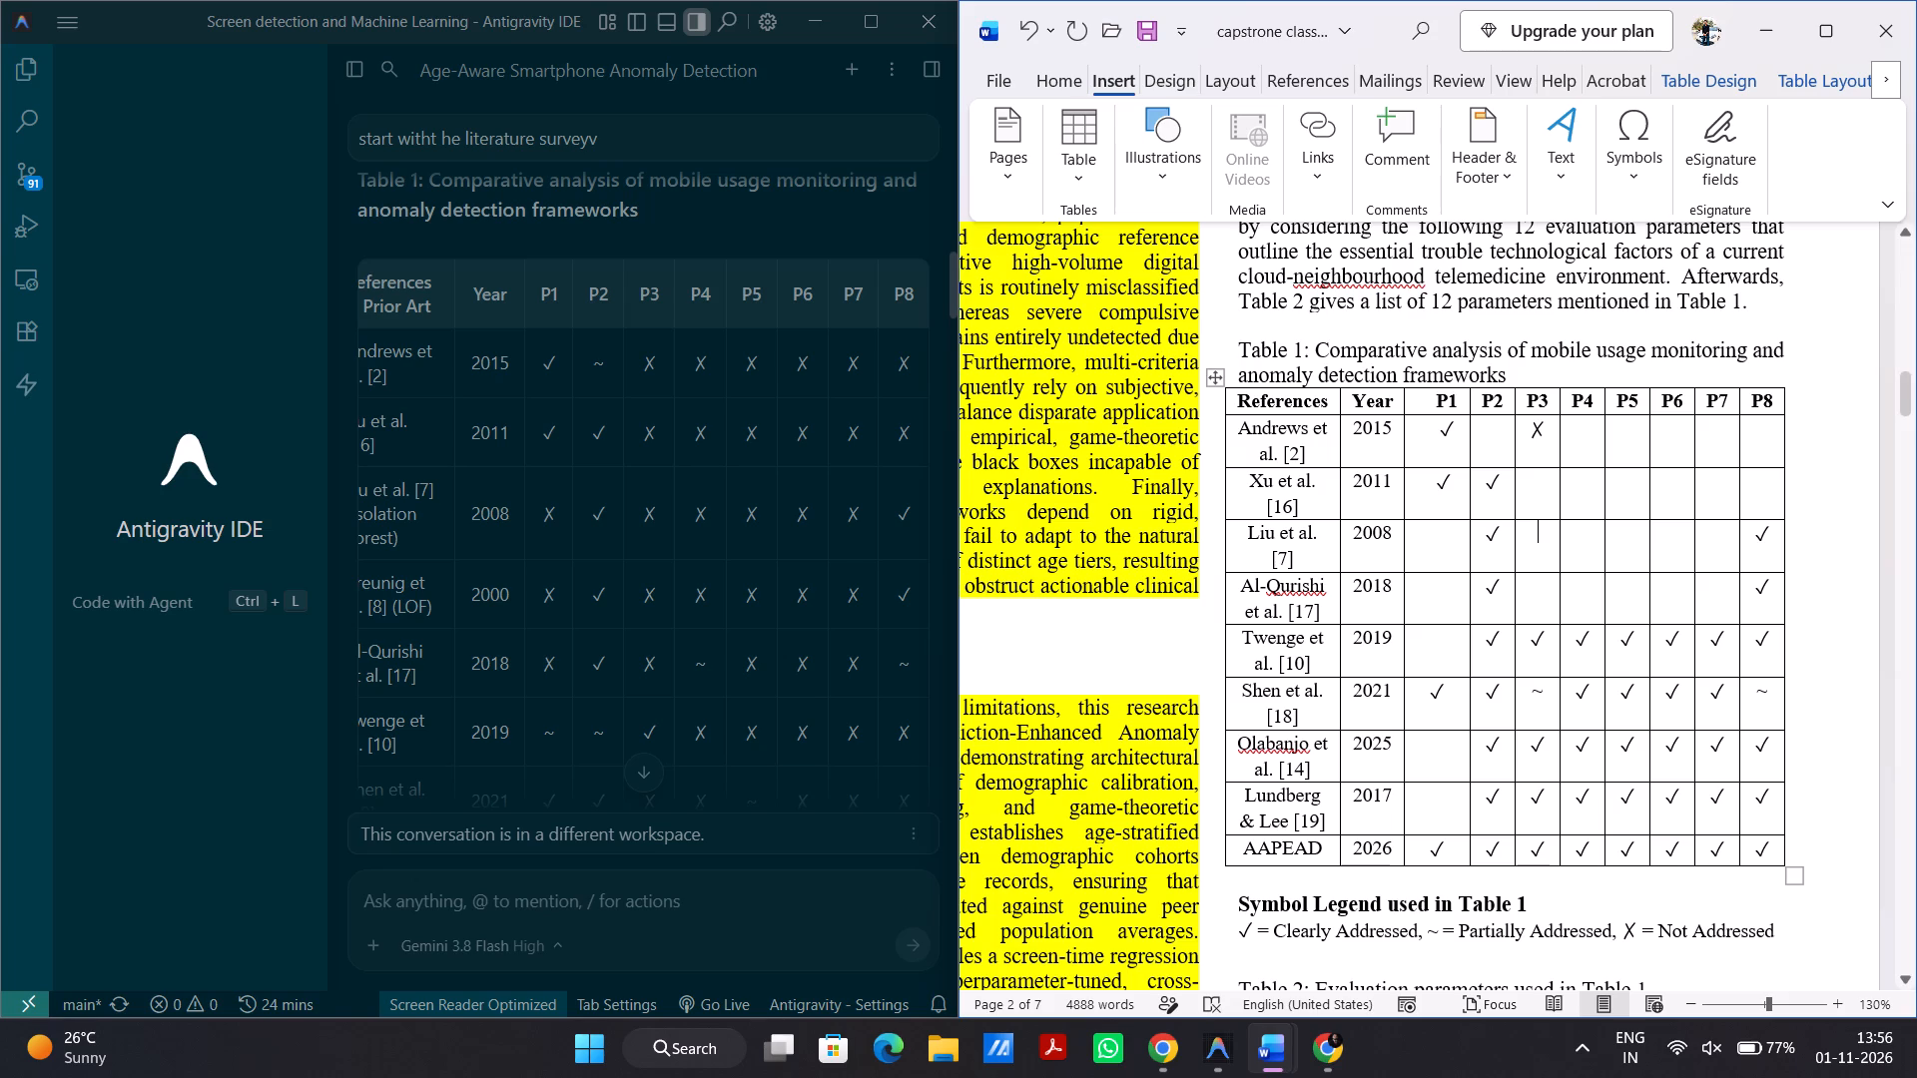
Clear the P3 marks in the Twenge et al. [10], Olabanjo et al. [14] and Lundberg & Lee [19] rows of Table 1.
{"action": "left_click", "coordinate": [1543, 662]}
{"action": "key", "text": "BackSpace"}
{"action": "key", "text": "Down"}
{"action": "key", "text": "Down"}
{"action": "key", "text": "BackSpace"}
{"action": "key", "text": "Down"}
{"action": "key", "text": "BackSpace"}
{"action": "key", "text": "Down"}
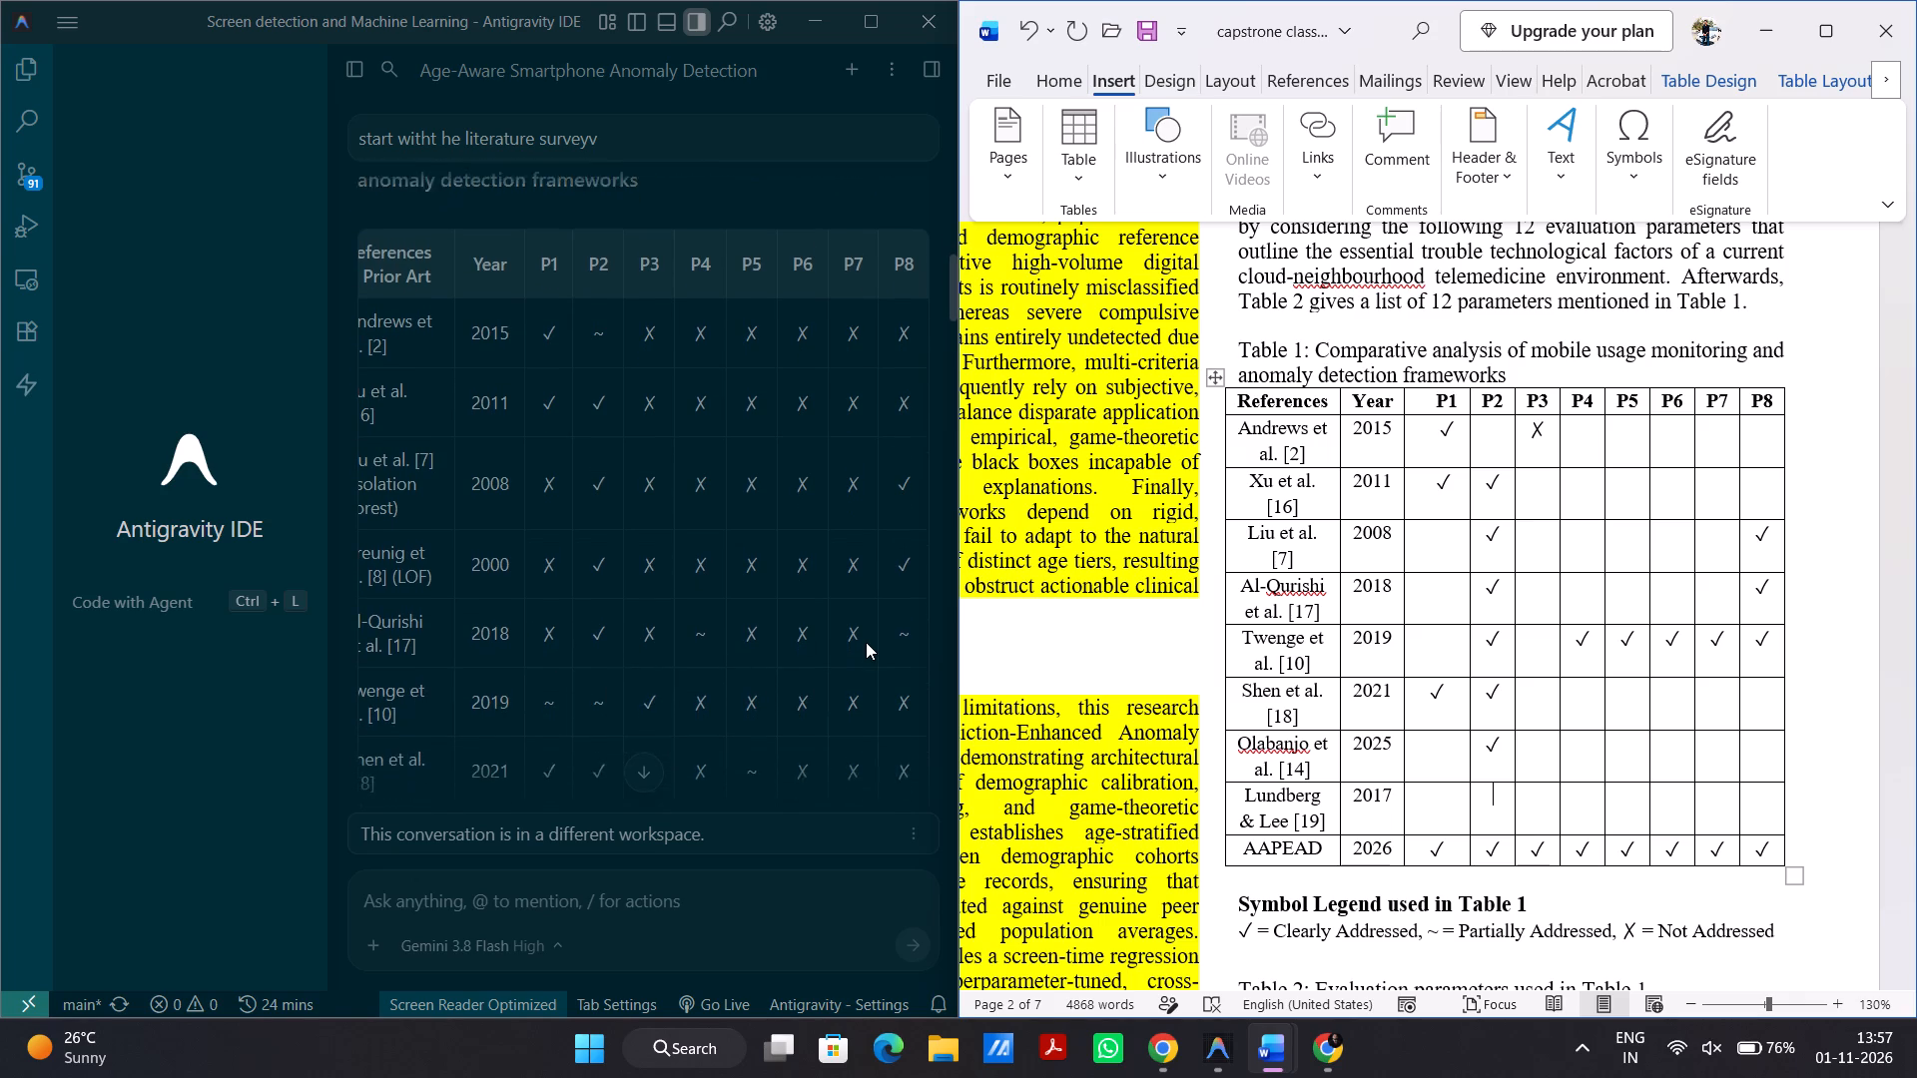
{"action": "scroll", "coordinate": [866, 642], "scroll_direction": "down", "scroll_amount": 1}
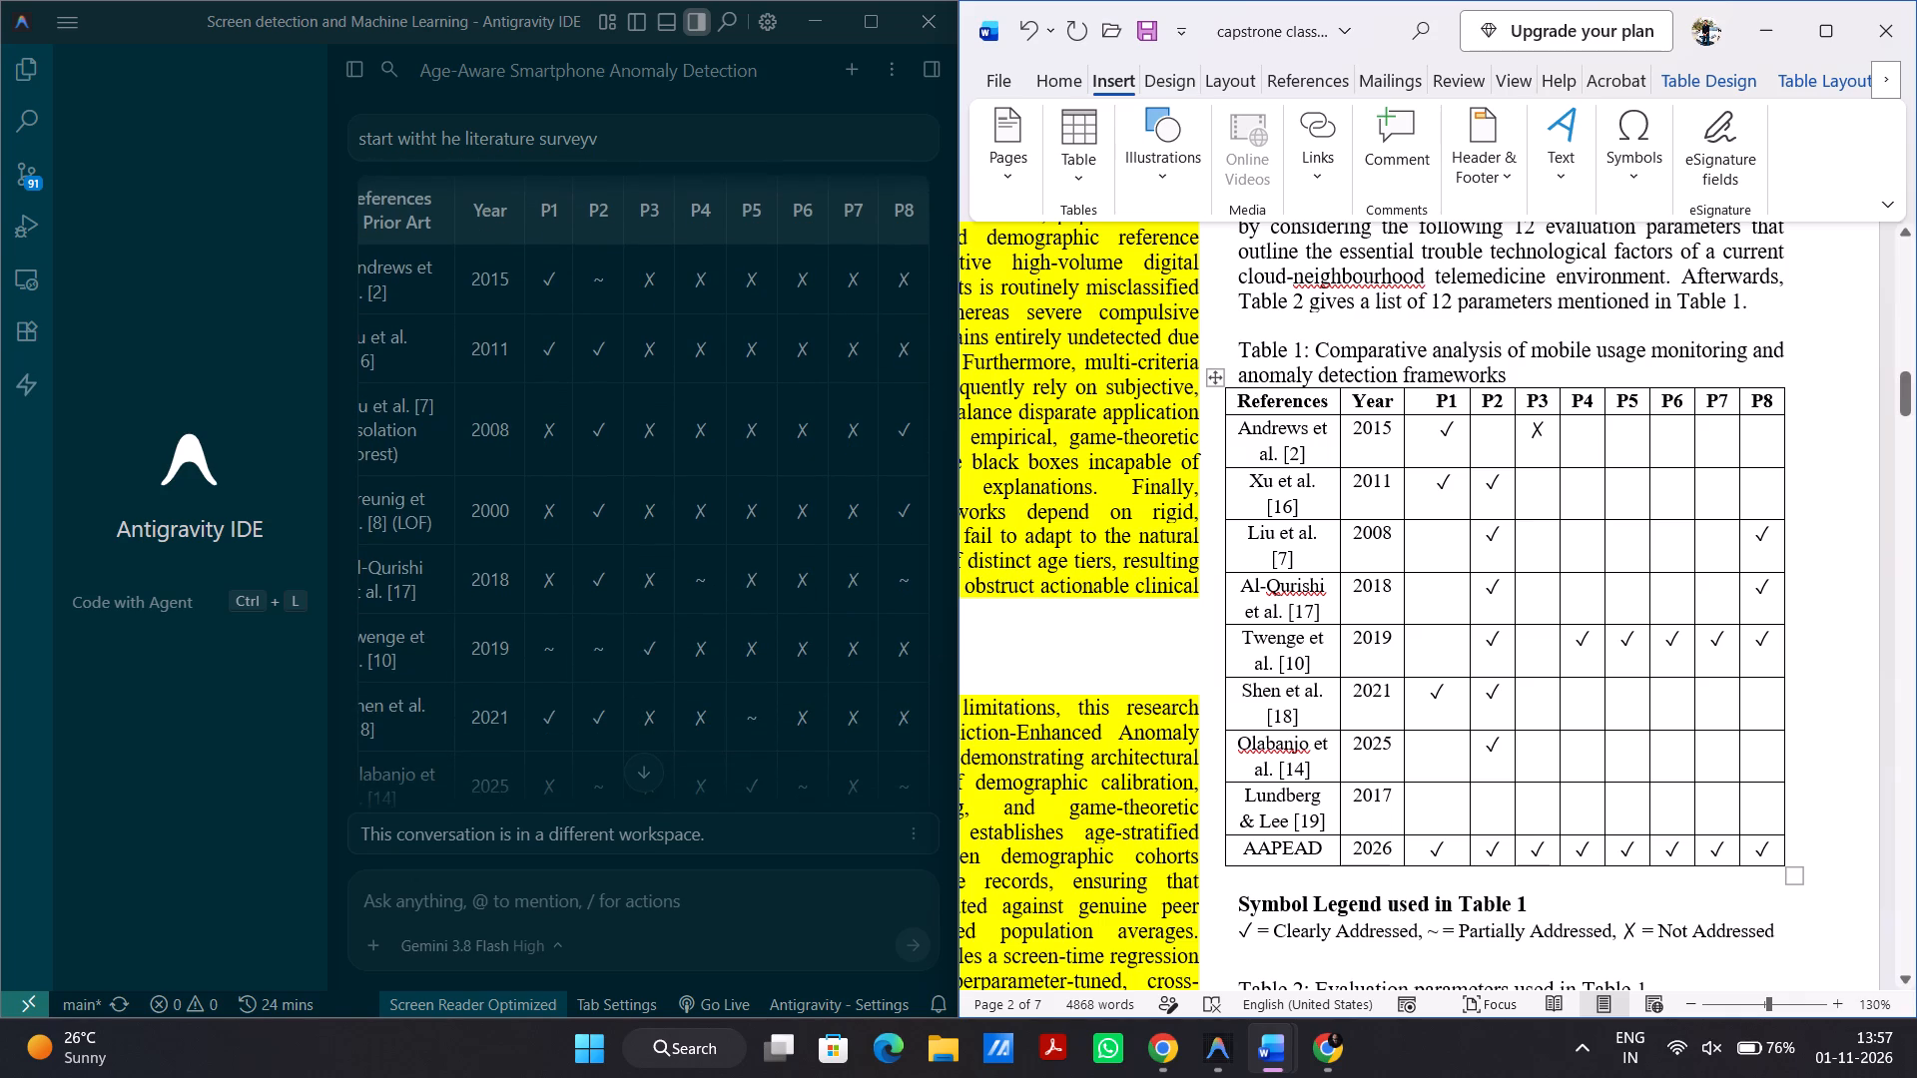
{"action": "scroll", "coordinate": [664, 652], "scroll_direction": "up", "scroll_amount": 1}
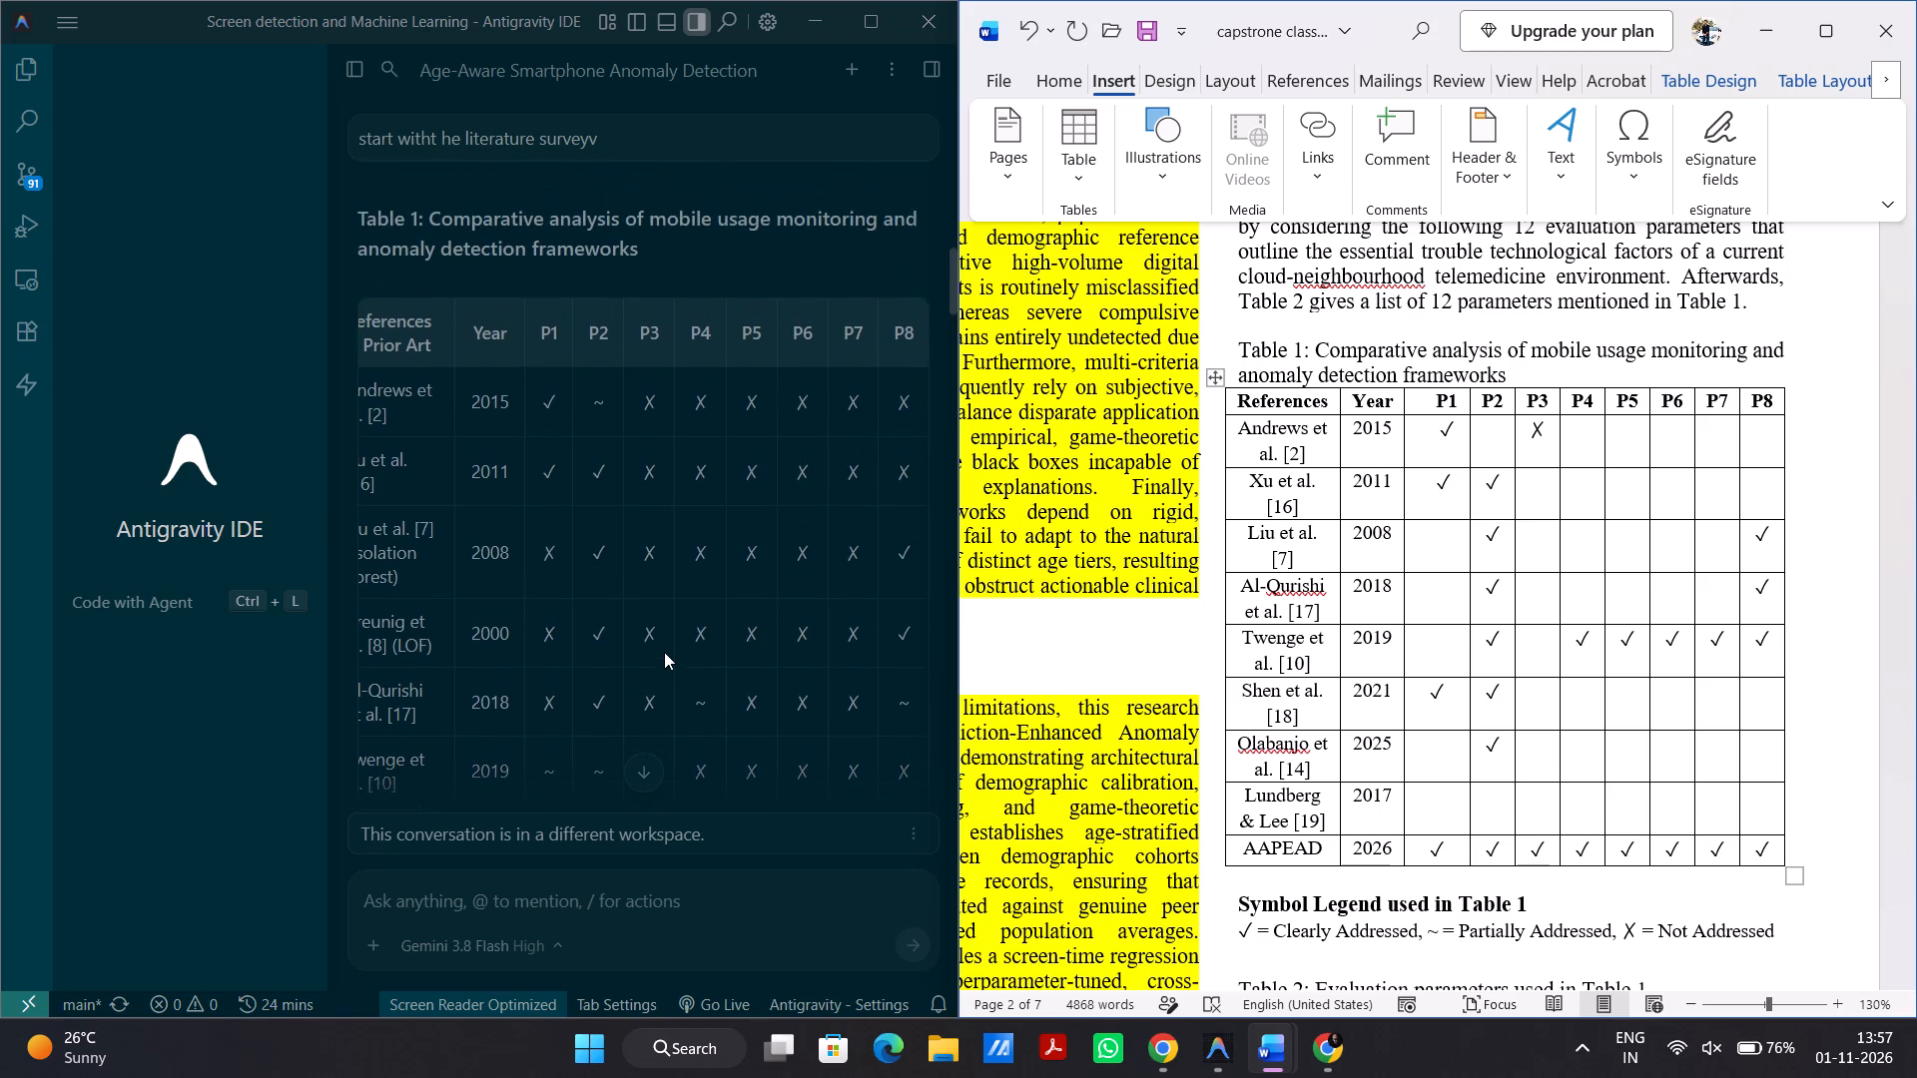
{"action": "scroll", "coordinate": [664, 652], "scroll_direction": "up", "scroll_amount": 1}
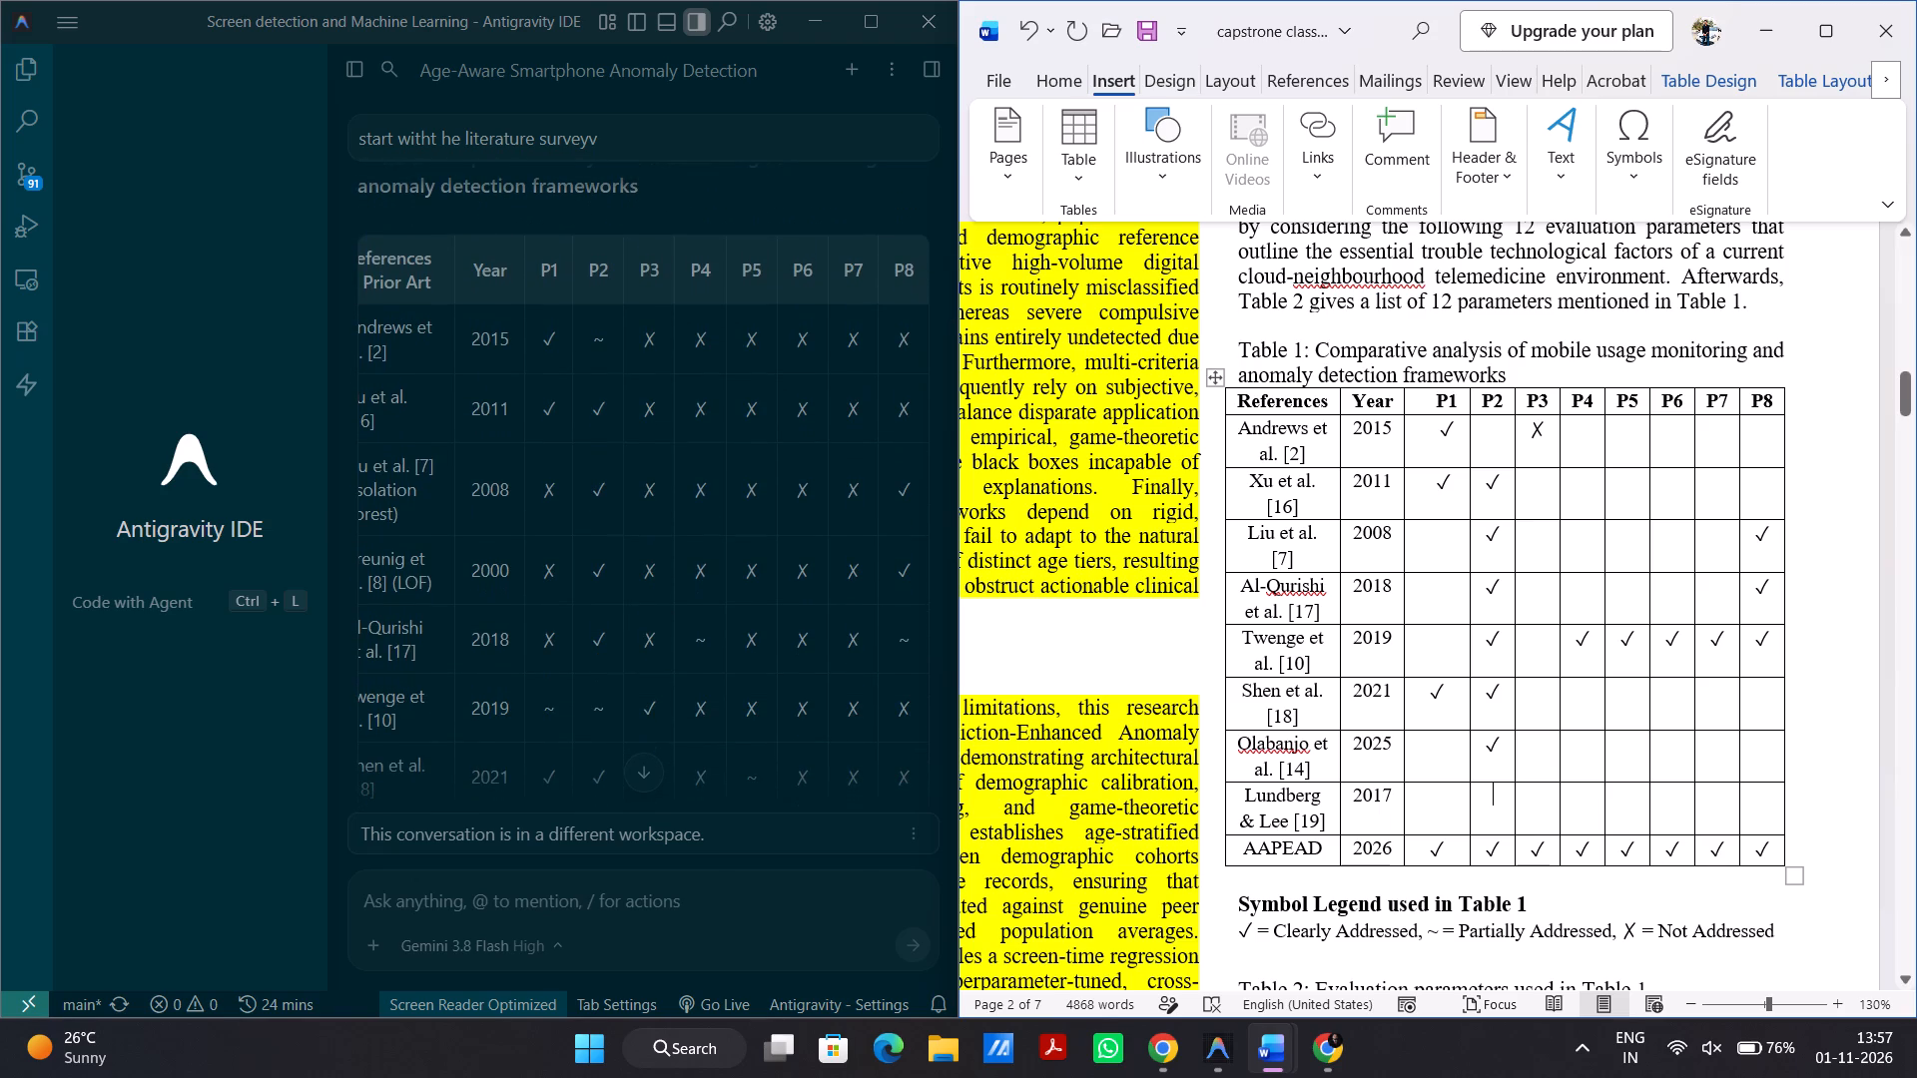
Paste a ✓ into the P3 cell of the Twenge et al. [10] row in Table 1.
{"action": "left_click", "coordinate": [1540, 643]}
{"action": "key", "text": "ctrl+v"}
Clear the P2, P4 and P5 marks in the Twenge et al. [10] row of Table 1.
{"action": "key", "text": "Left"}
{"action": "key", "text": "Left"}
{"action": "key", "text": "BackSpace"}
{"action": "key", "text": "Right"}
{"action": "key", "text": "Right"}
{"action": "key", "text": "Right"}
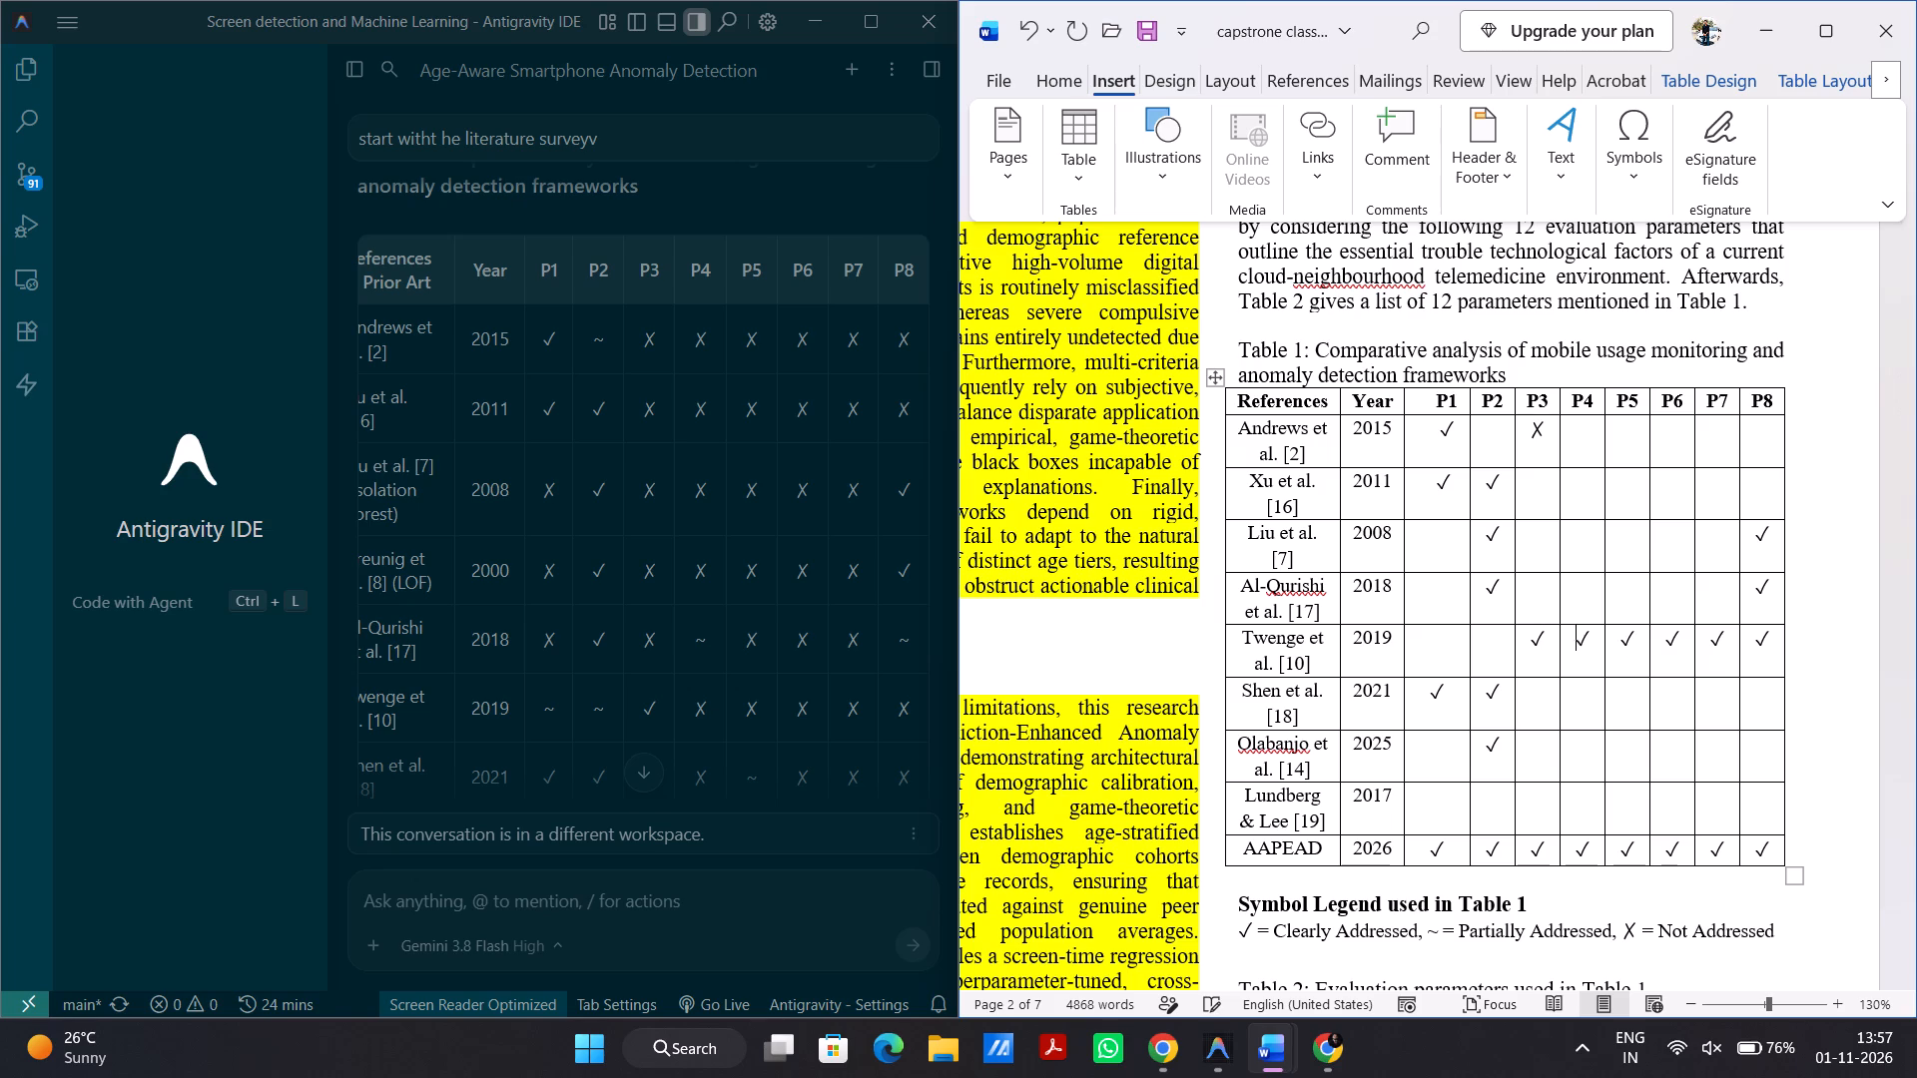
{"action": "key", "text": "Right"}
{"action": "key", "text": "BackSpace"}
{"action": "key", "text": "Right"}
{"action": "key", "text": "Right"}
{"action": "key", "text": "BackSpace"}
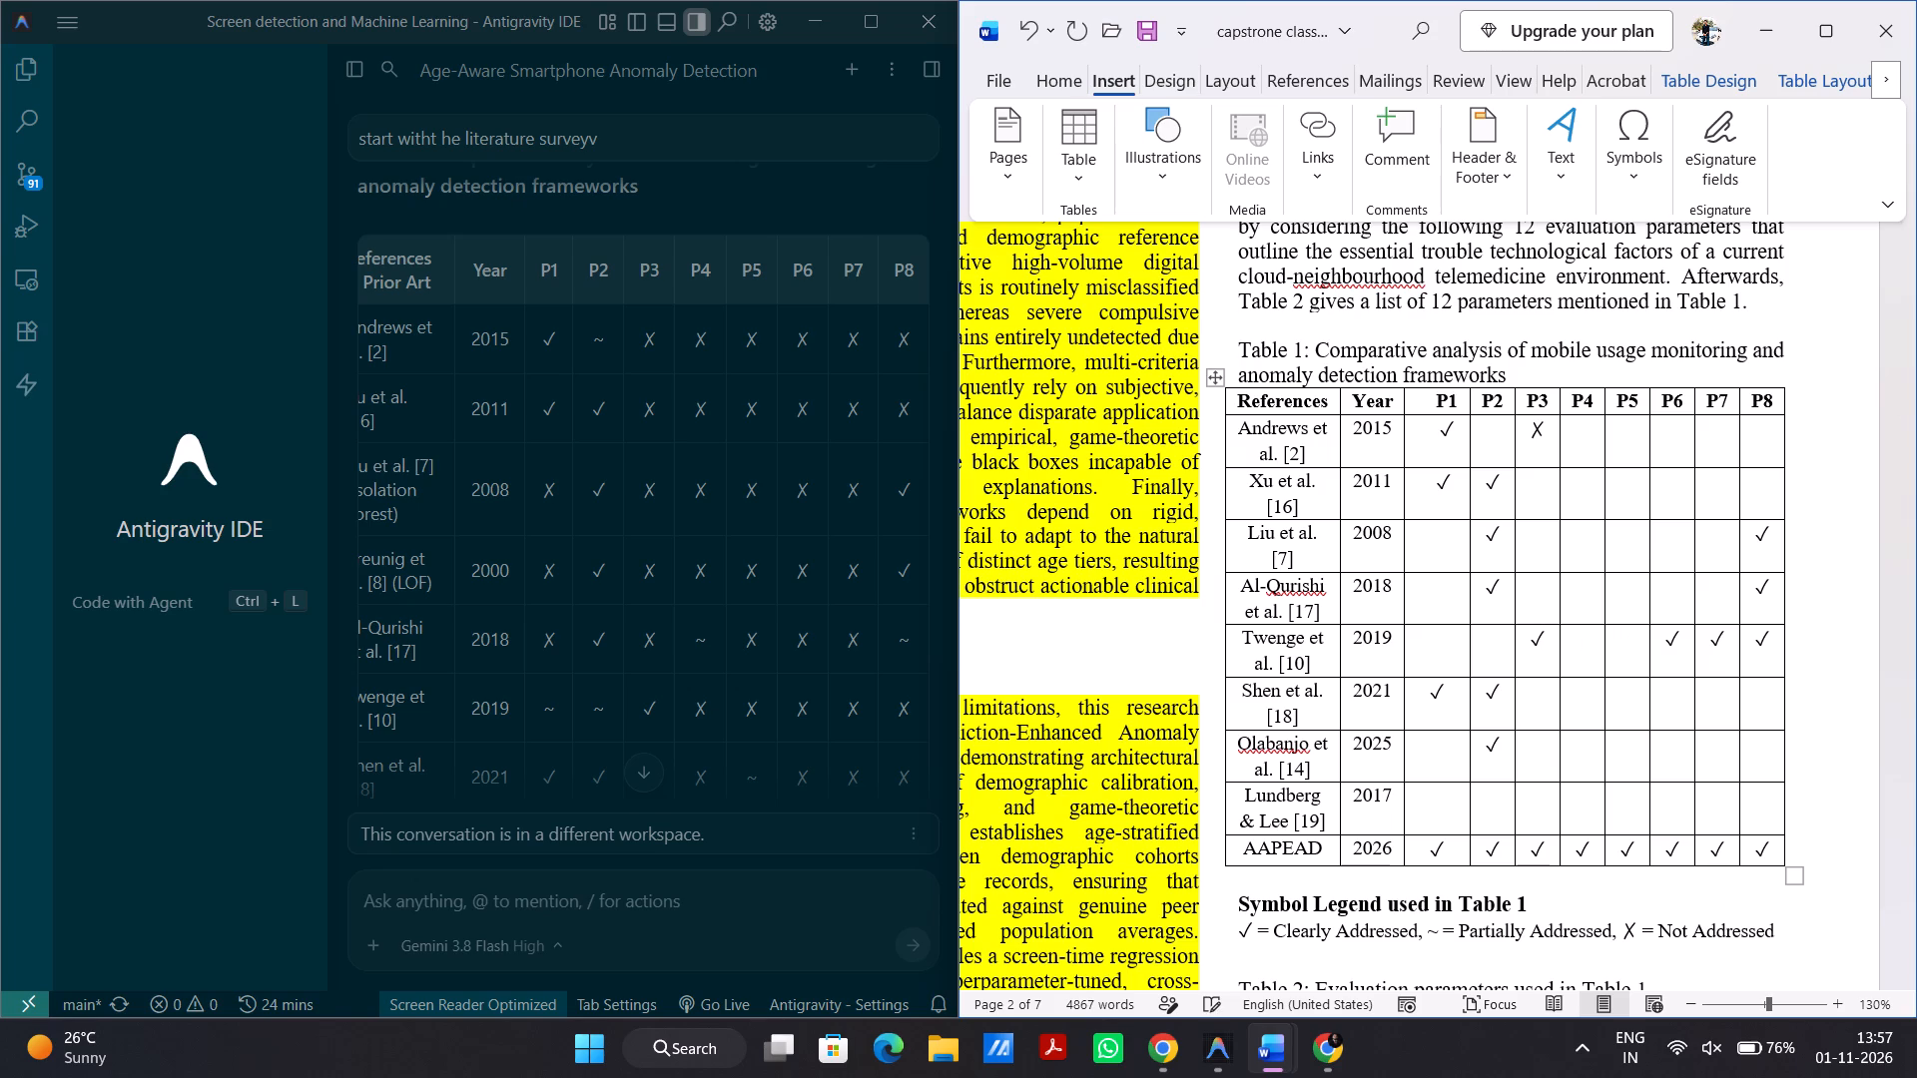